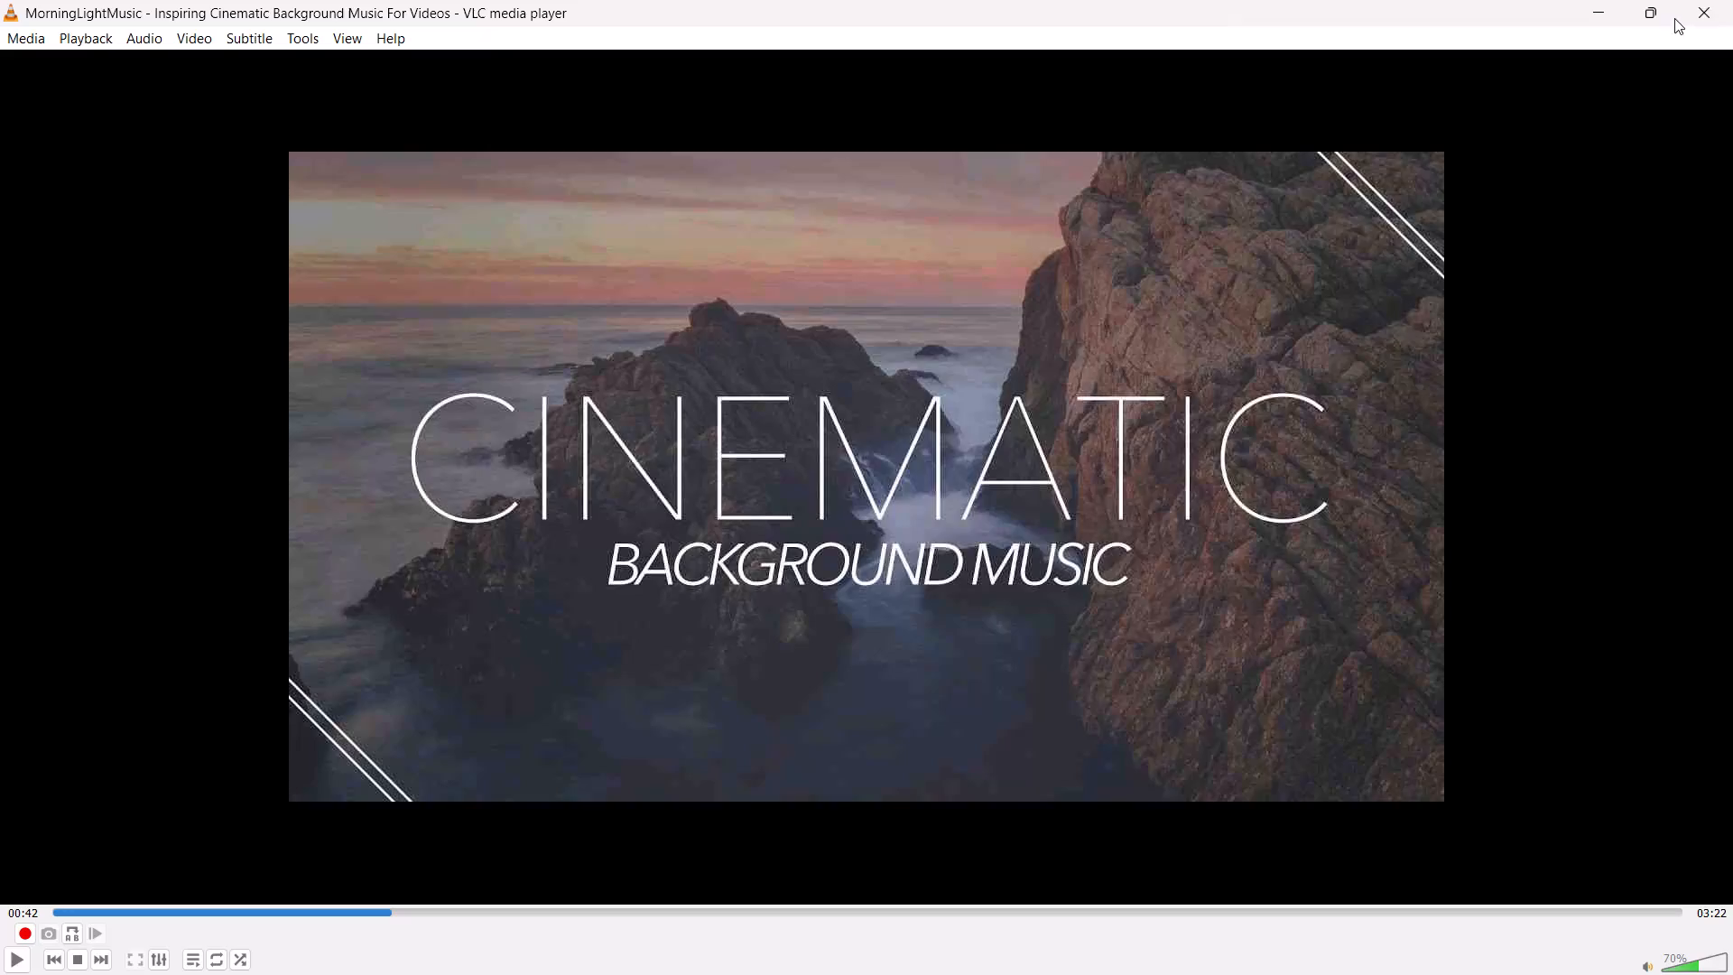
Review candidate media in the raider folder, viewing Screenshot 2026-10-24 224057.jpg and playing the "The .ishq Mubarak" video.
{"action": "left_click", "coordinate": [1730, 8]}
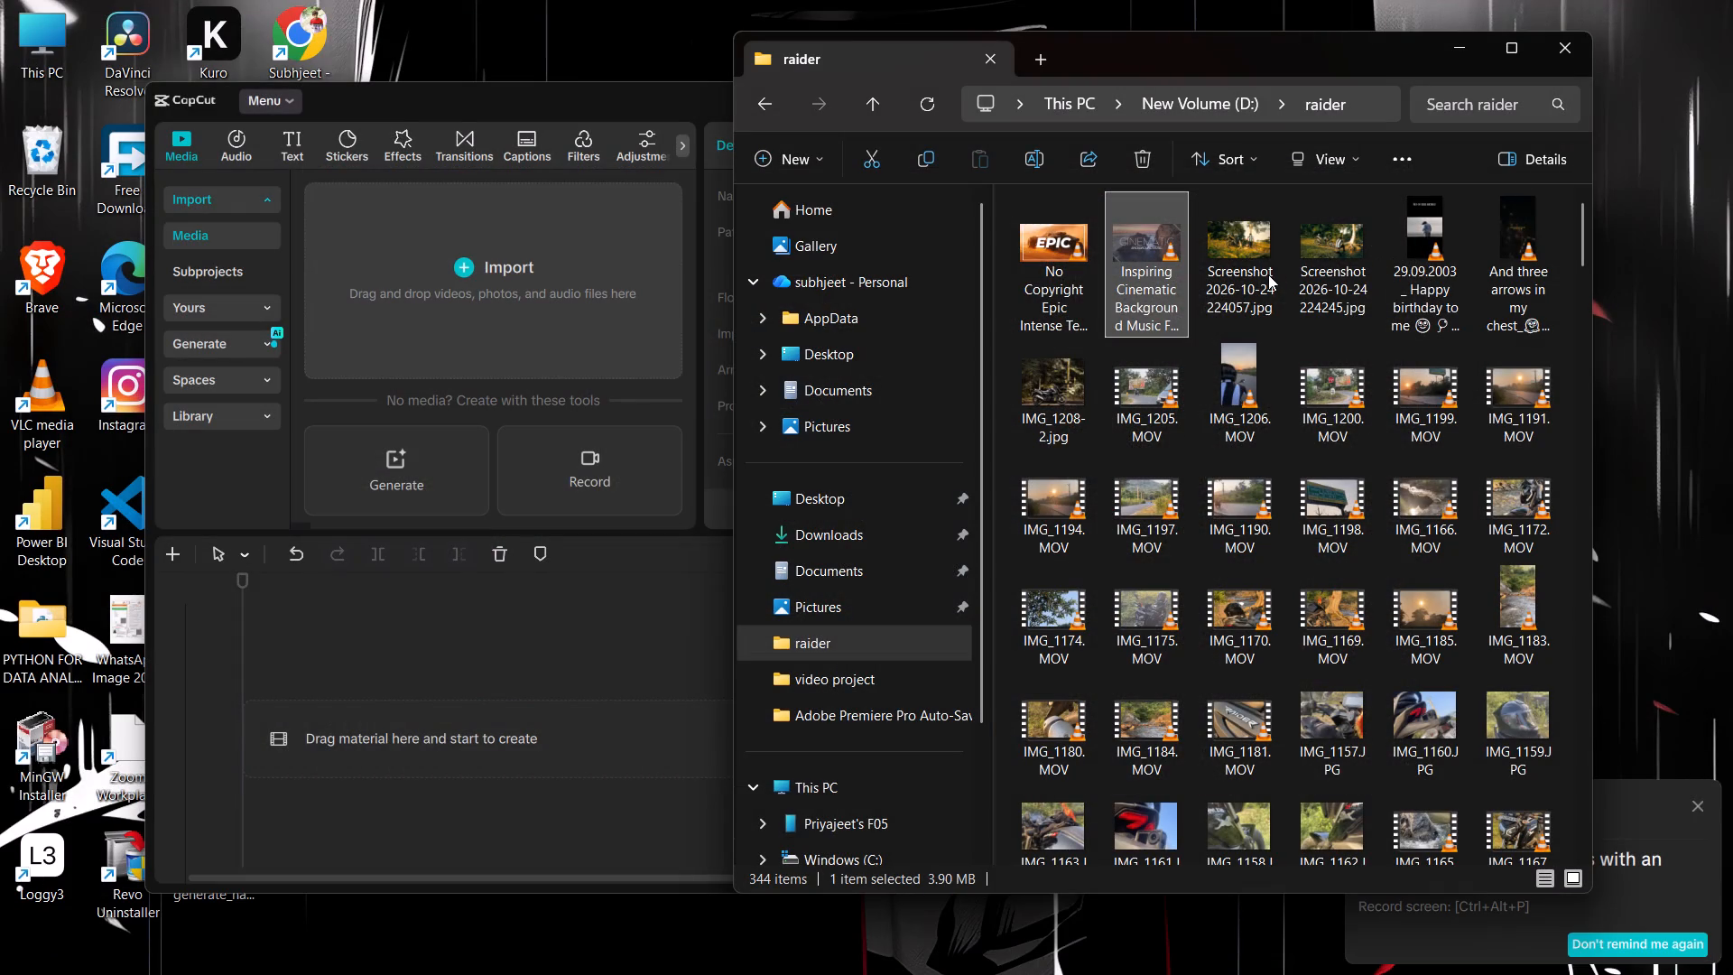
{"action": "double_click", "coordinate": [1272, 273]}
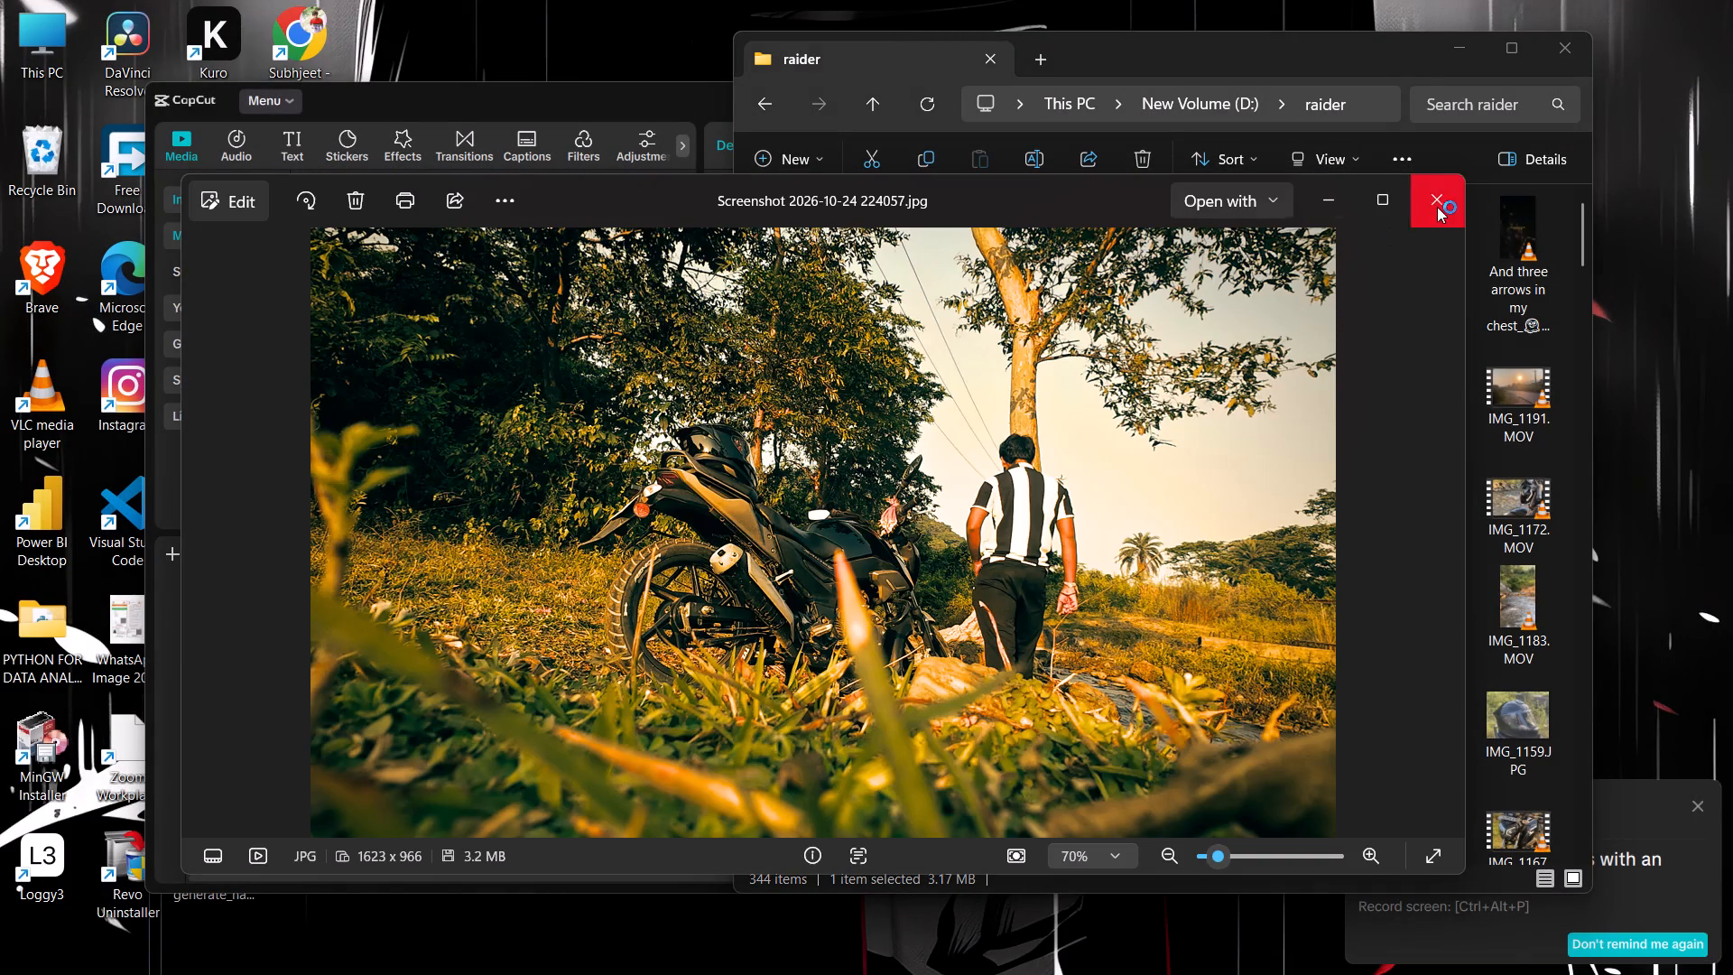
{"action": "left_click", "coordinate": [1438, 206]}
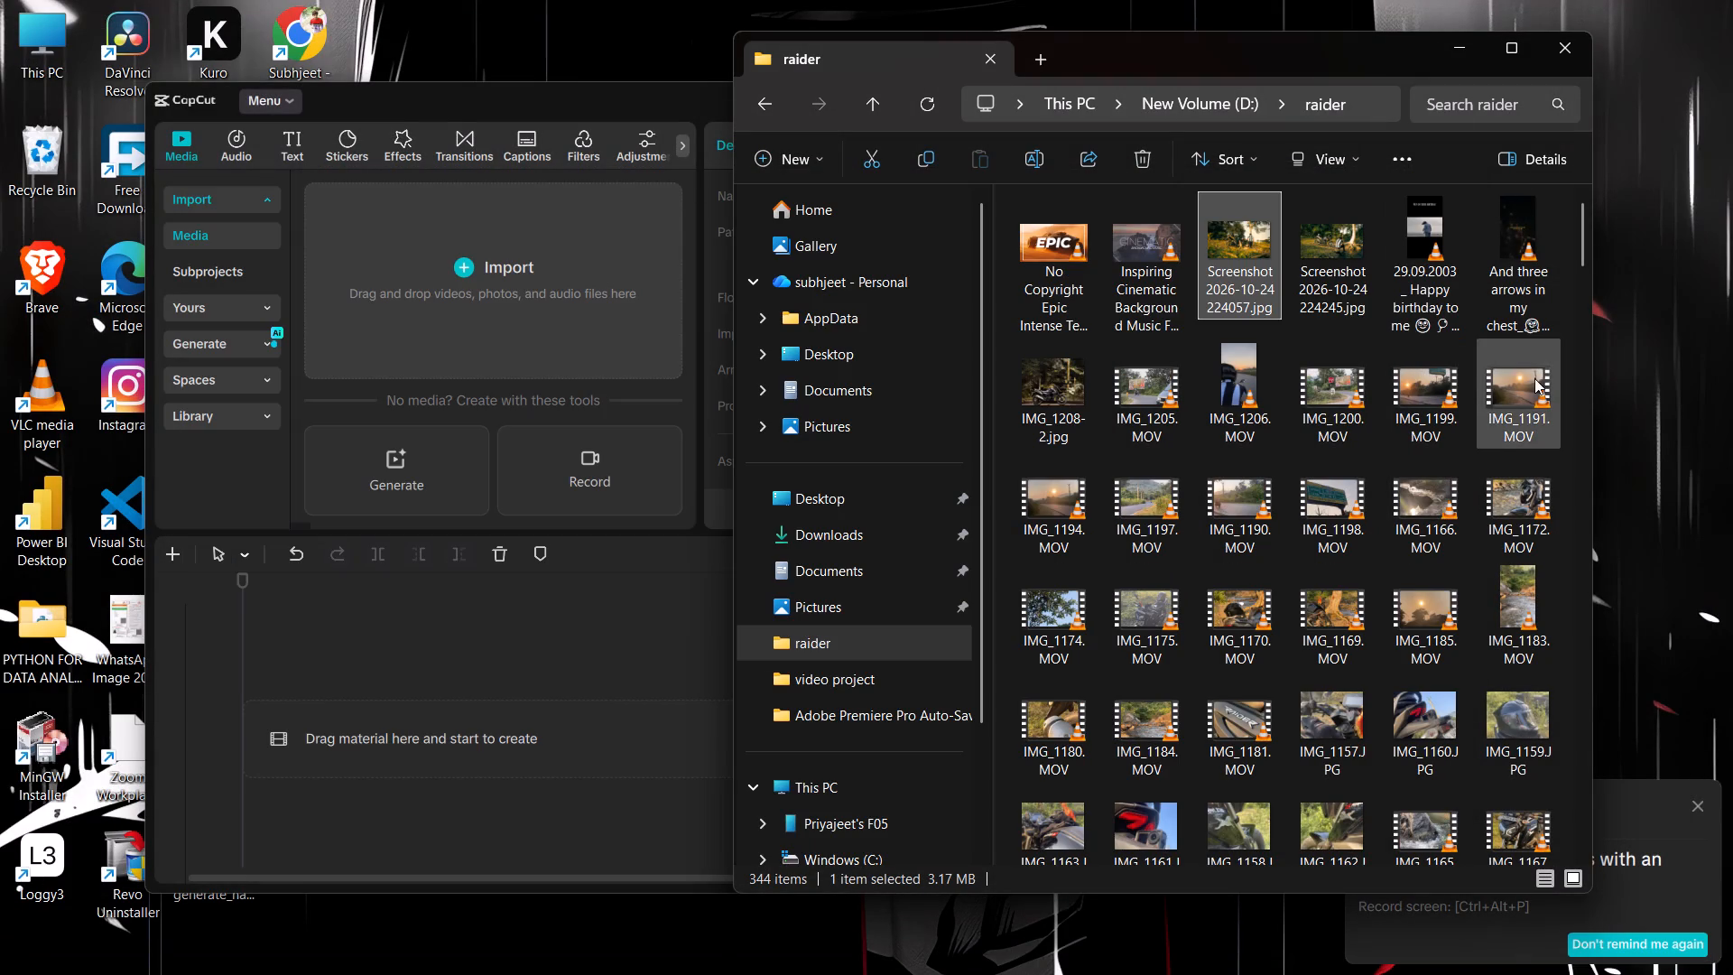
{"action": "scroll", "coordinate": [1404, 803], "scroll_direction": "down", "scroll_amount": 5}
{"action": "scroll", "coordinate": [1404, 803], "scroll_direction": "up", "scroll_amount": 1}
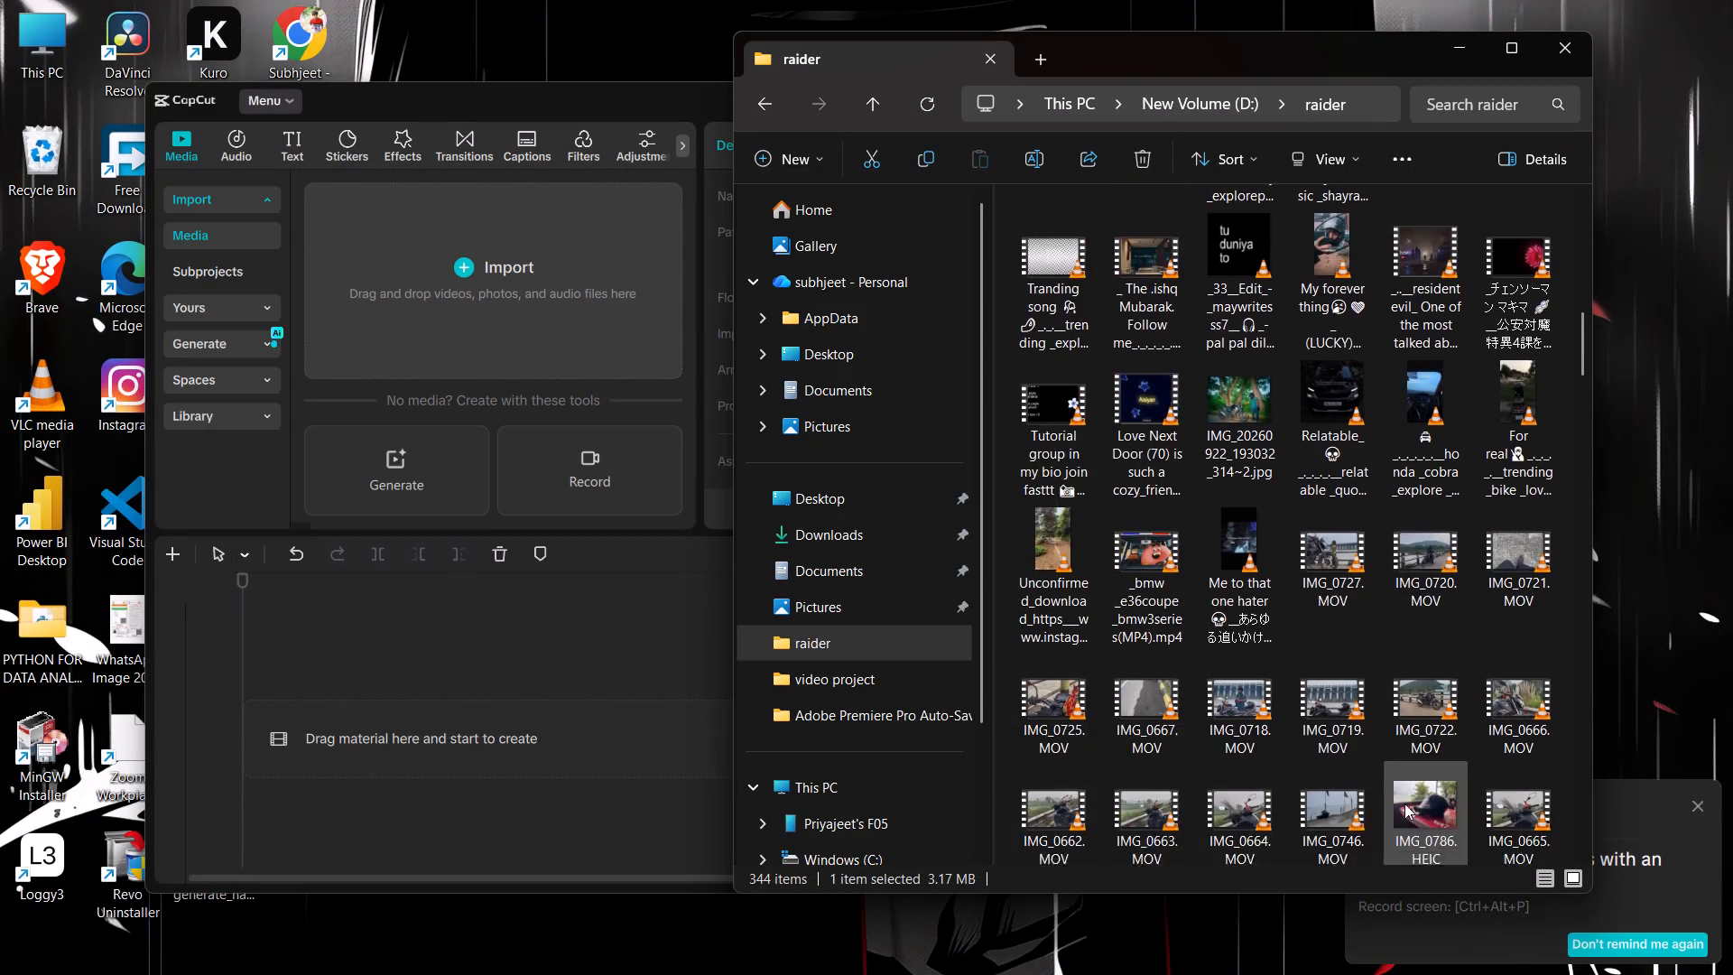
{"action": "scroll", "coordinate": [1404, 803], "scroll_direction": "up", "scroll_amount": 1}
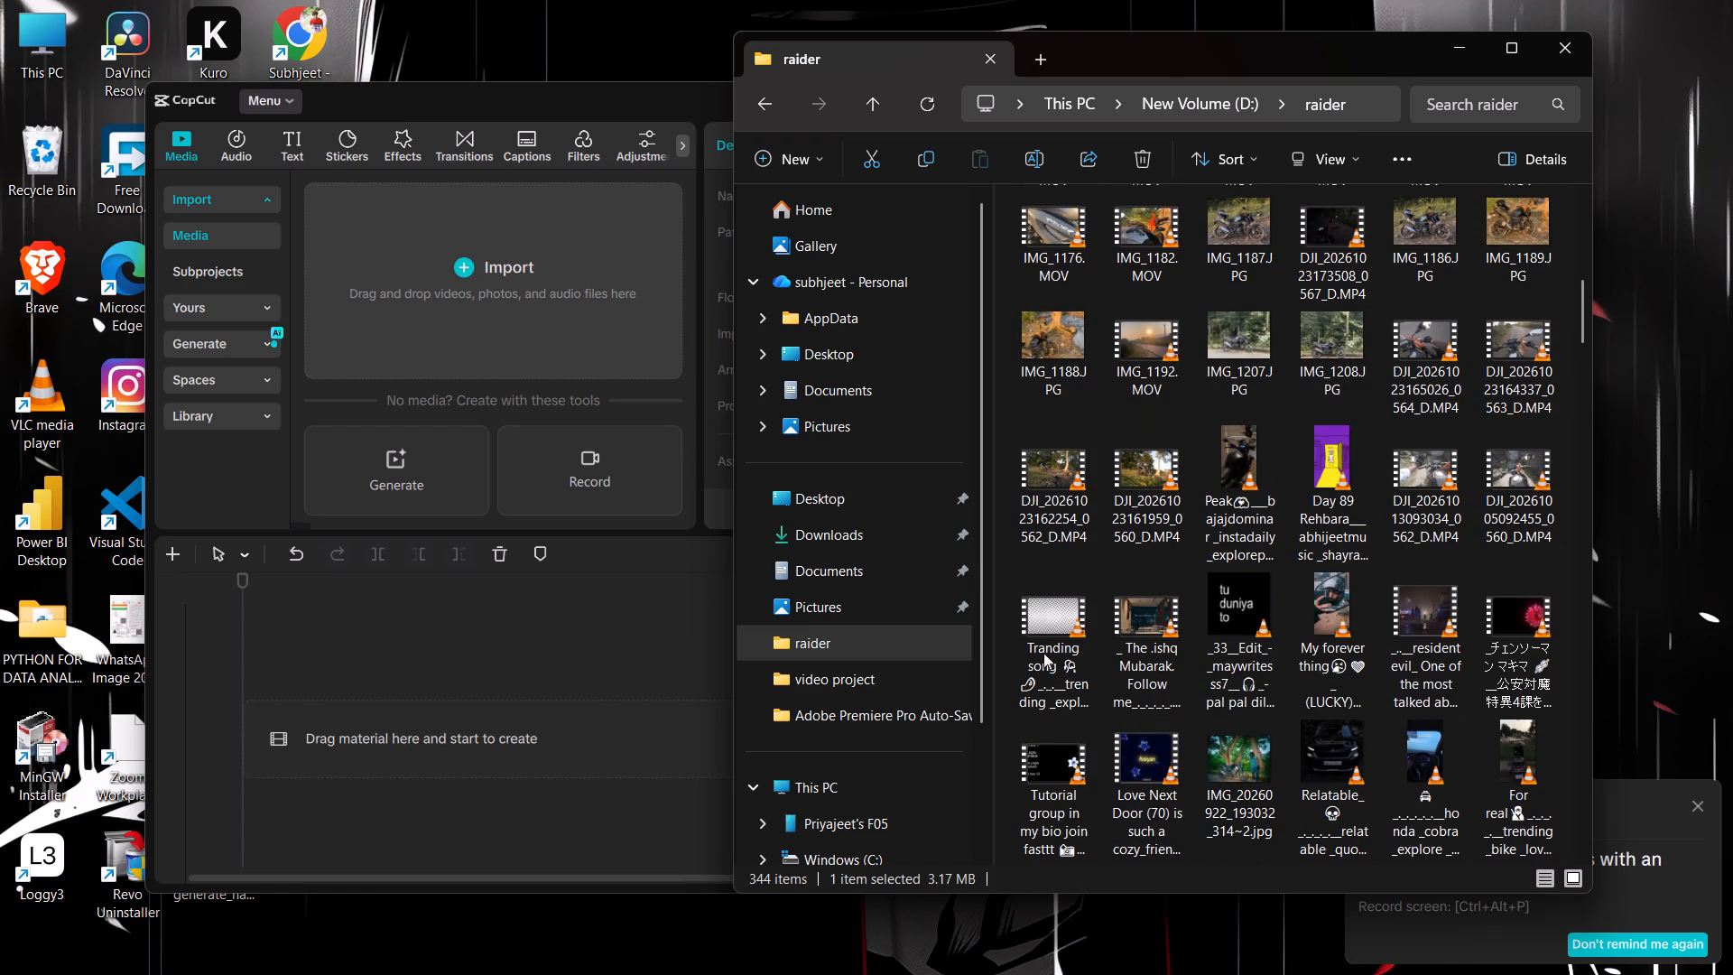
{"action": "double_click", "coordinate": [1145, 617]}
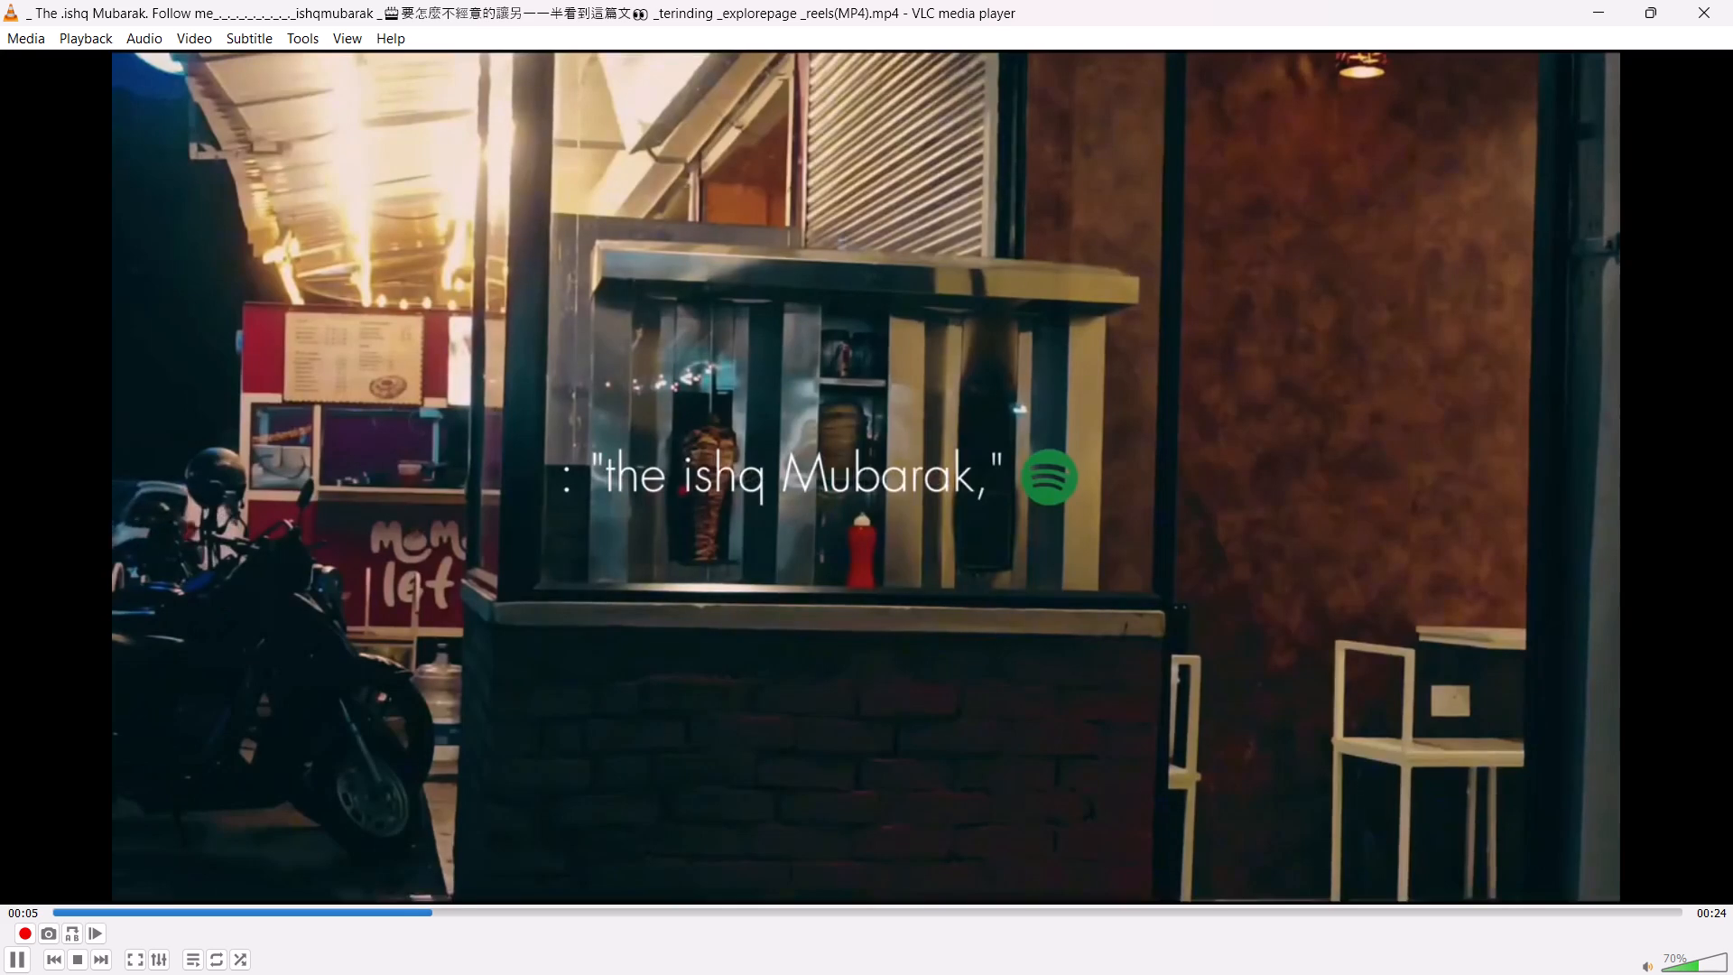
{"action": "left_click", "coordinate": [1715, 7]}
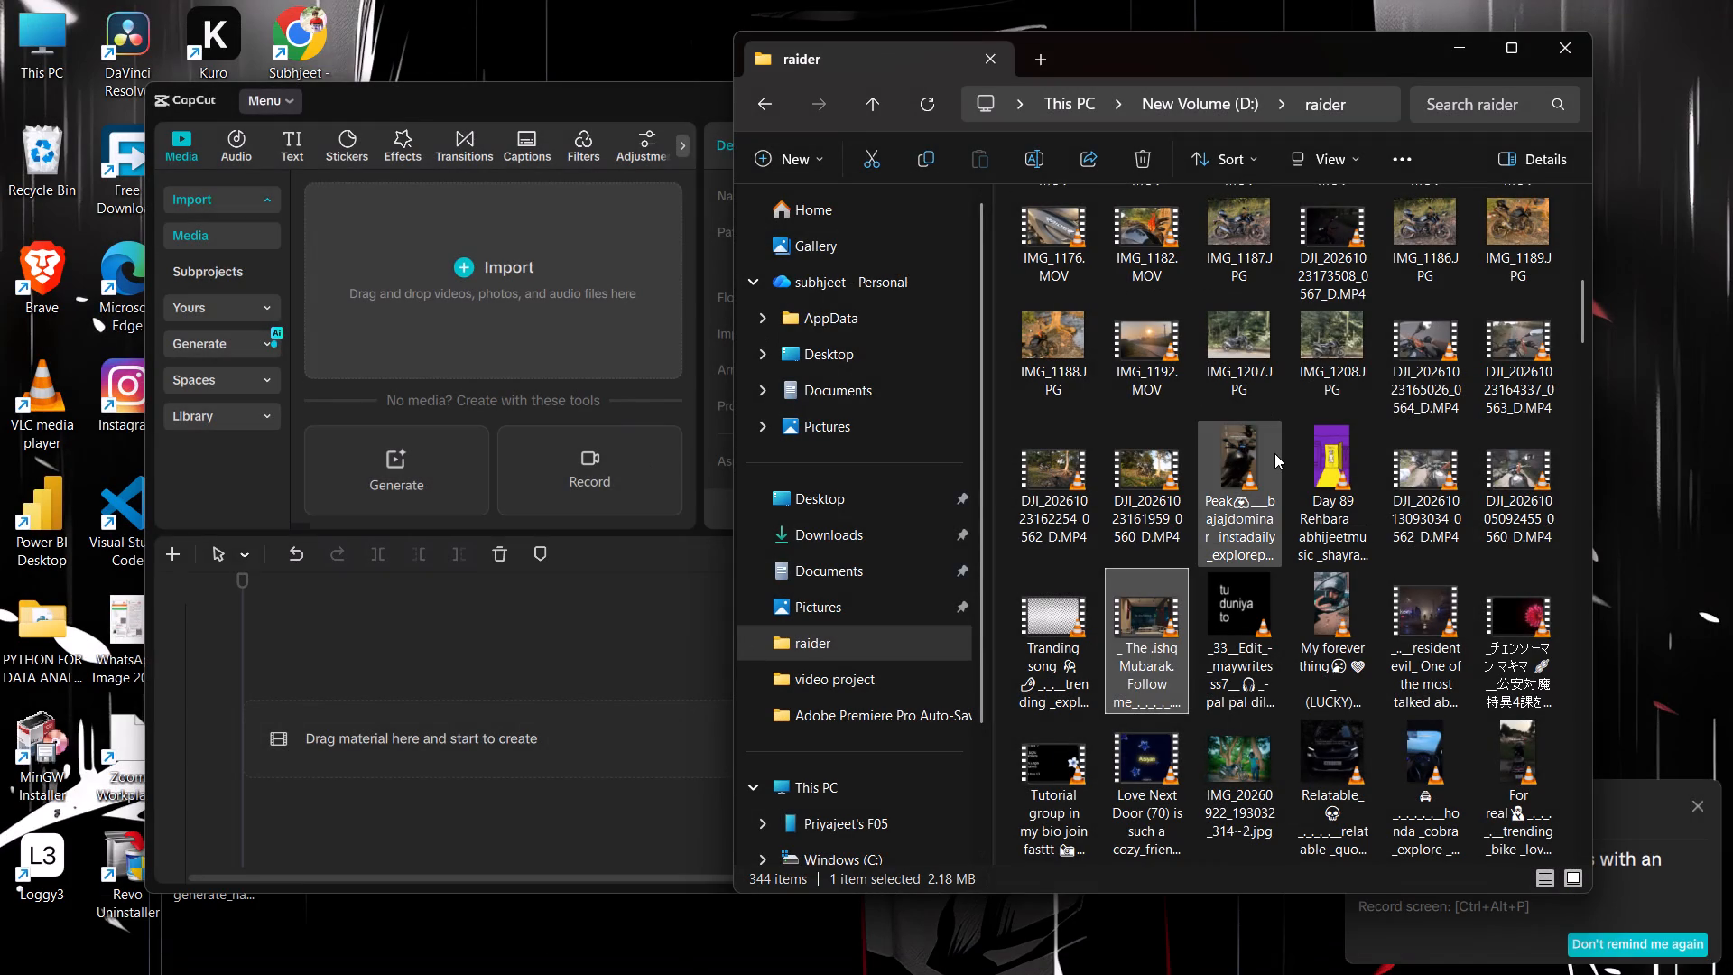
Import the "The .ishq Mubarak" video from the raider folder into the CapCut project's media.
{"action": "scroll", "coordinate": [1274, 453], "scroll_direction": "up", "scroll_amount": 6}
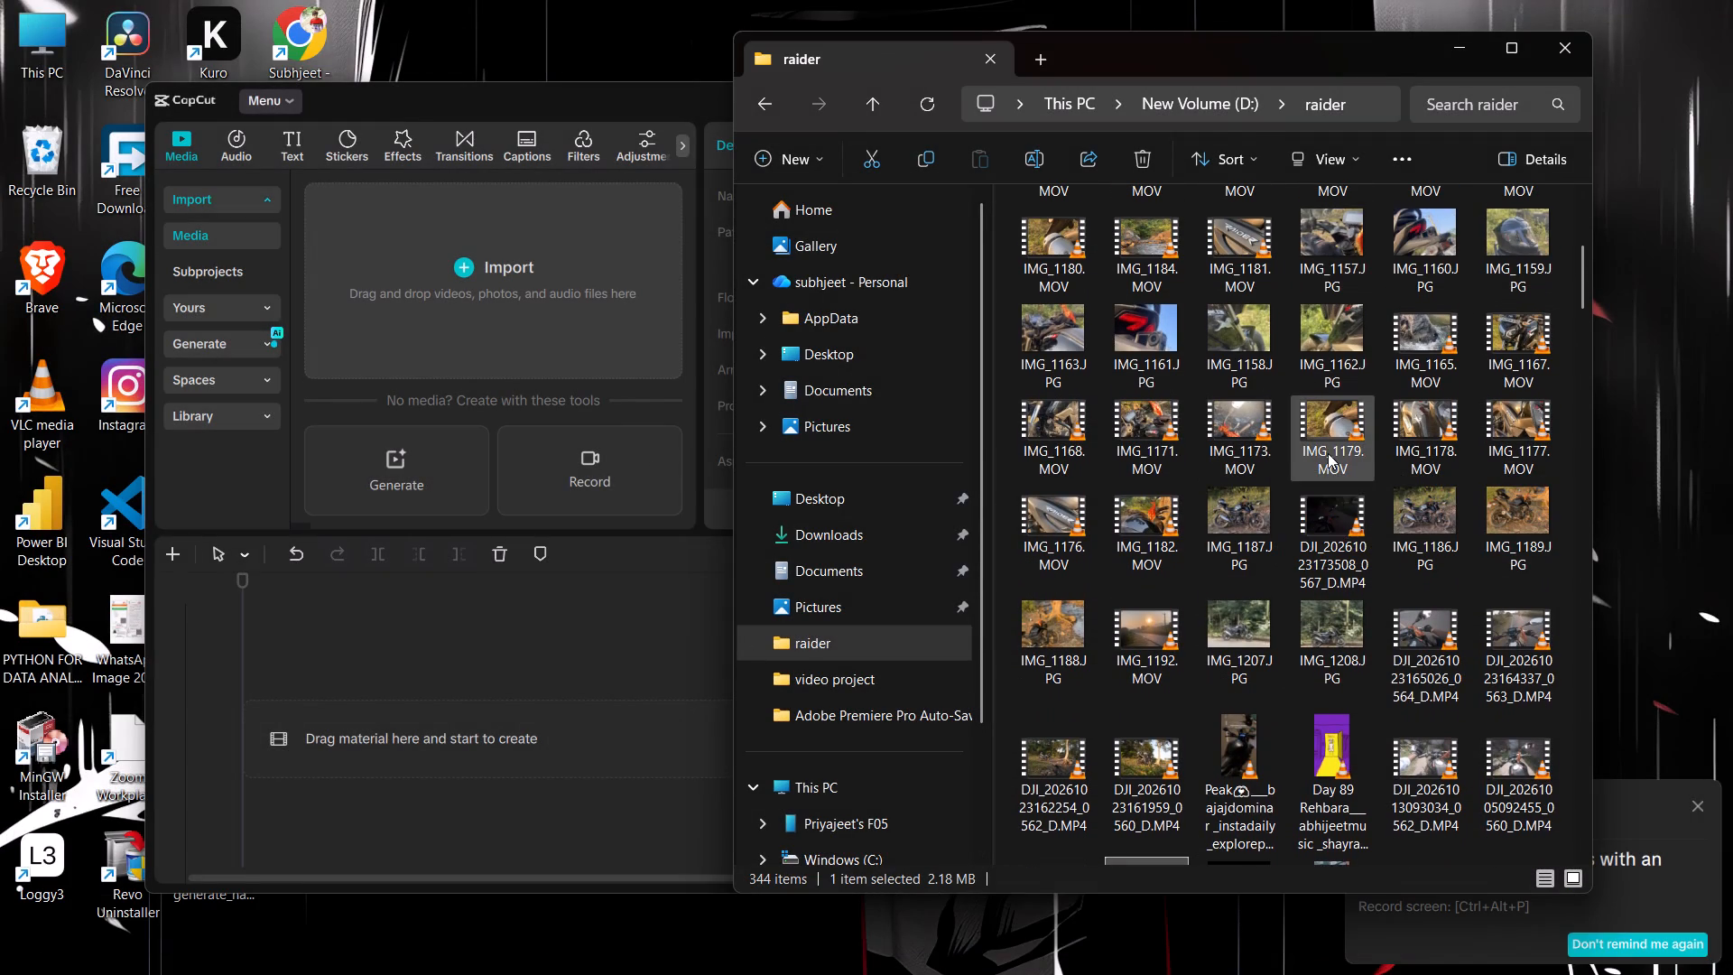
{"action": "scroll", "coordinate": [1328, 453], "scroll_direction": "down", "scroll_amount": 1}
{"action": "left_click_drag", "start_coordinate": [1170, 841], "coordinate": [497, 331]}
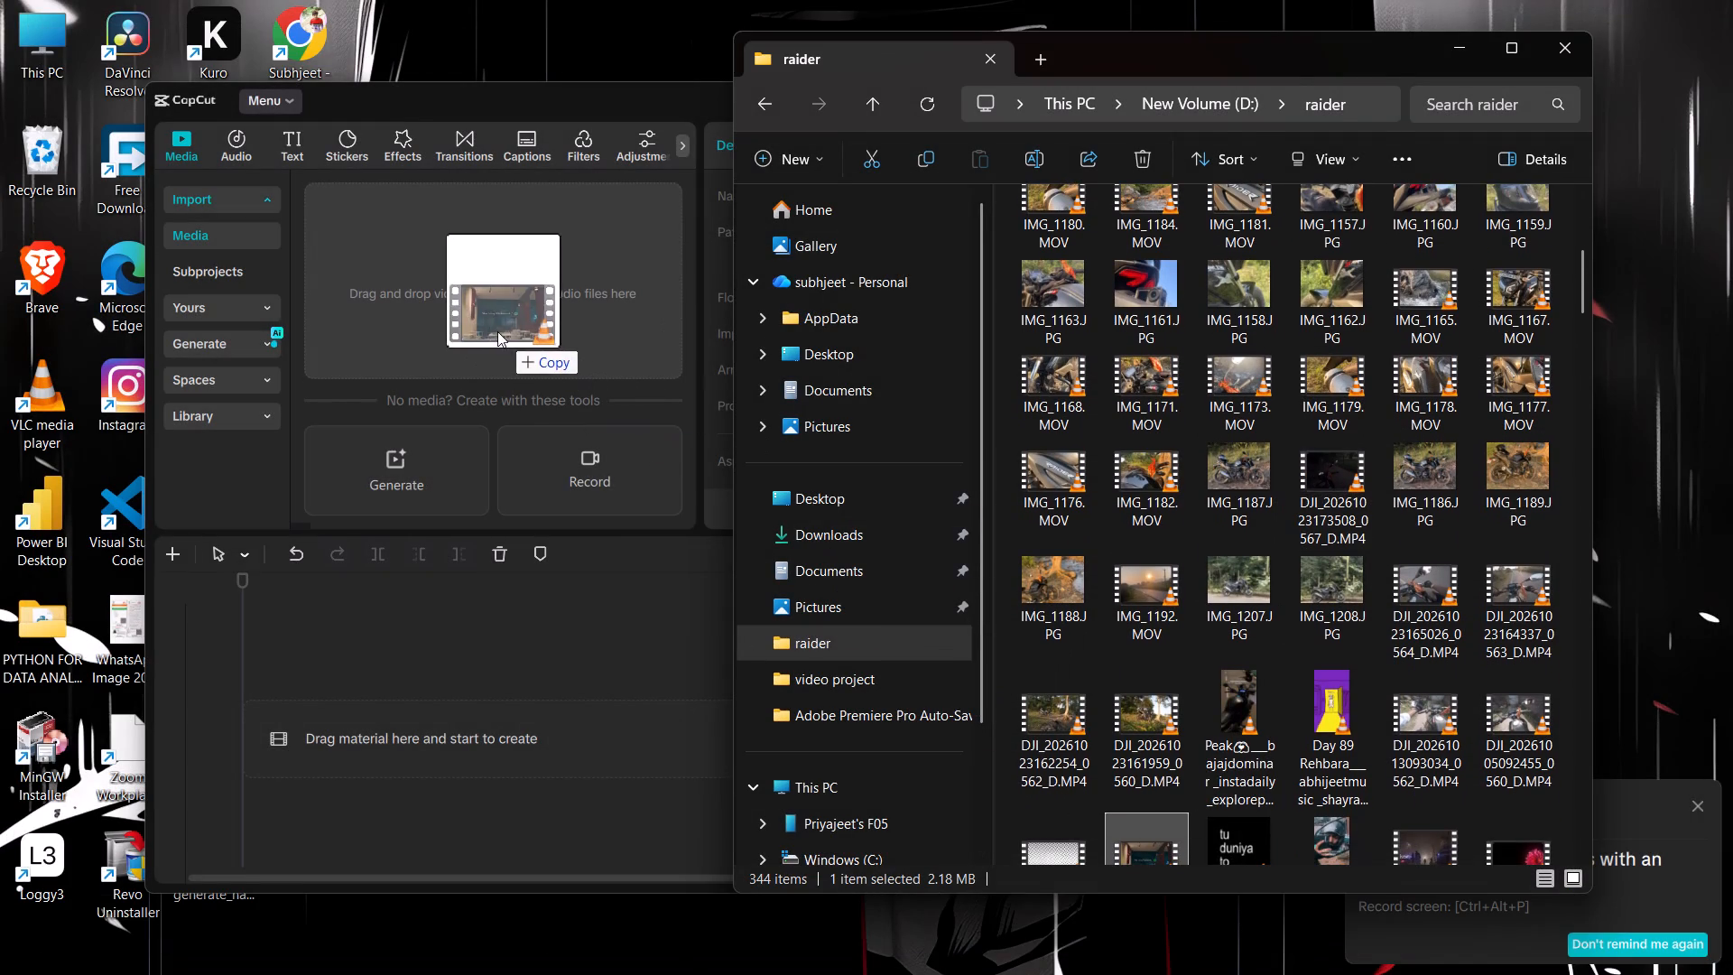
{"action": "left_click_drag", "start_coordinate": [497, 331], "coordinate": [503, 333]}
Import the block of raider folder files from IMG_1194.MOV through IMG_1189.JPG into the CapCut project's media.
{"action": "left_click", "coordinate": [1286, 42]}
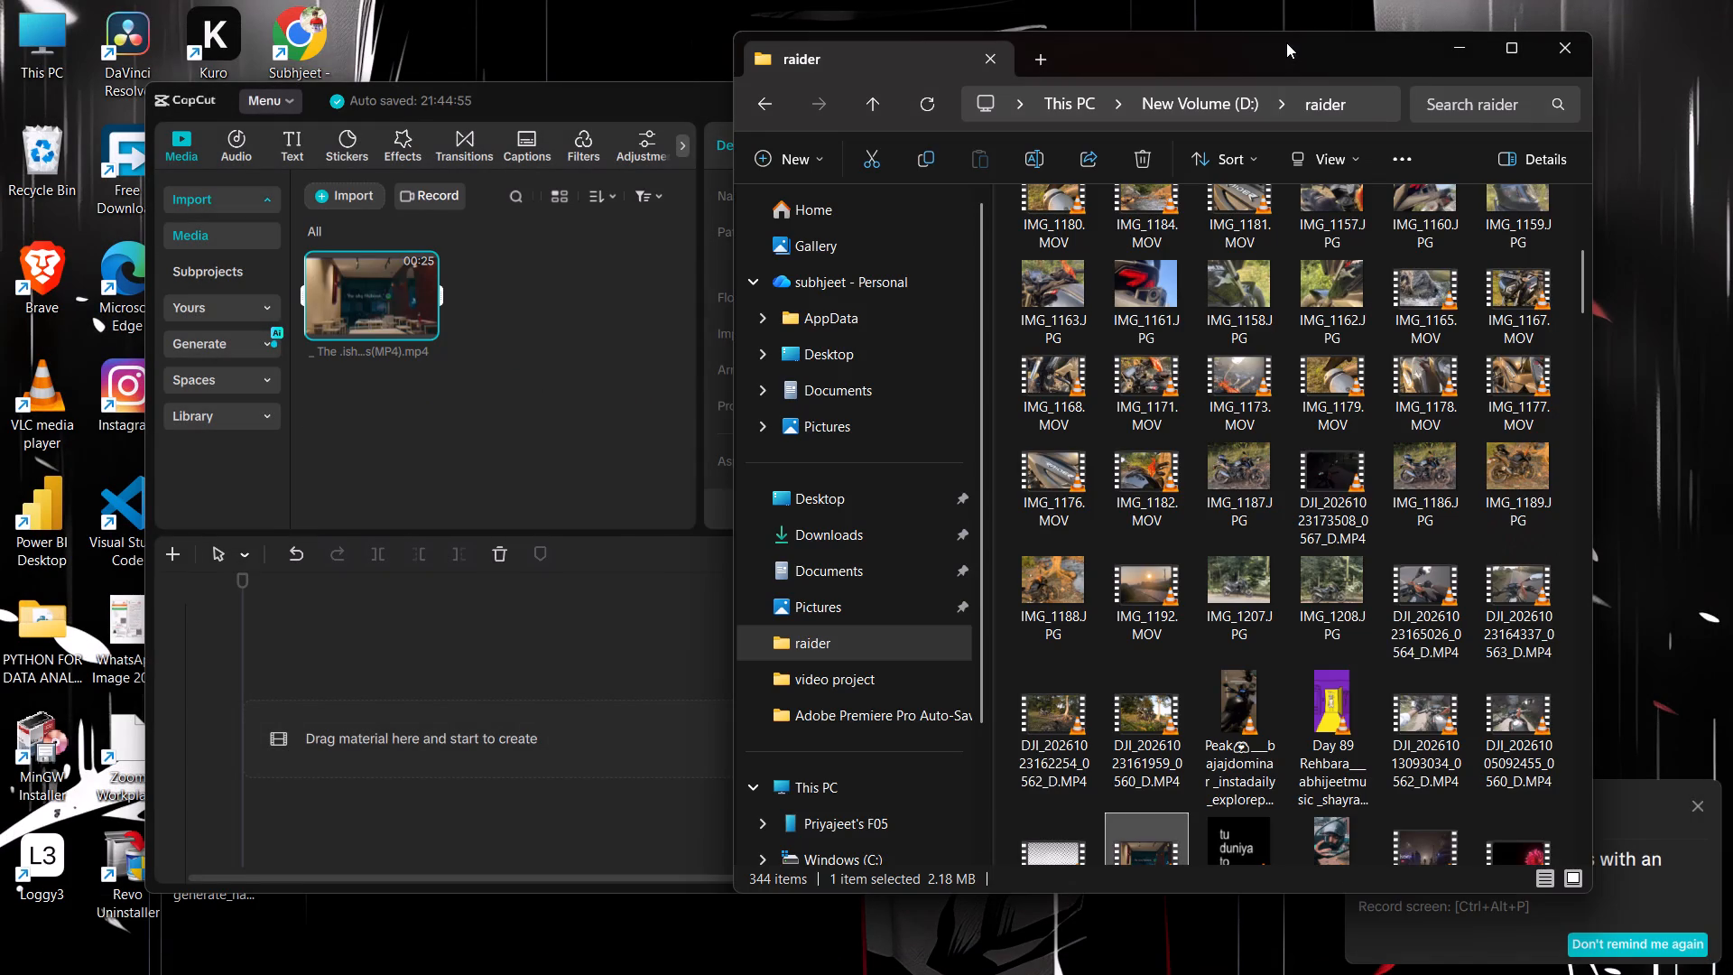
{"action": "scroll", "coordinate": [1227, 391], "scroll_direction": "up", "scroll_amount": 6}
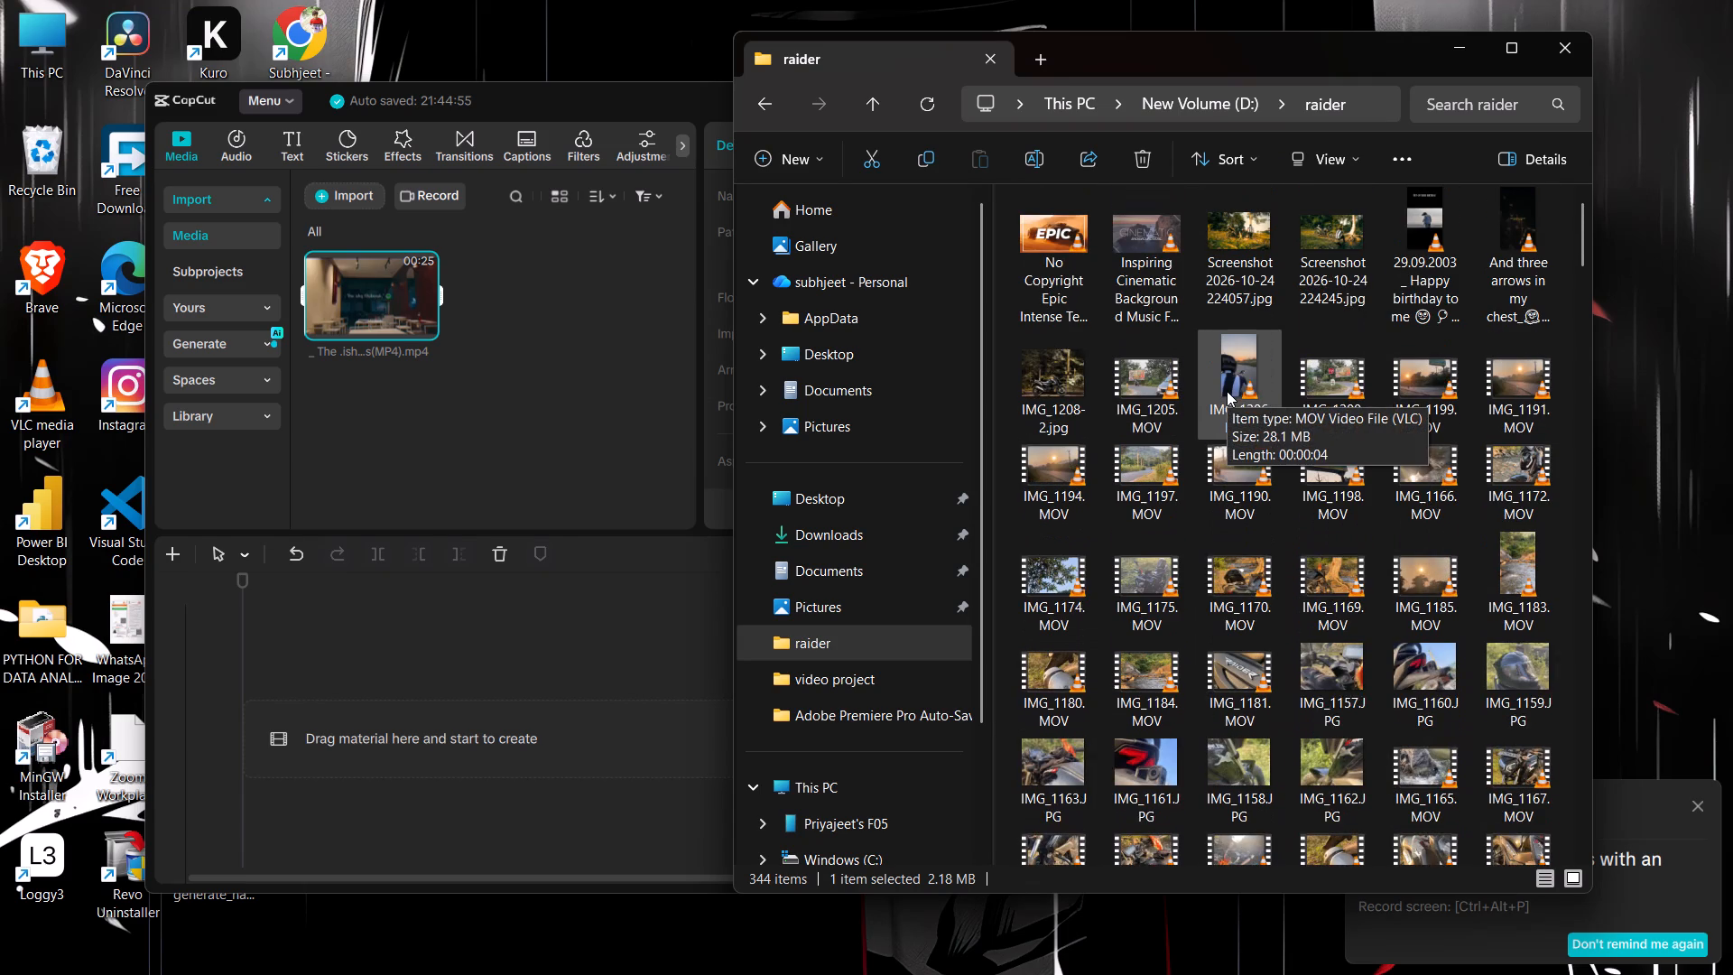
{"action": "scroll", "coordinate": [1227, 391], "scroll_direction": "up", "scroll_amount": 1}
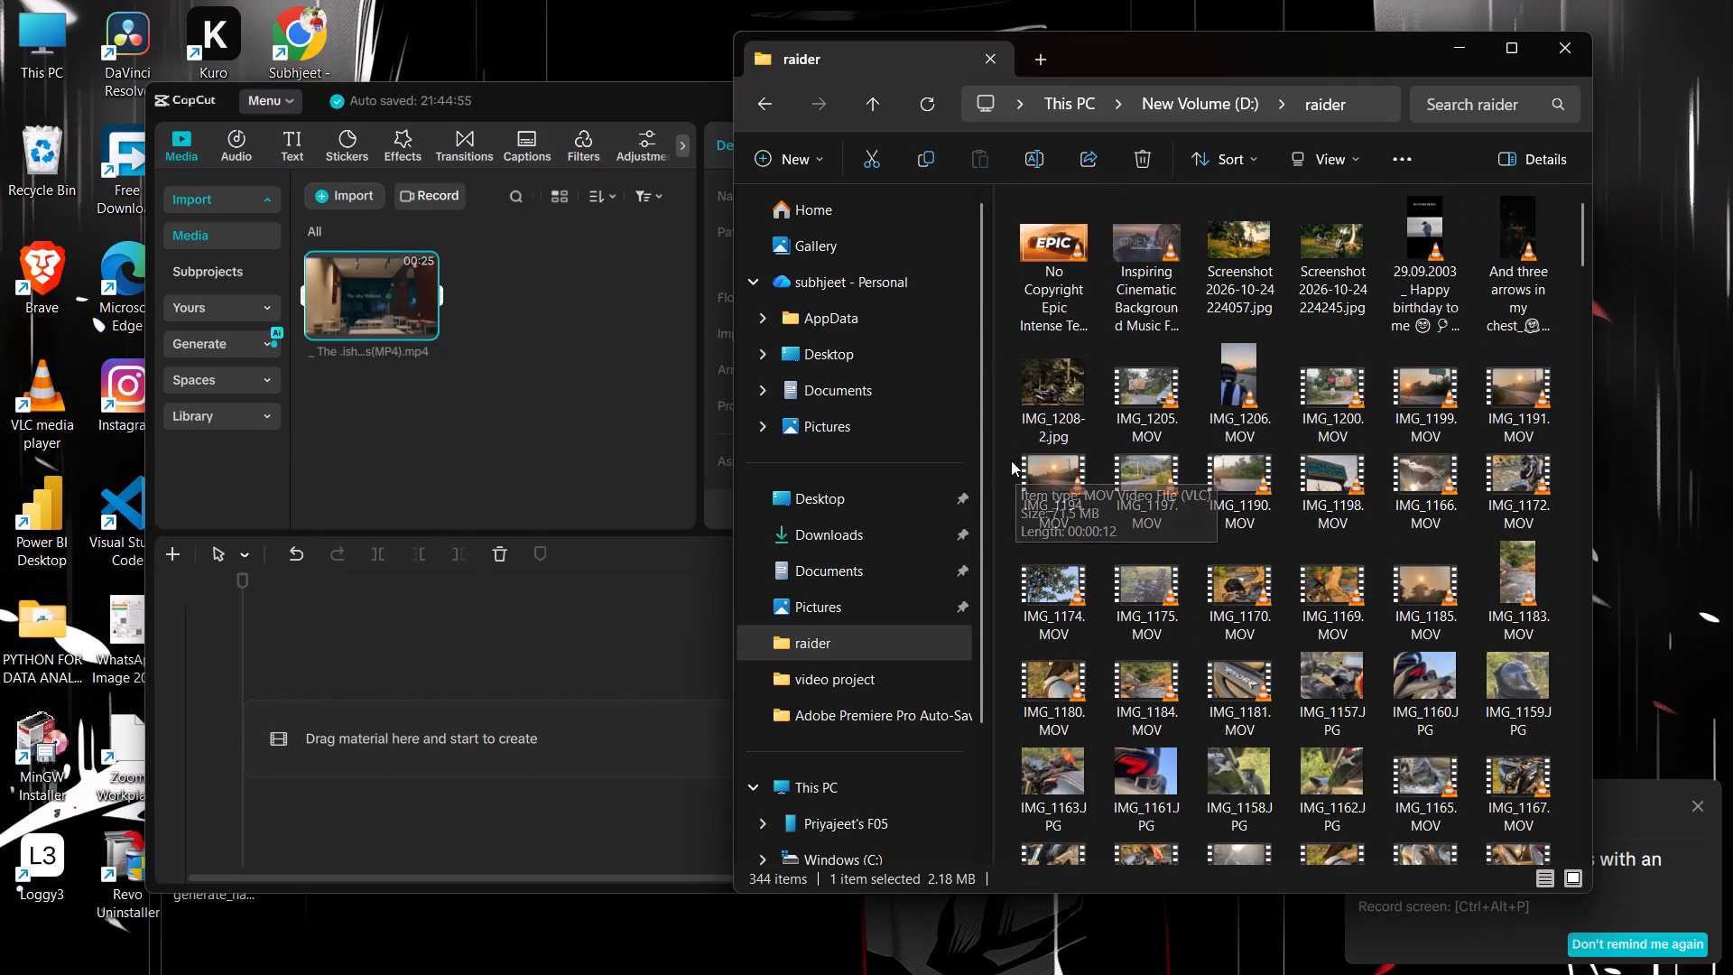
{"action": "left_click_drag", "start_coordinate": [1006, 460], "coordinate": [1573, 699]}
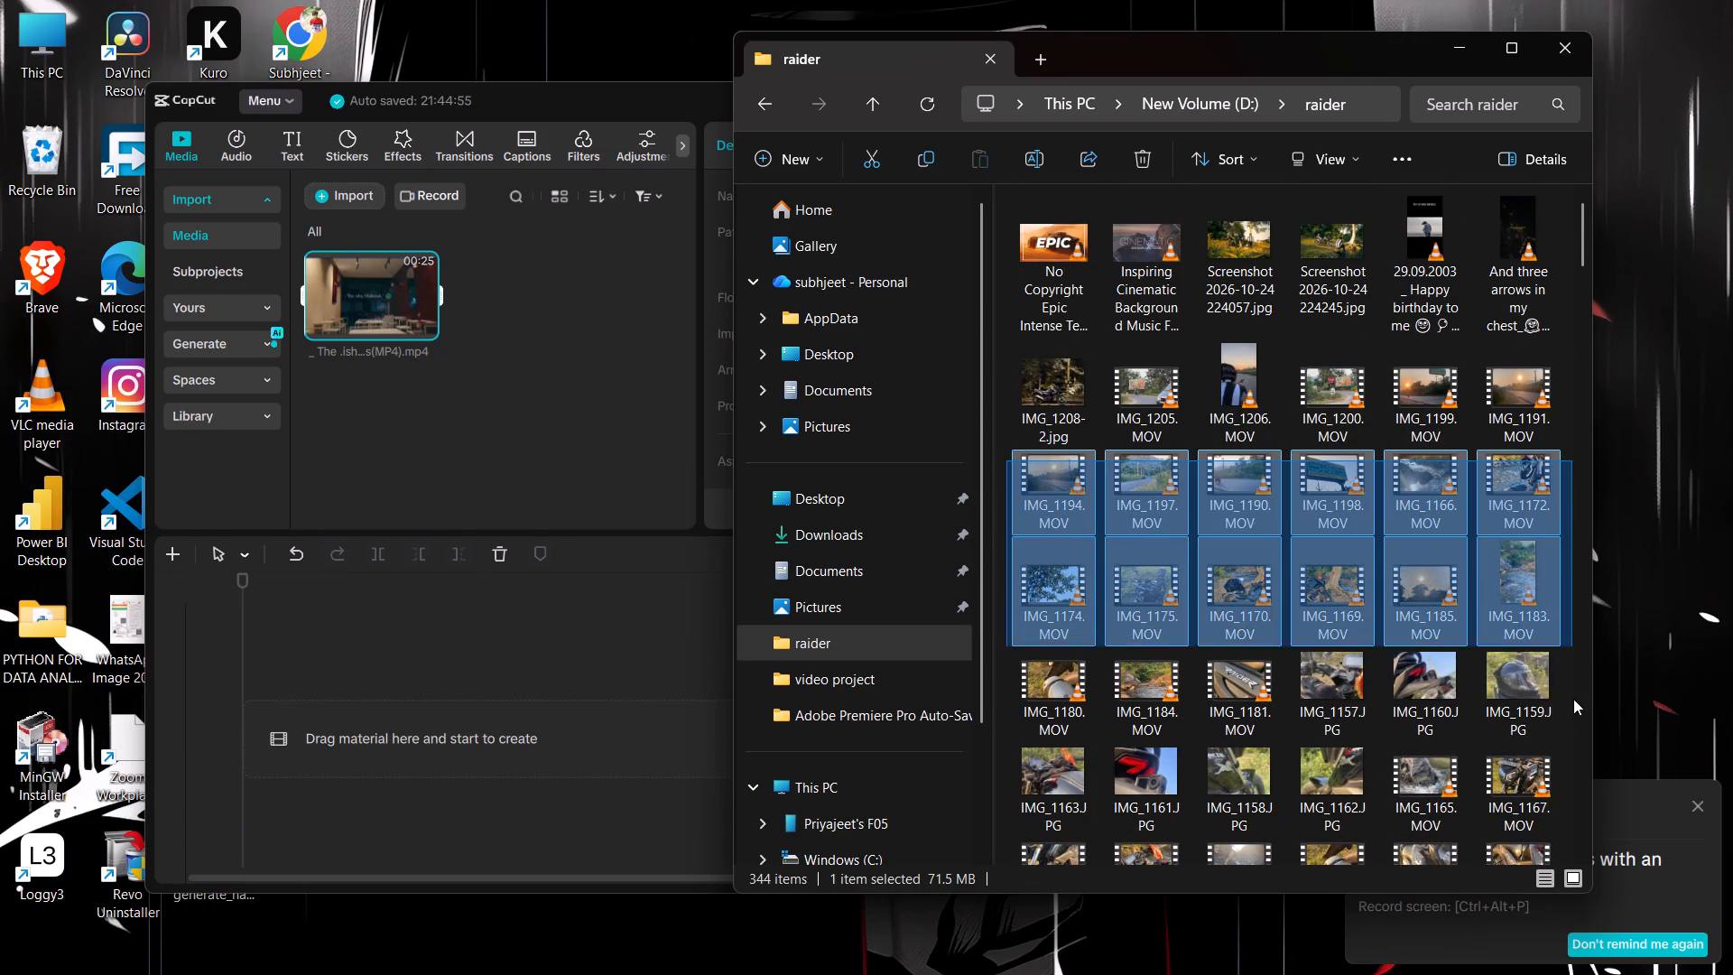
{"action": "left_click_drag", "start_coordinate": [1573, 699], "coordinate": [1503, 425]}
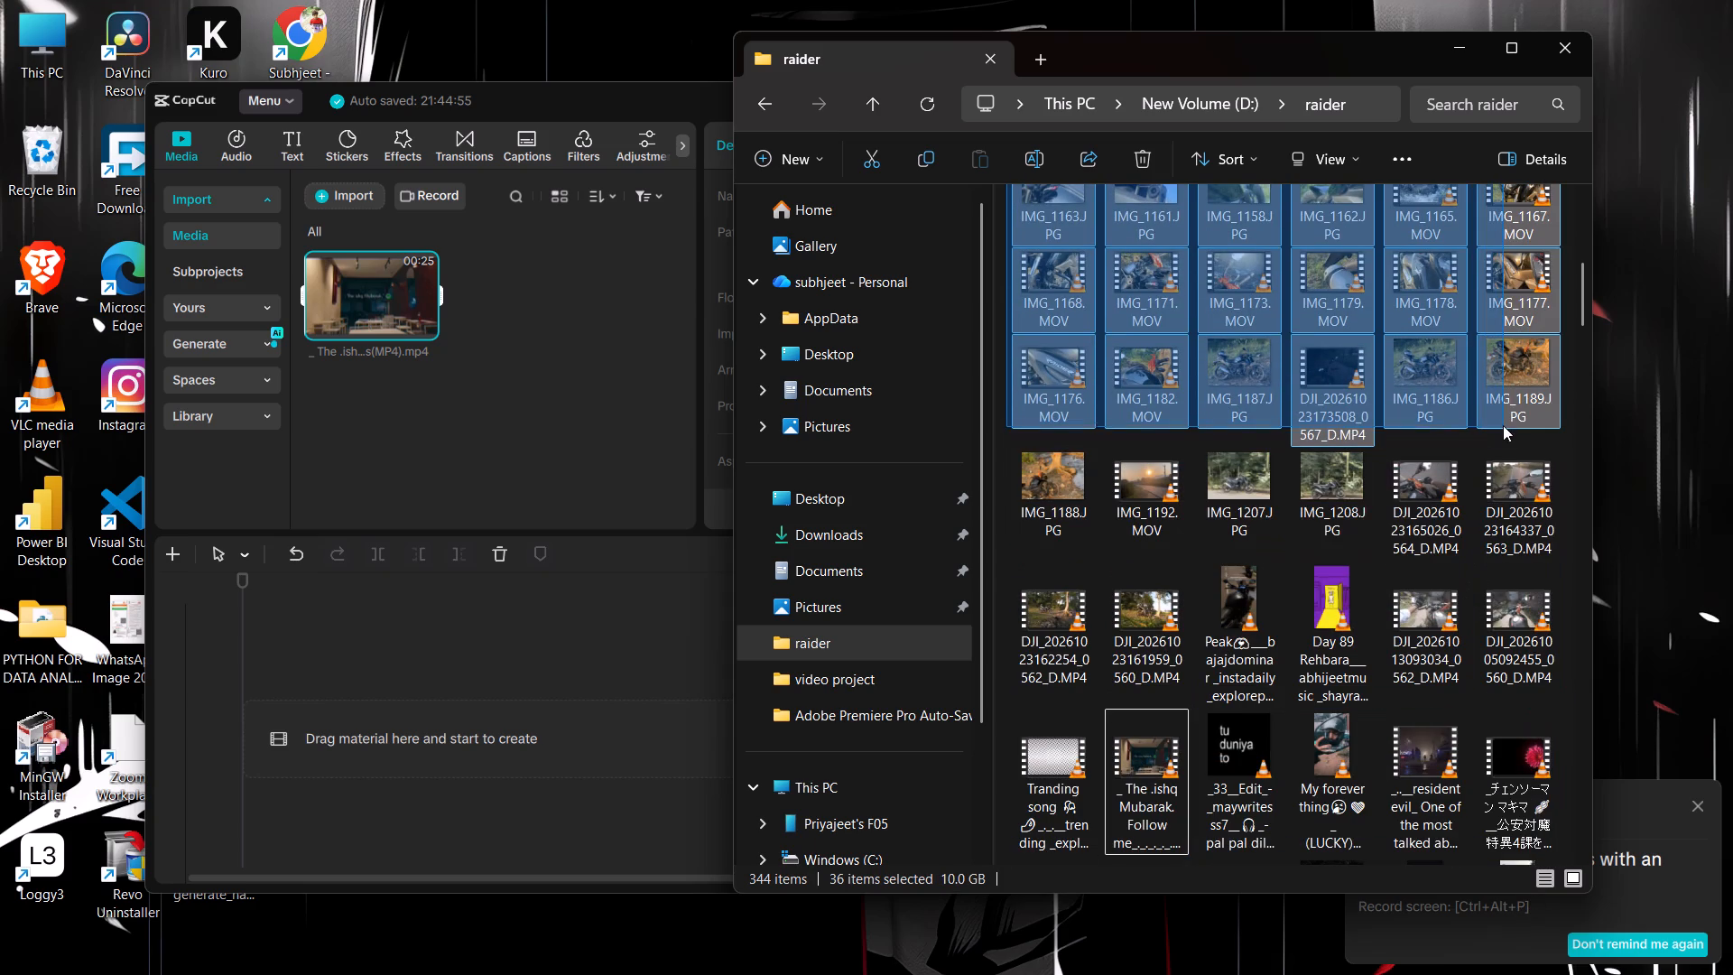
{"action": "left_click_drag", "start_coordinate": [1503, 425], "coordinate": [1506, 412]}
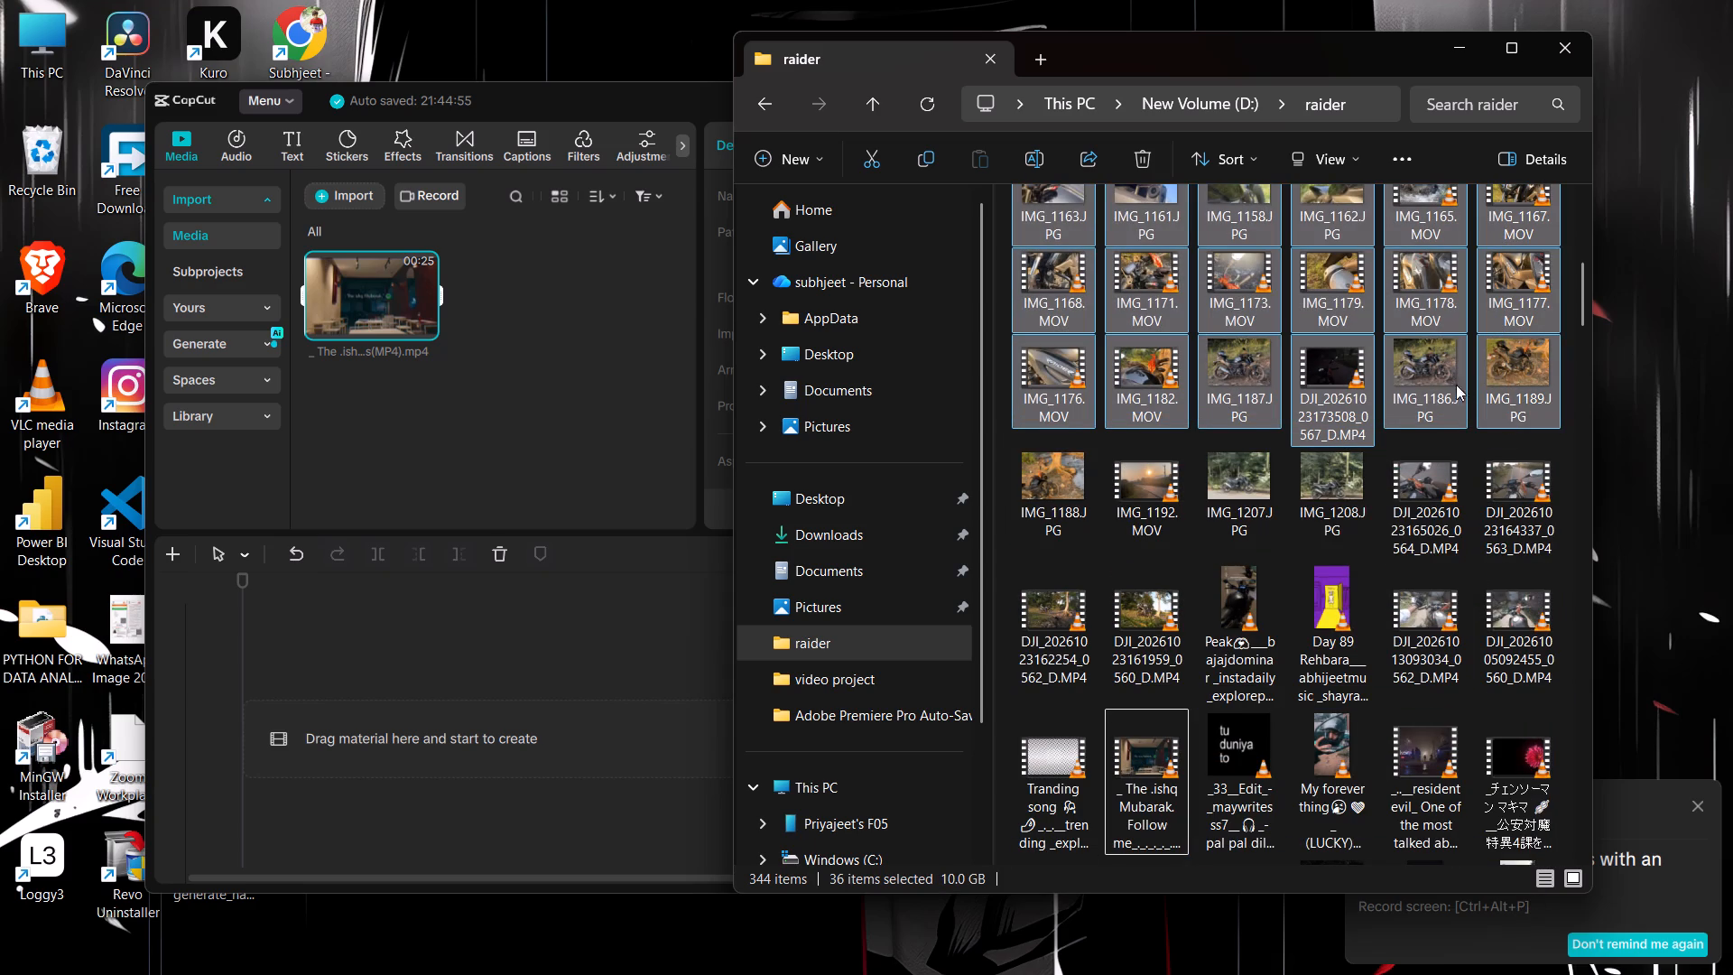
{"action": "left_click_drag", "start_coordinate": [1409, 372], "coordinate": [509, 394]}
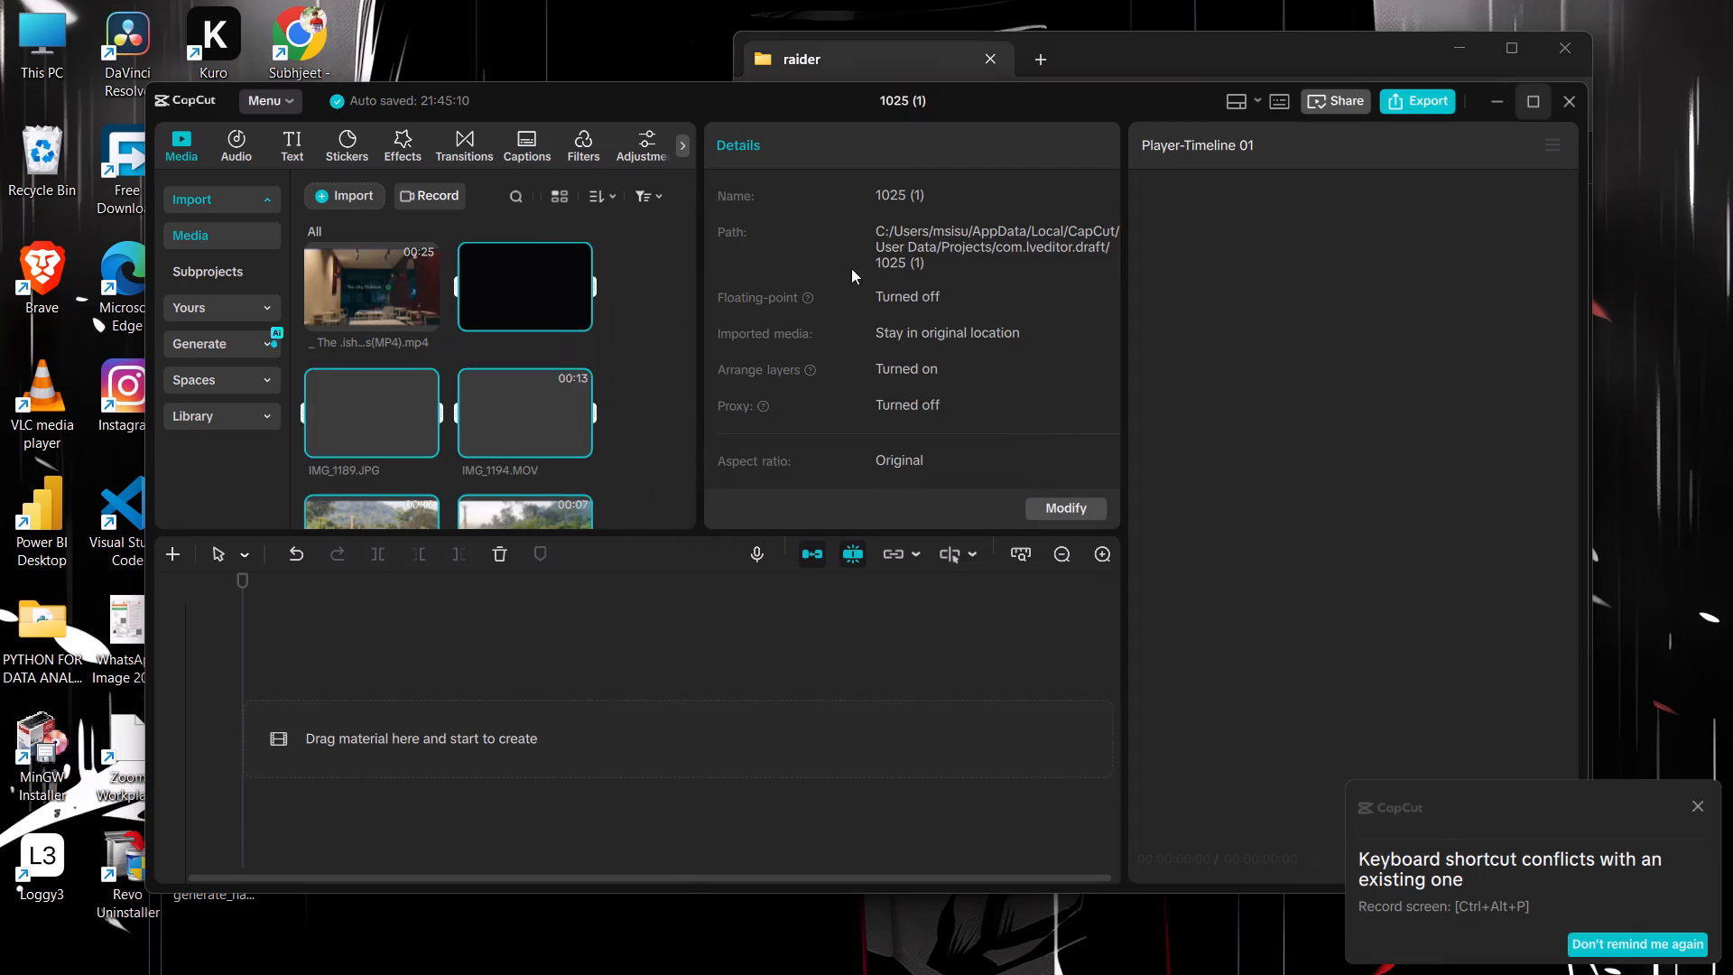
In the maximized CapCut window, add the "The .ishq Mubarak" video to the timeline and keep only its extracted audio.
{"action": "left_click", "coordinate": [1534, 107]}
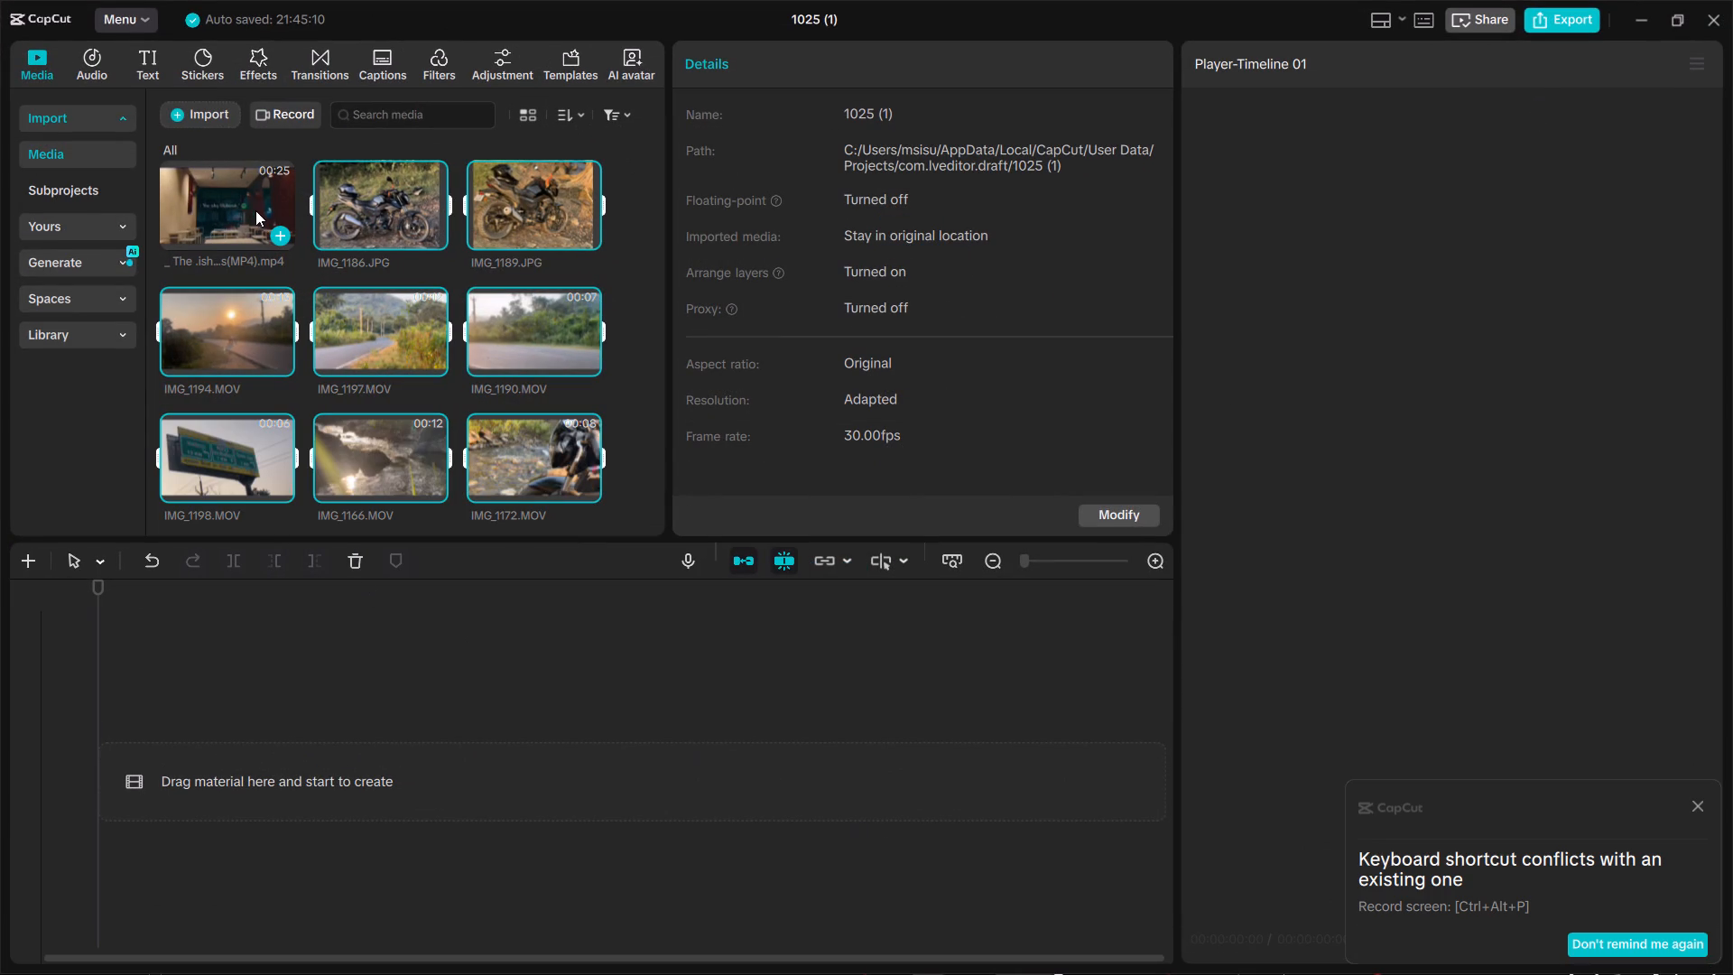
{"action": "left_click_drag", "start_coordinate": [246, 201], "coordinate": [244, 729]}
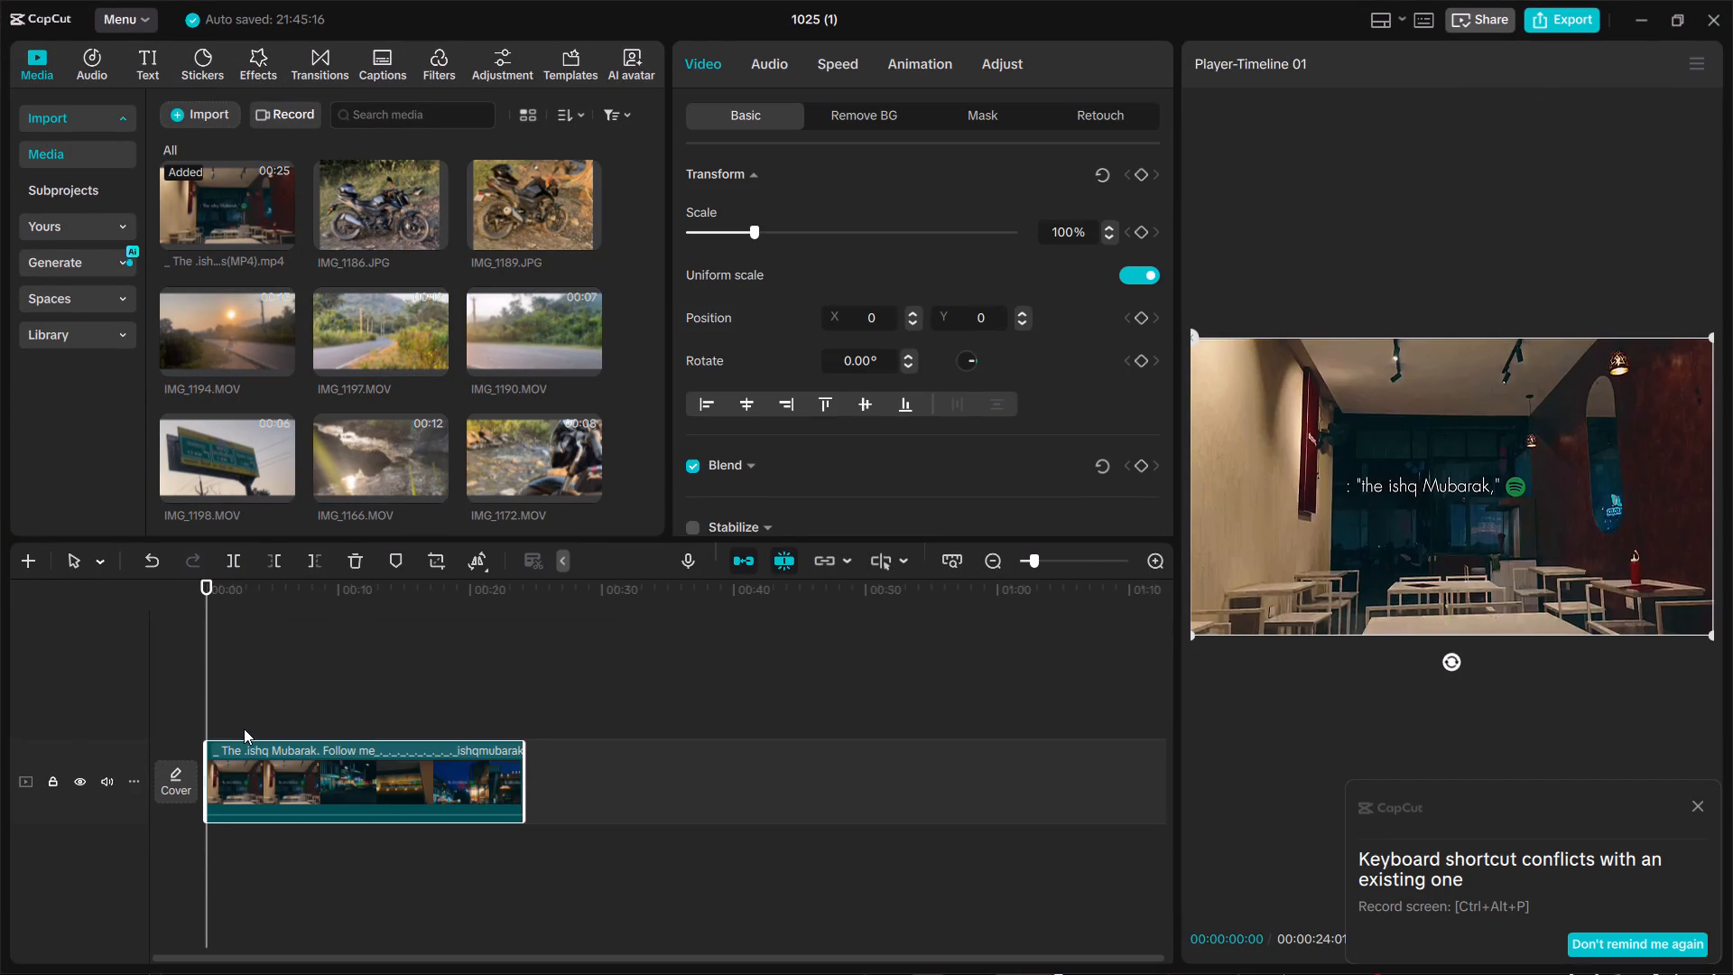
{"action": "key", "text": "ctrl+shift+s"}
{"action": "key", "text": "Delete"}
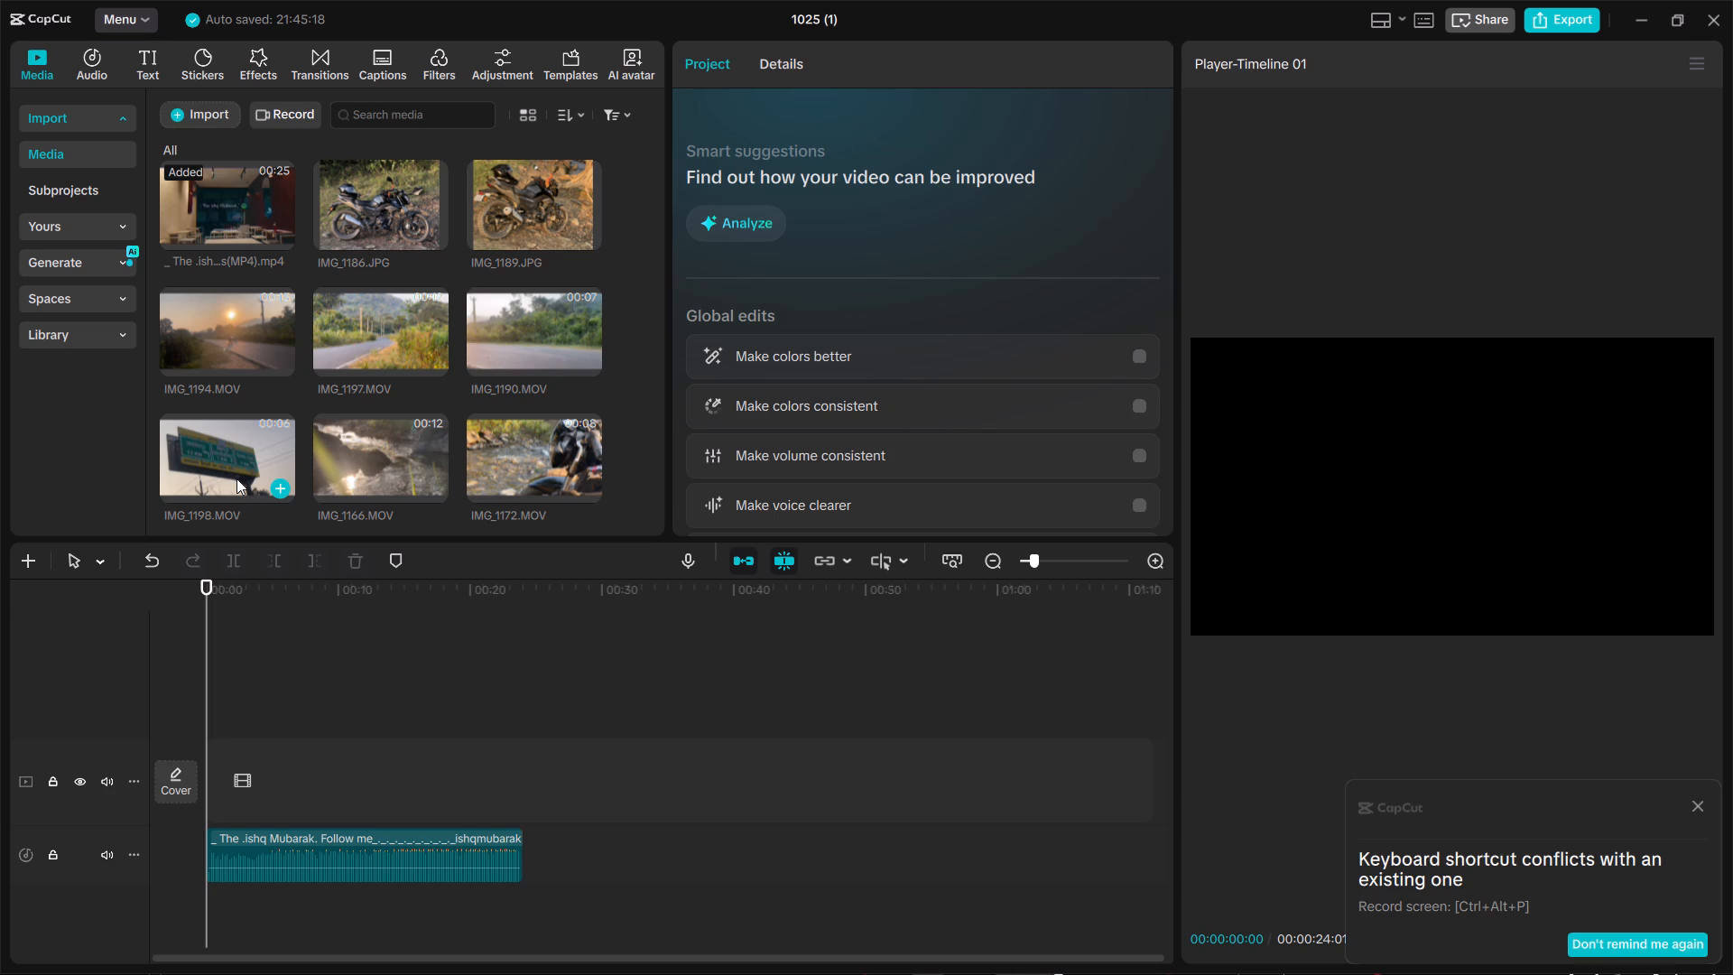
Place IMG_1166.MOV at the start of the main video track and mute that track.
{"action": "scroll", "coordinate": [236, 478], "scroll_direction": "down", "scroll_amount": 1}
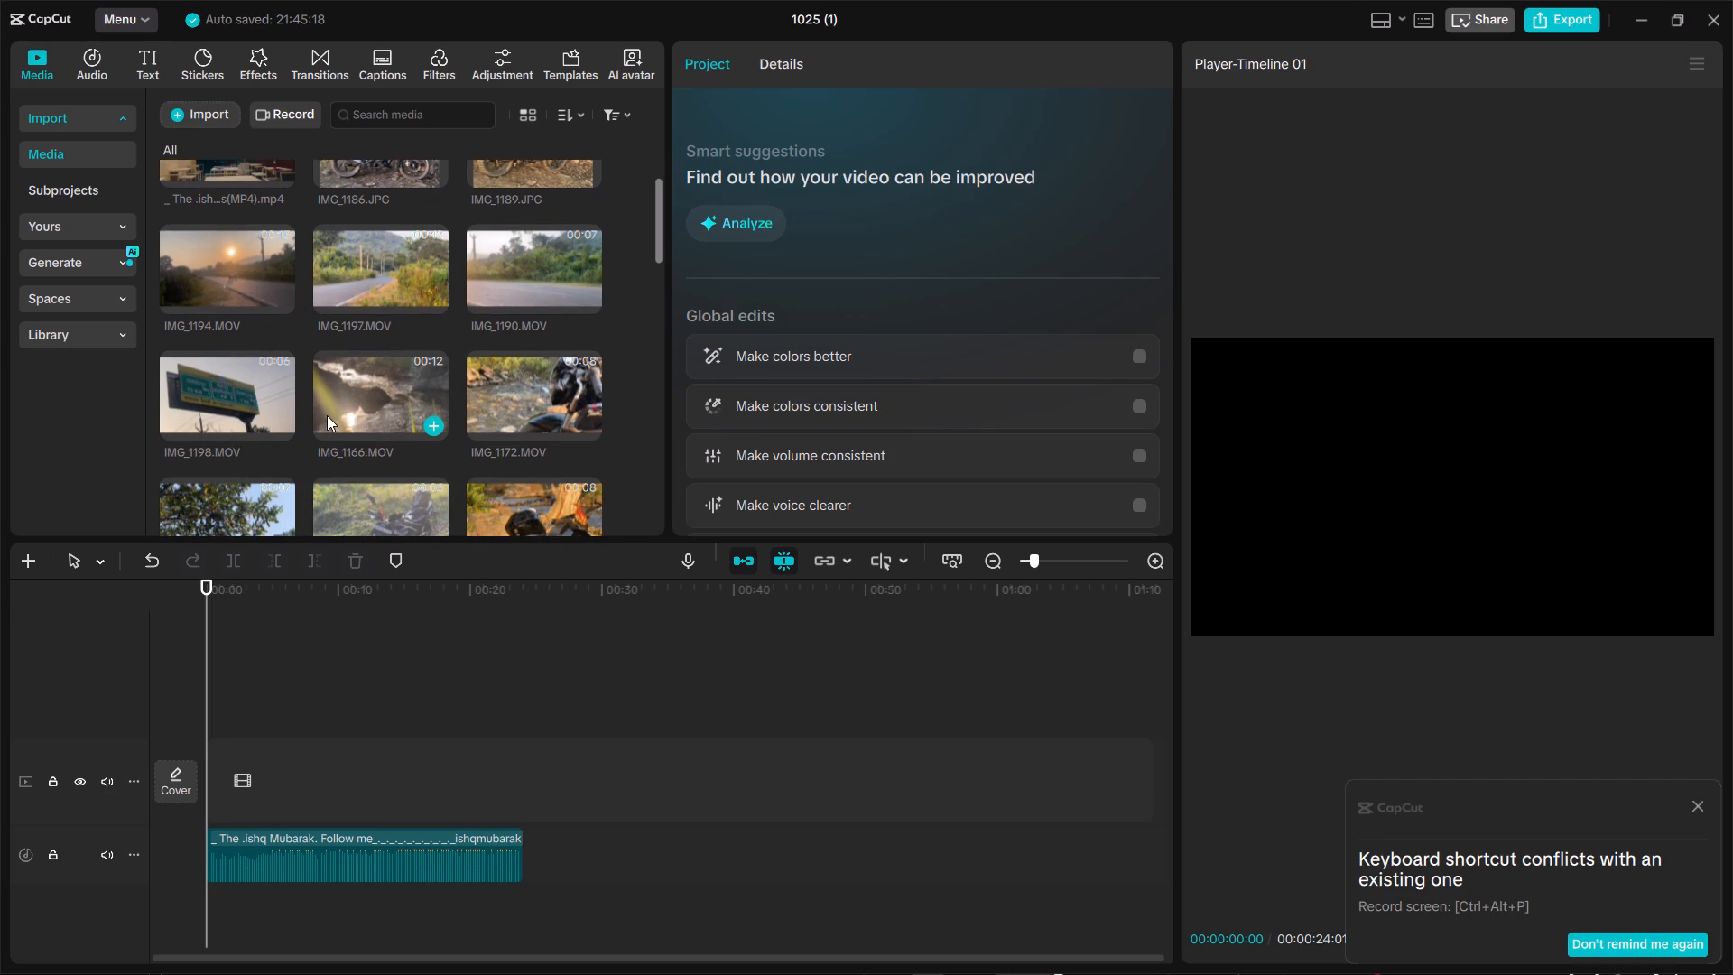
{"action": "double_click", "coordinate": [341, 413]}
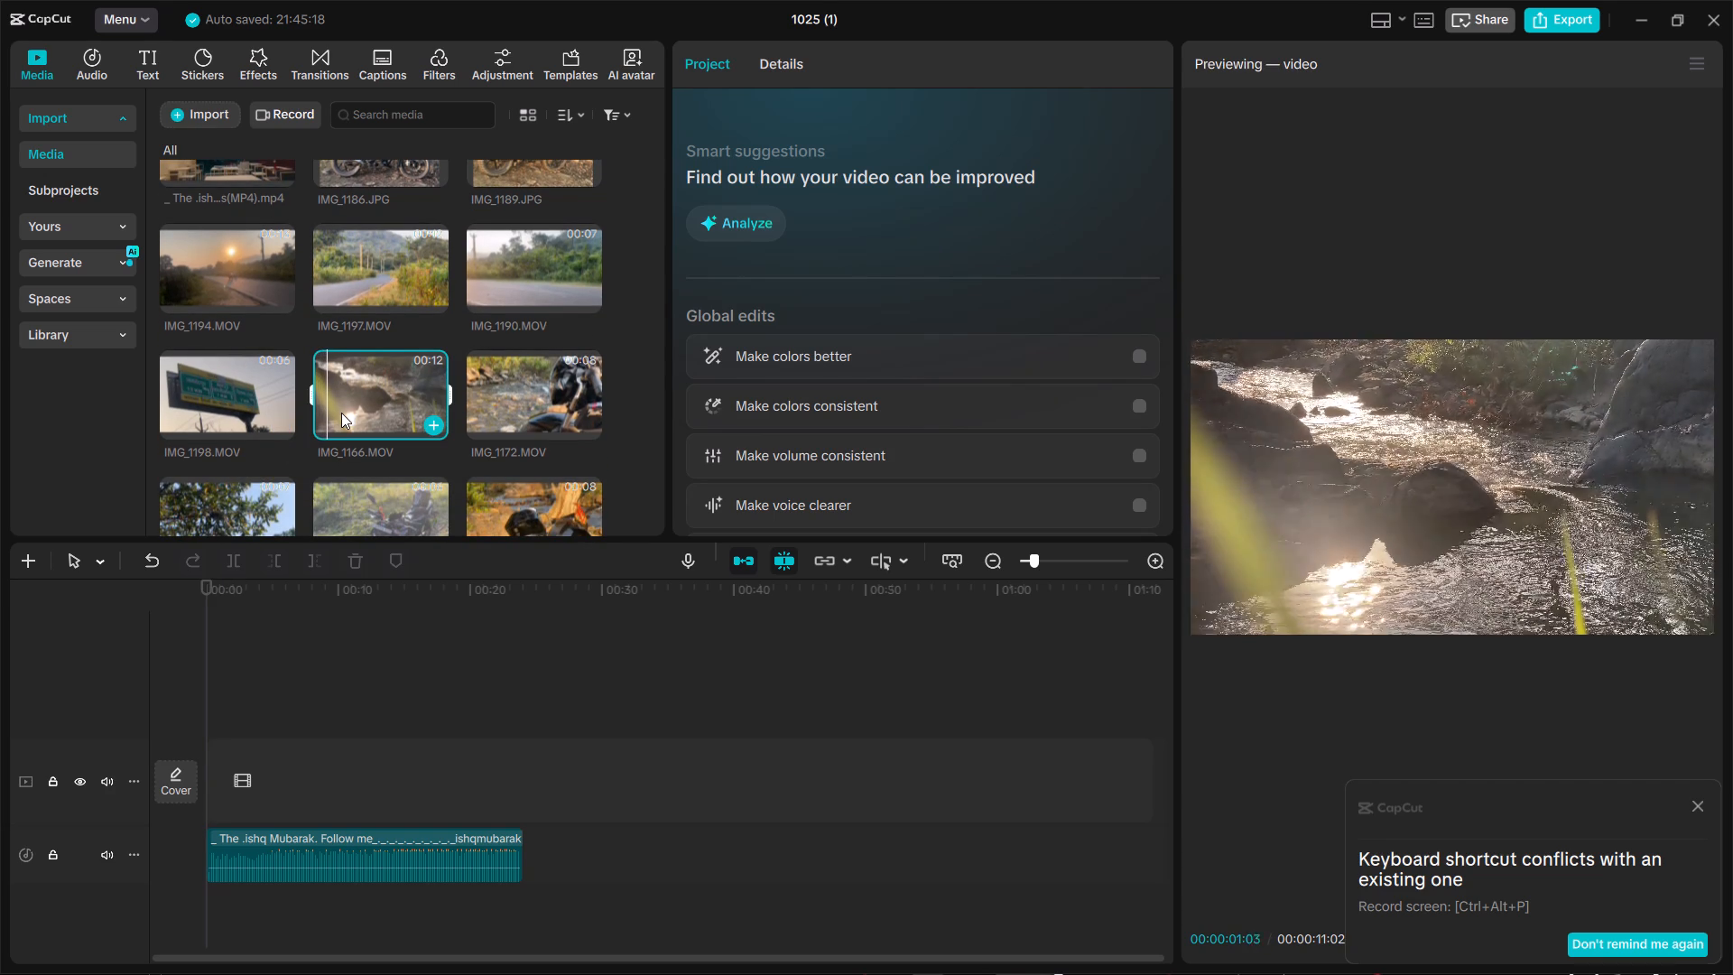
{"action": "left_click_drag", "start_coordinate": [380, 413], "coordinate": [322, 709]}
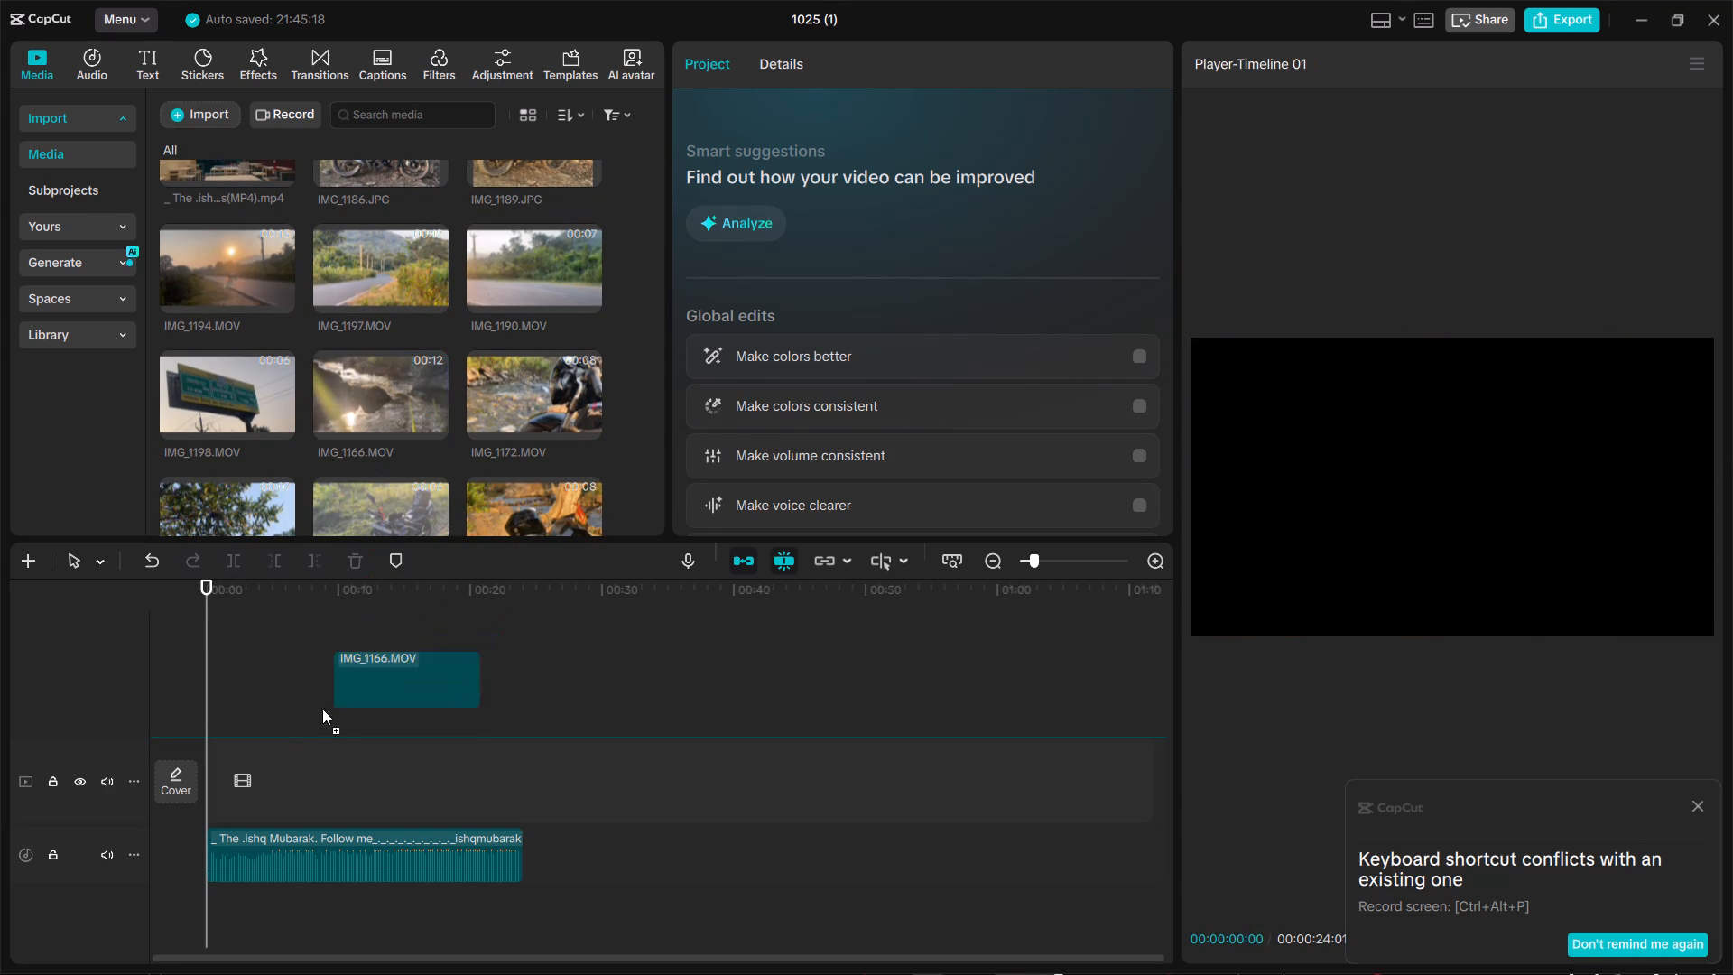
{"action": "left_click_drag", "start_coordinate": [322, 709], "coordinate": [227, 772]}
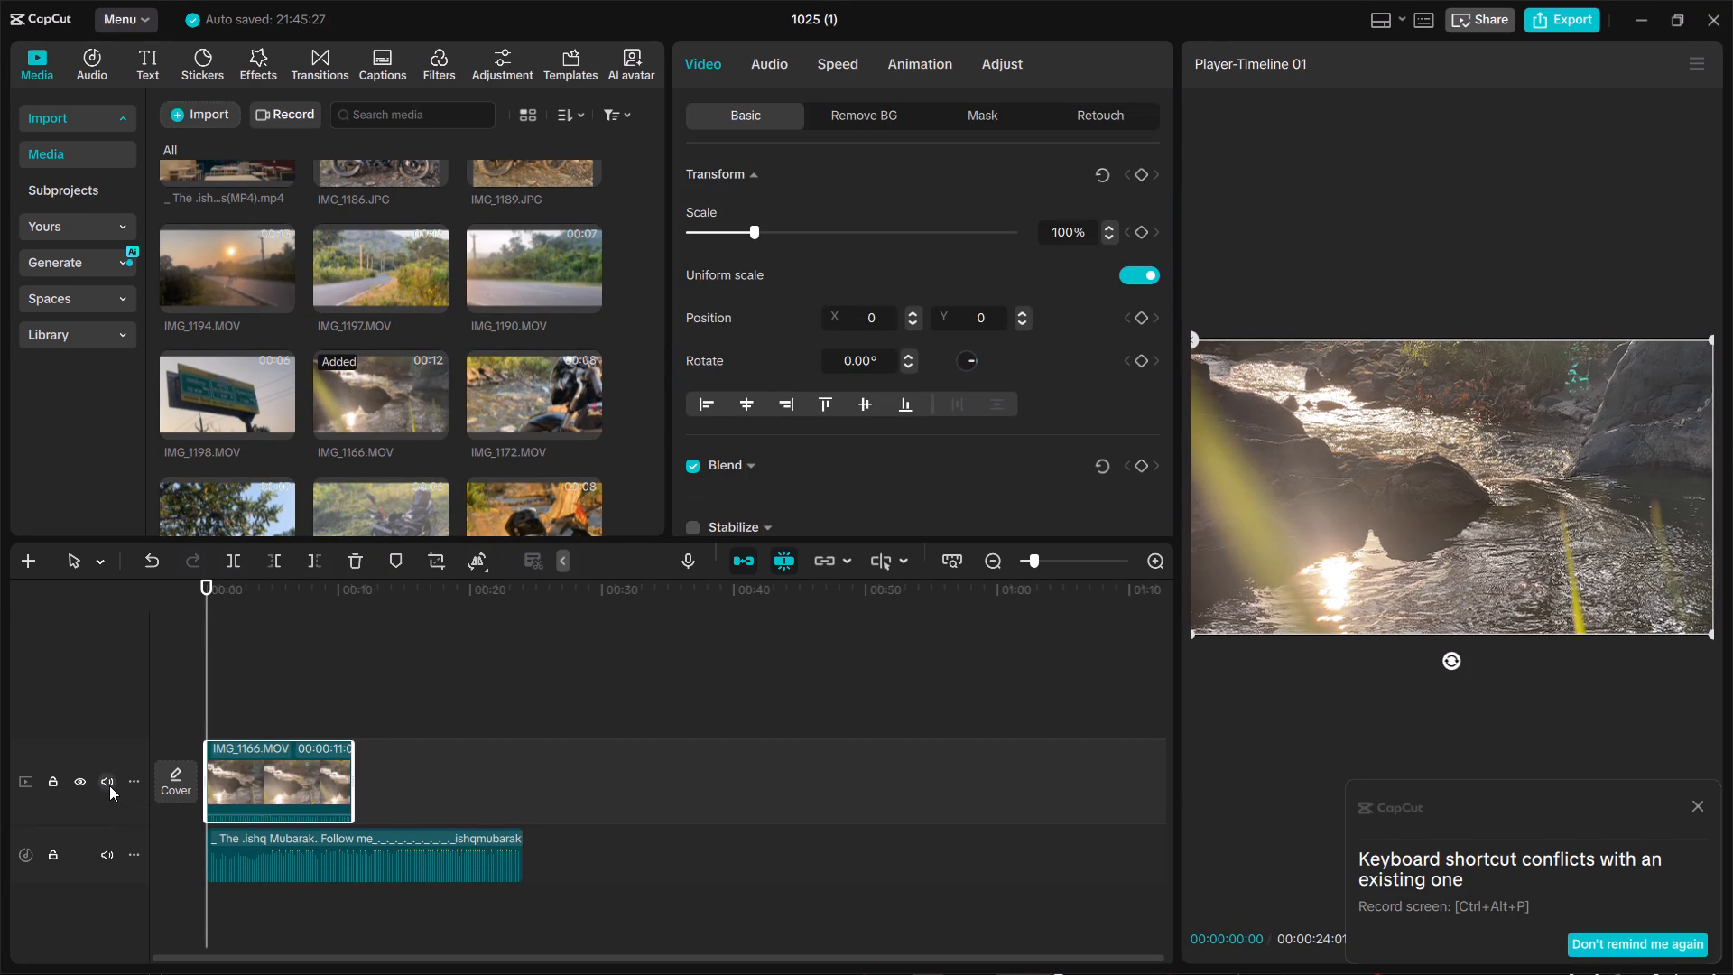
{"action": "left_click", "coordinate": [109, 785]}
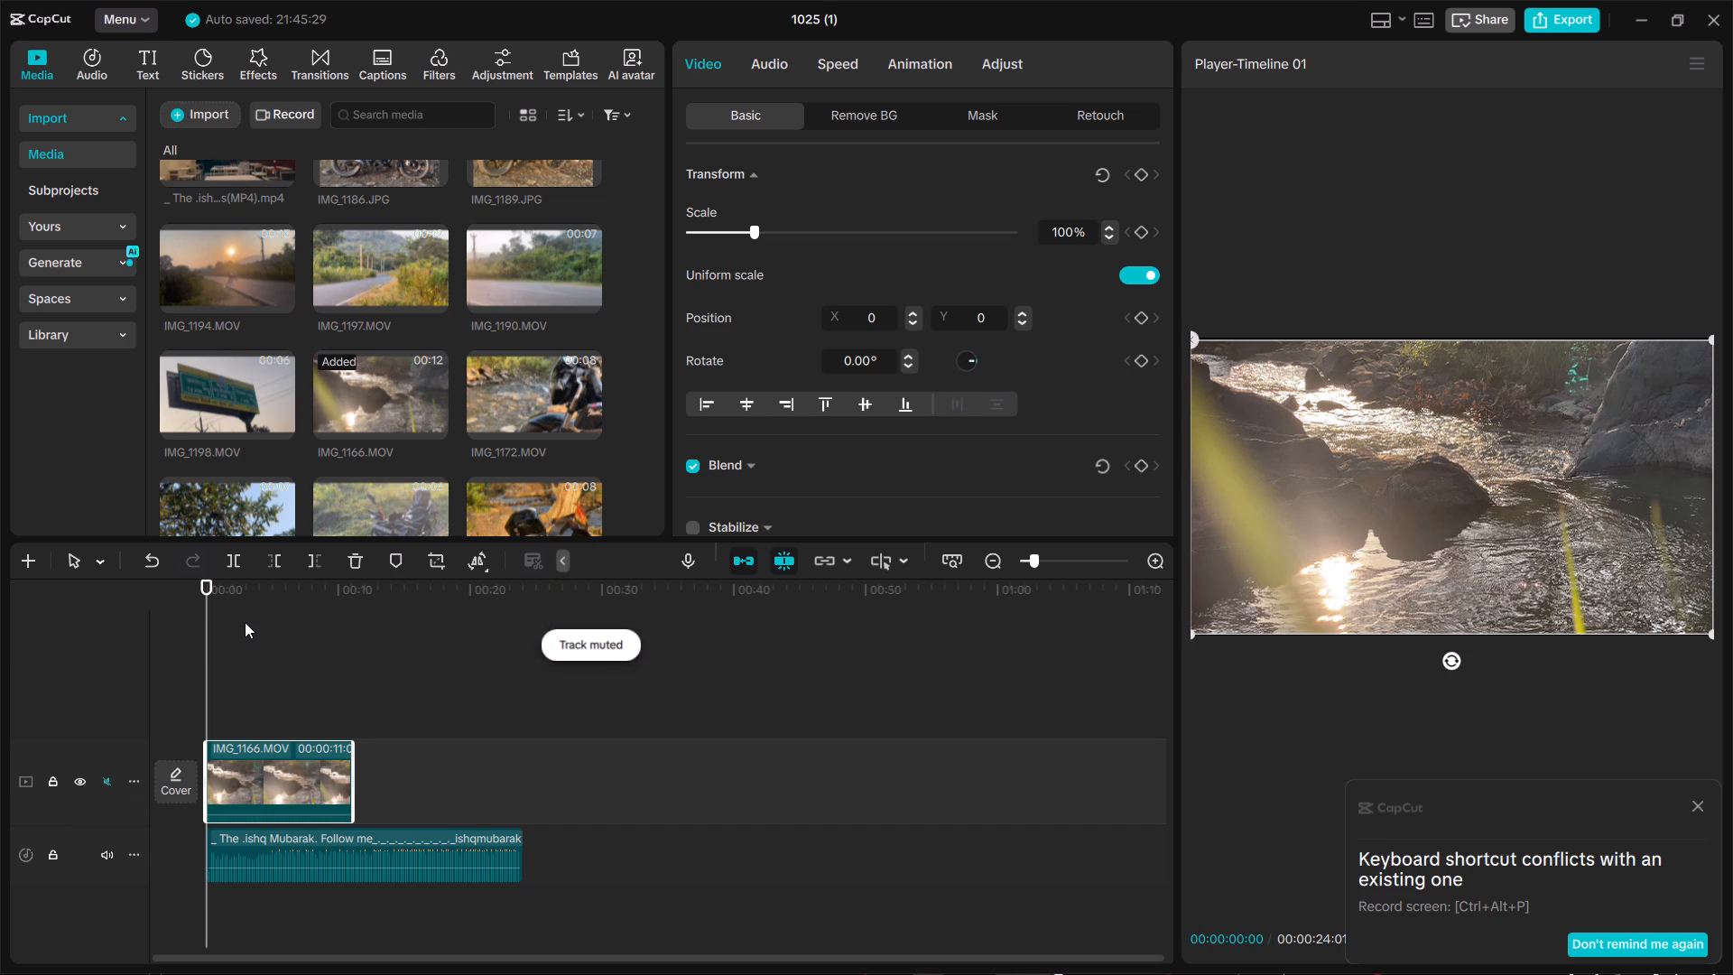
Play the timeline to 00:00:03:18, split the IMG_1166.MOV clip there and delete the part after the cut.
{"action": "key", "text": "space"}
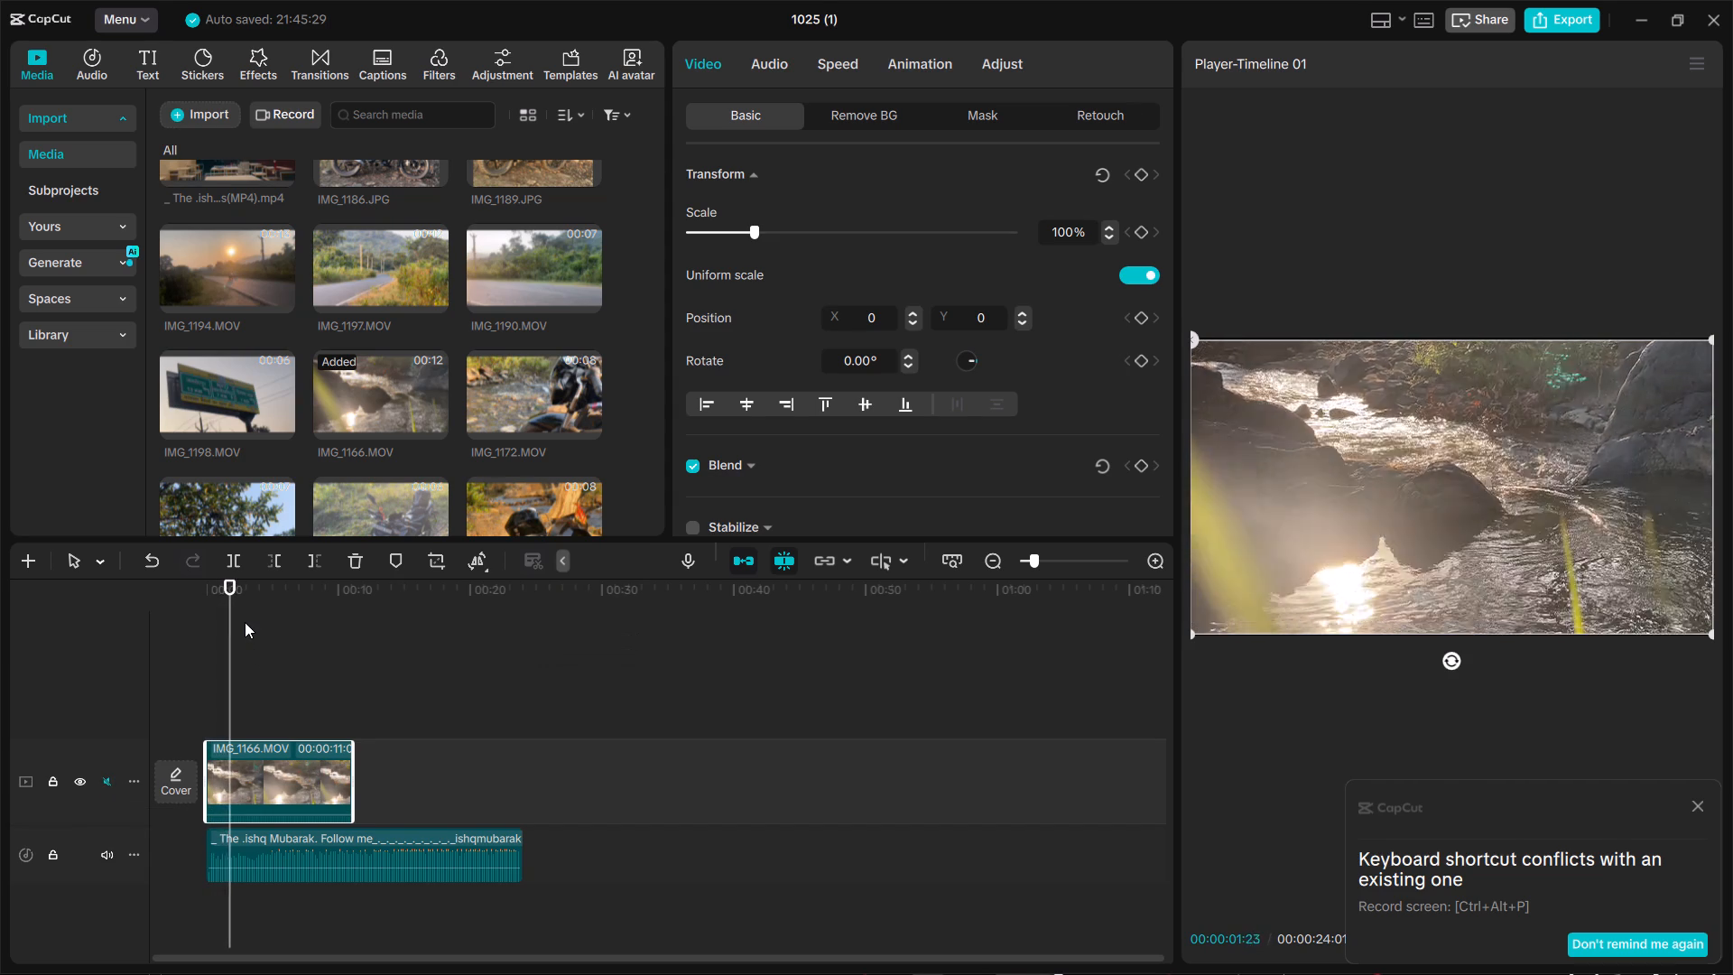
{"action": "key", "text": "space"}
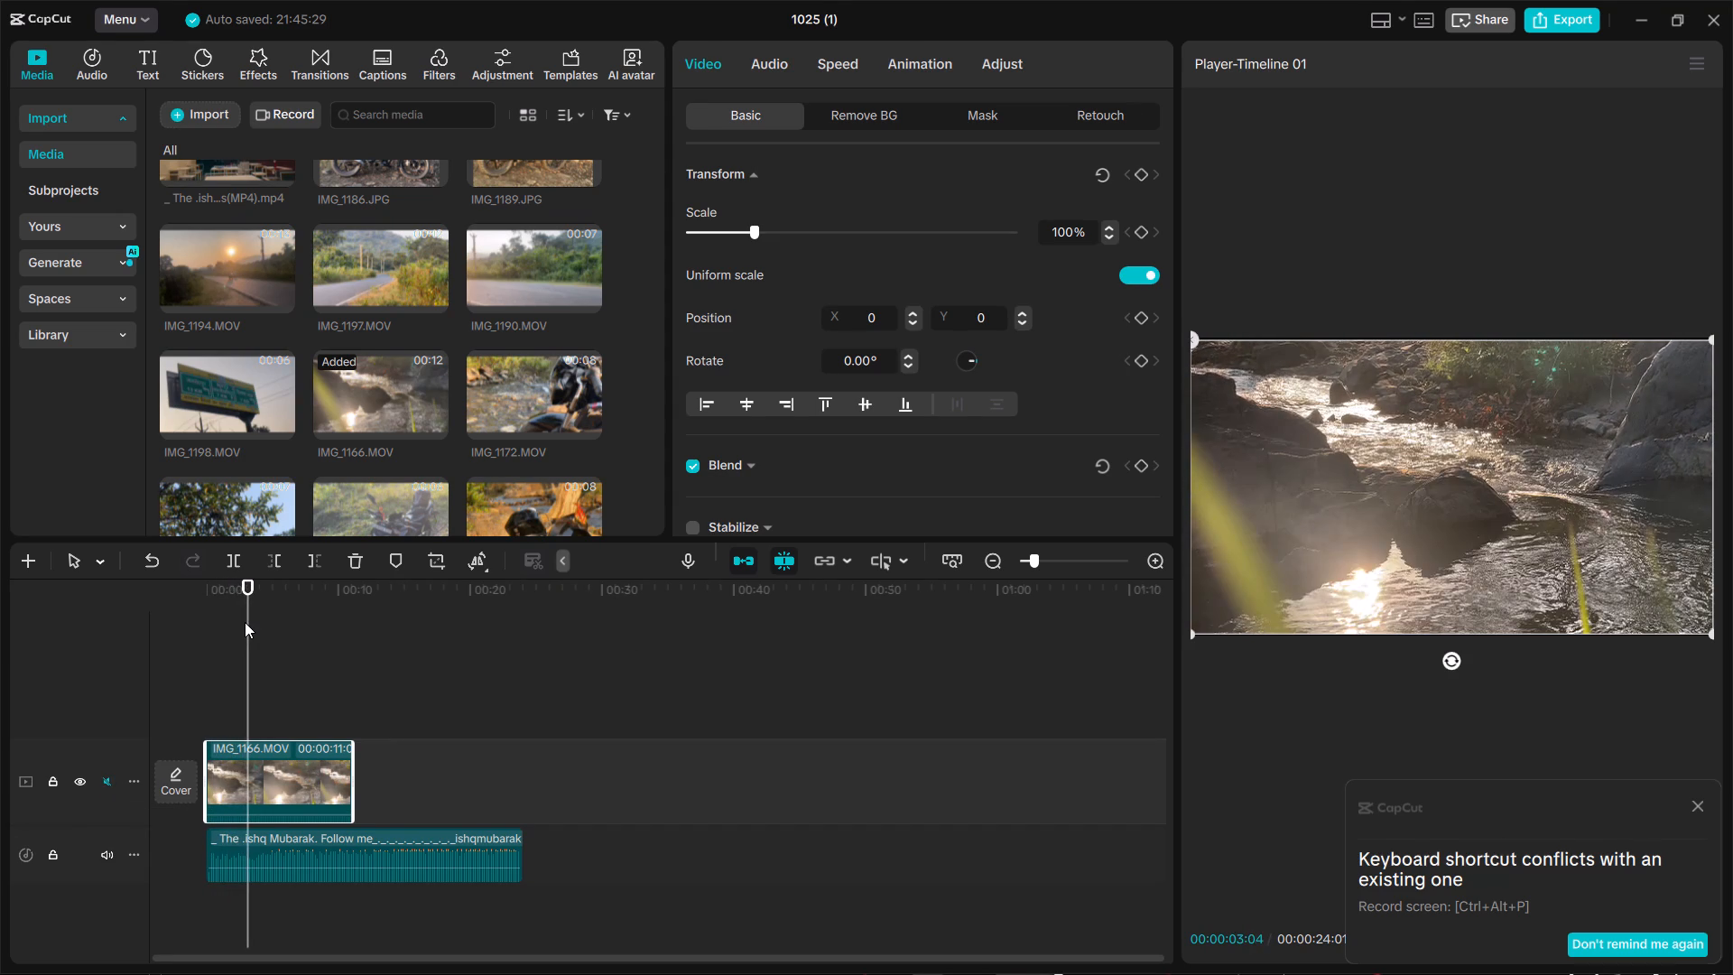
{"action": "key", "text": "space"}
{"action": "key", "text": "space"}
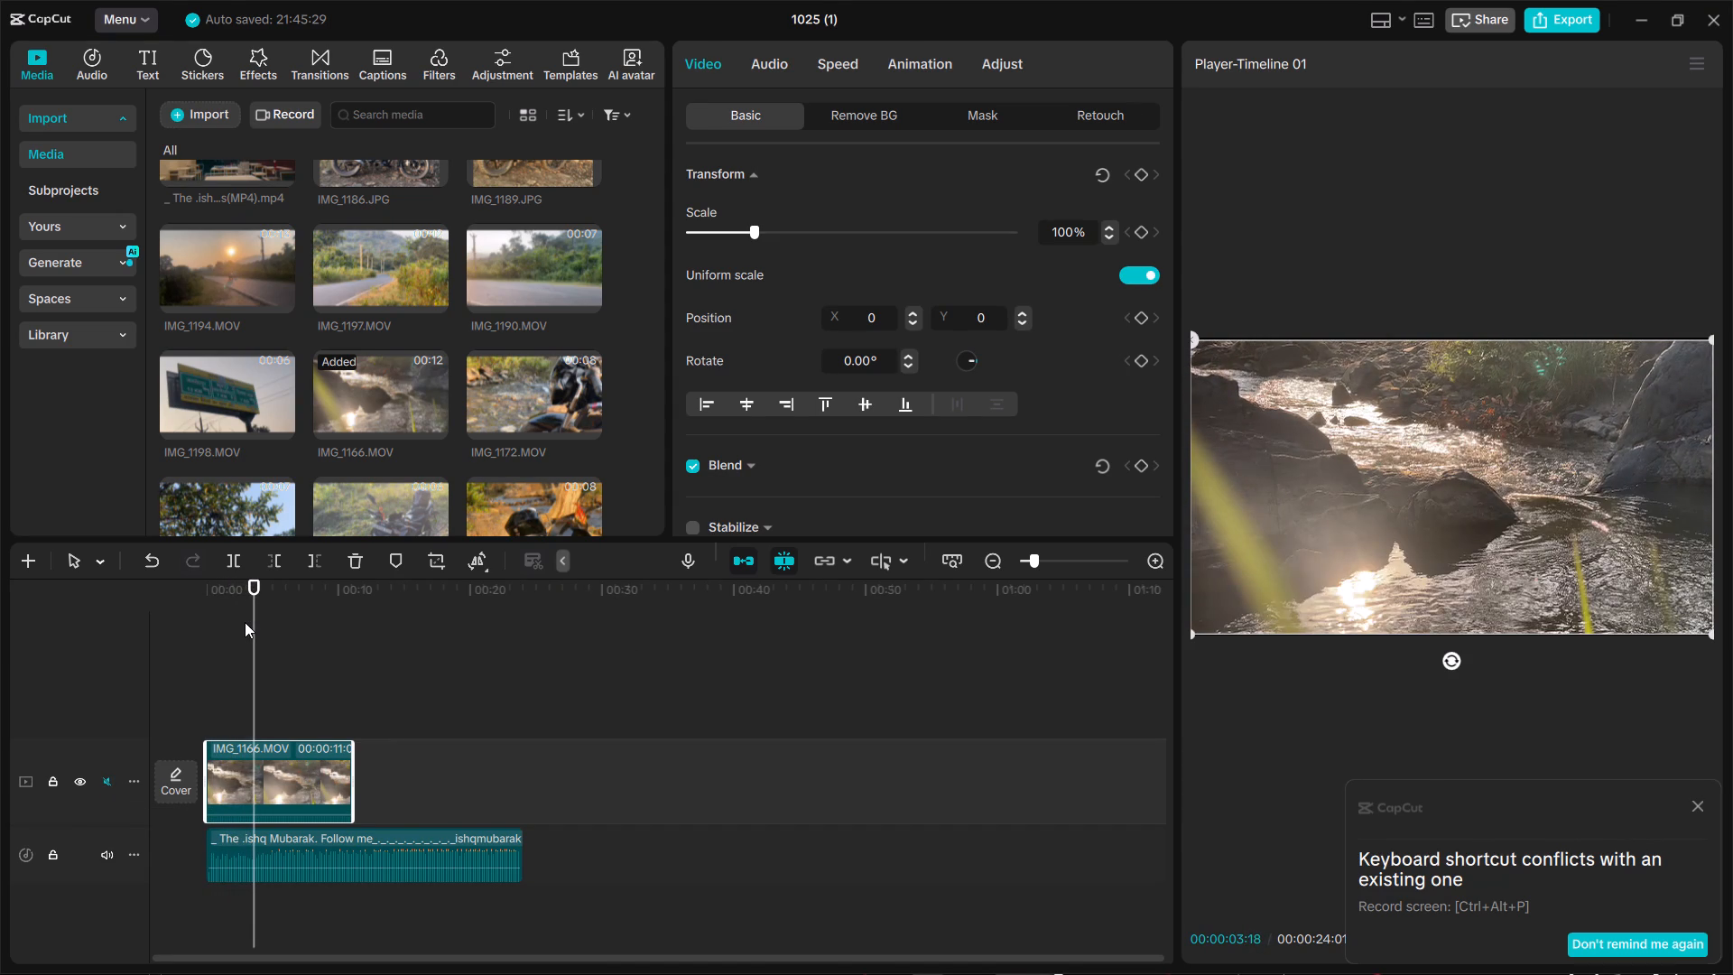
{"action": "left_click", "coordinate": [240, 554]}
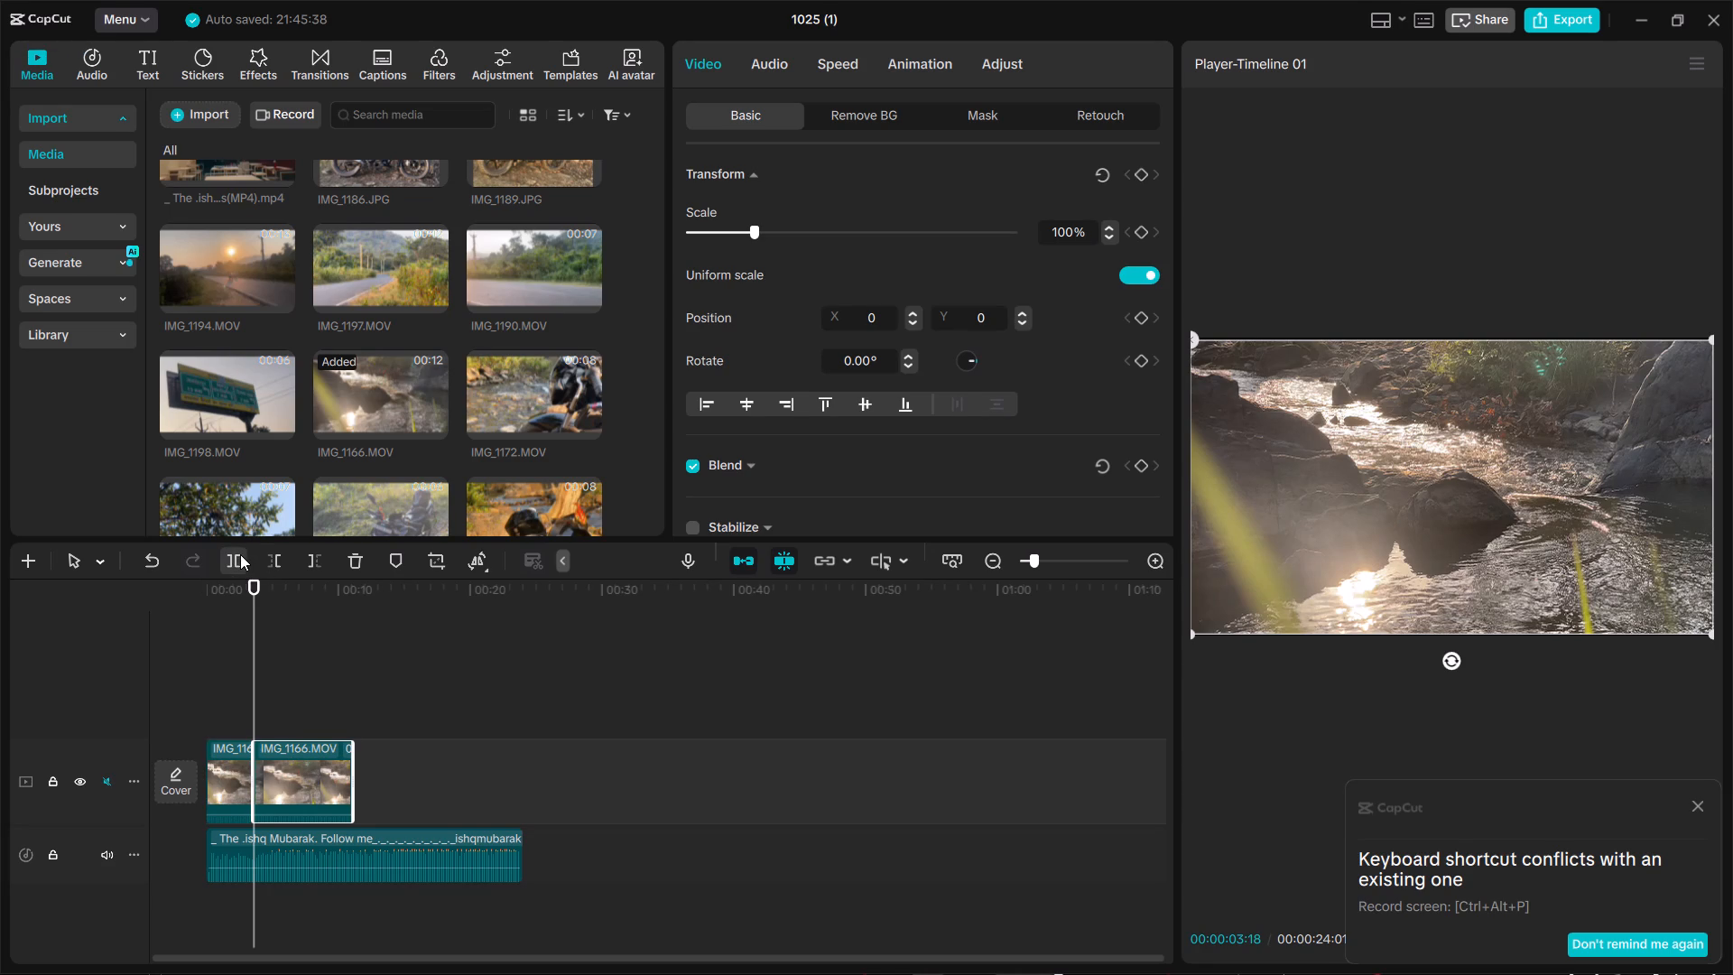
{"action": "key", "text": "Delete"}
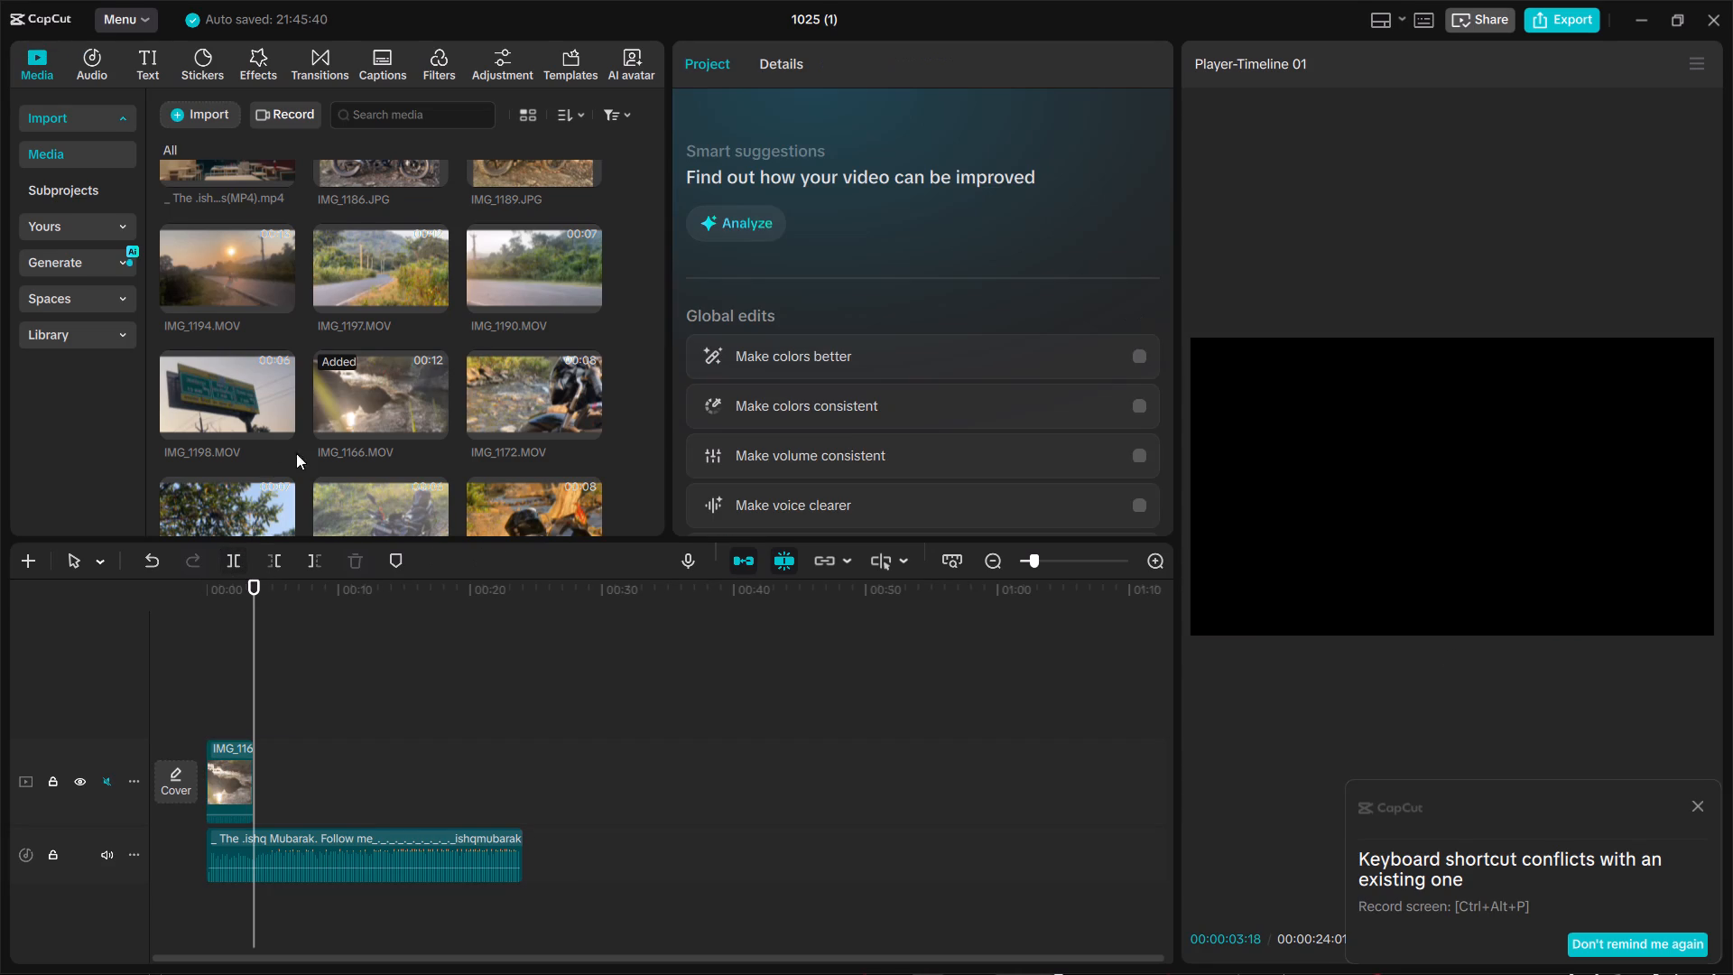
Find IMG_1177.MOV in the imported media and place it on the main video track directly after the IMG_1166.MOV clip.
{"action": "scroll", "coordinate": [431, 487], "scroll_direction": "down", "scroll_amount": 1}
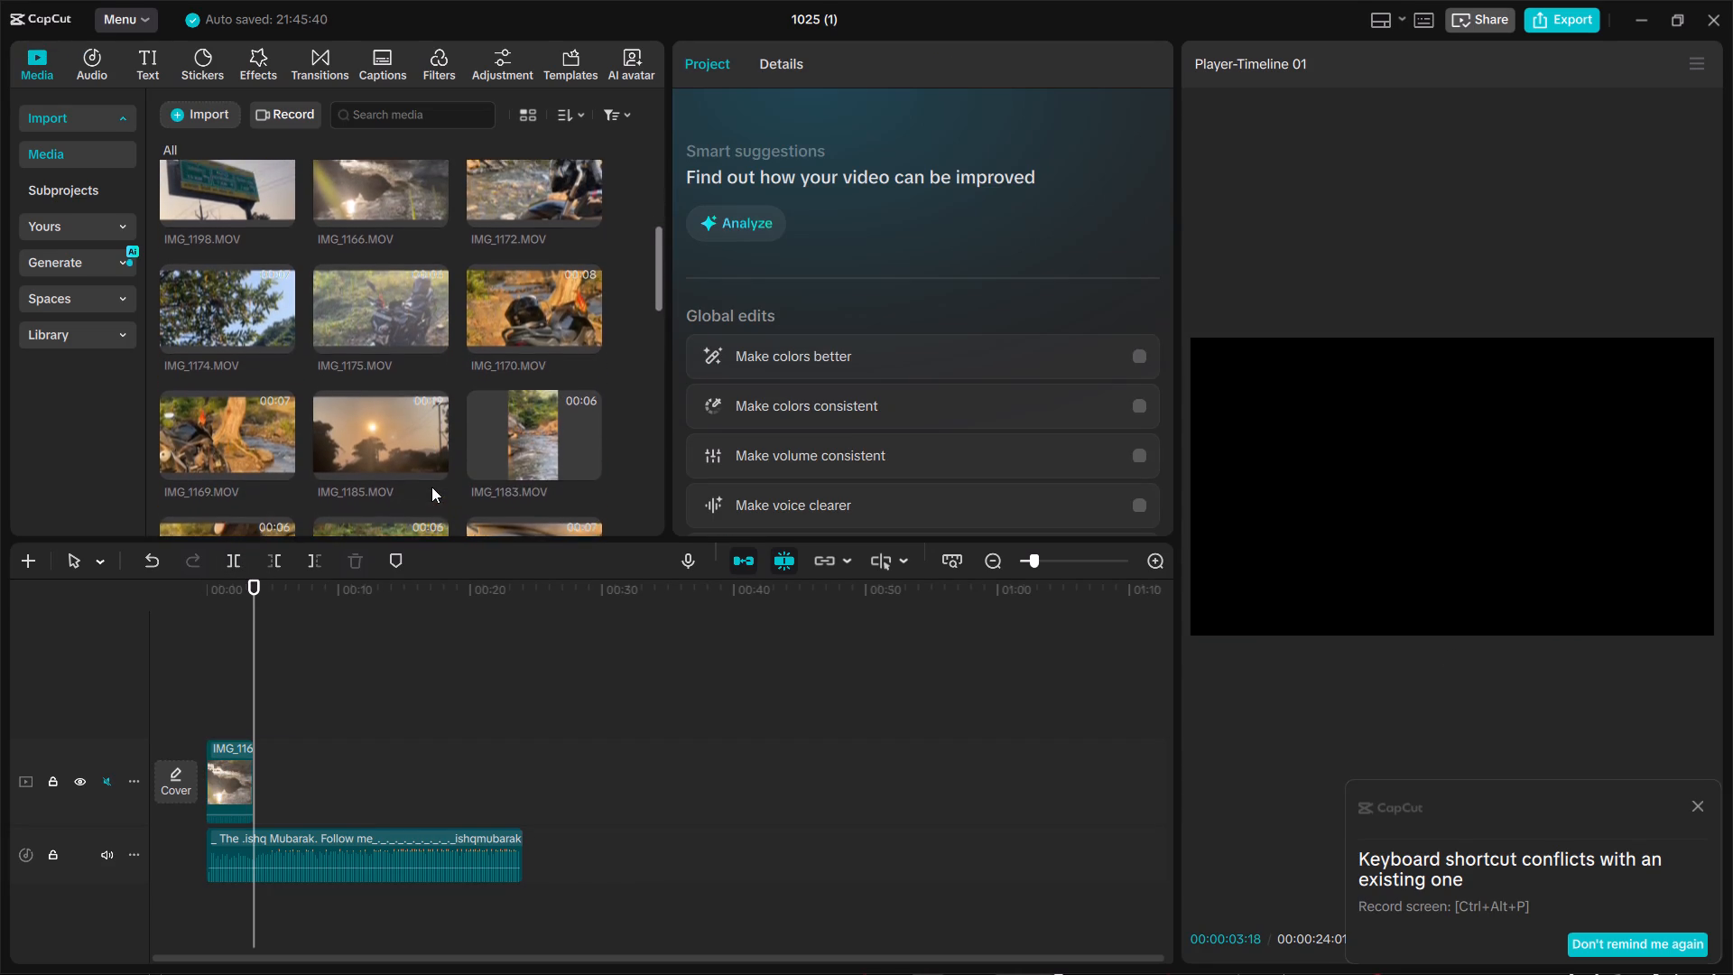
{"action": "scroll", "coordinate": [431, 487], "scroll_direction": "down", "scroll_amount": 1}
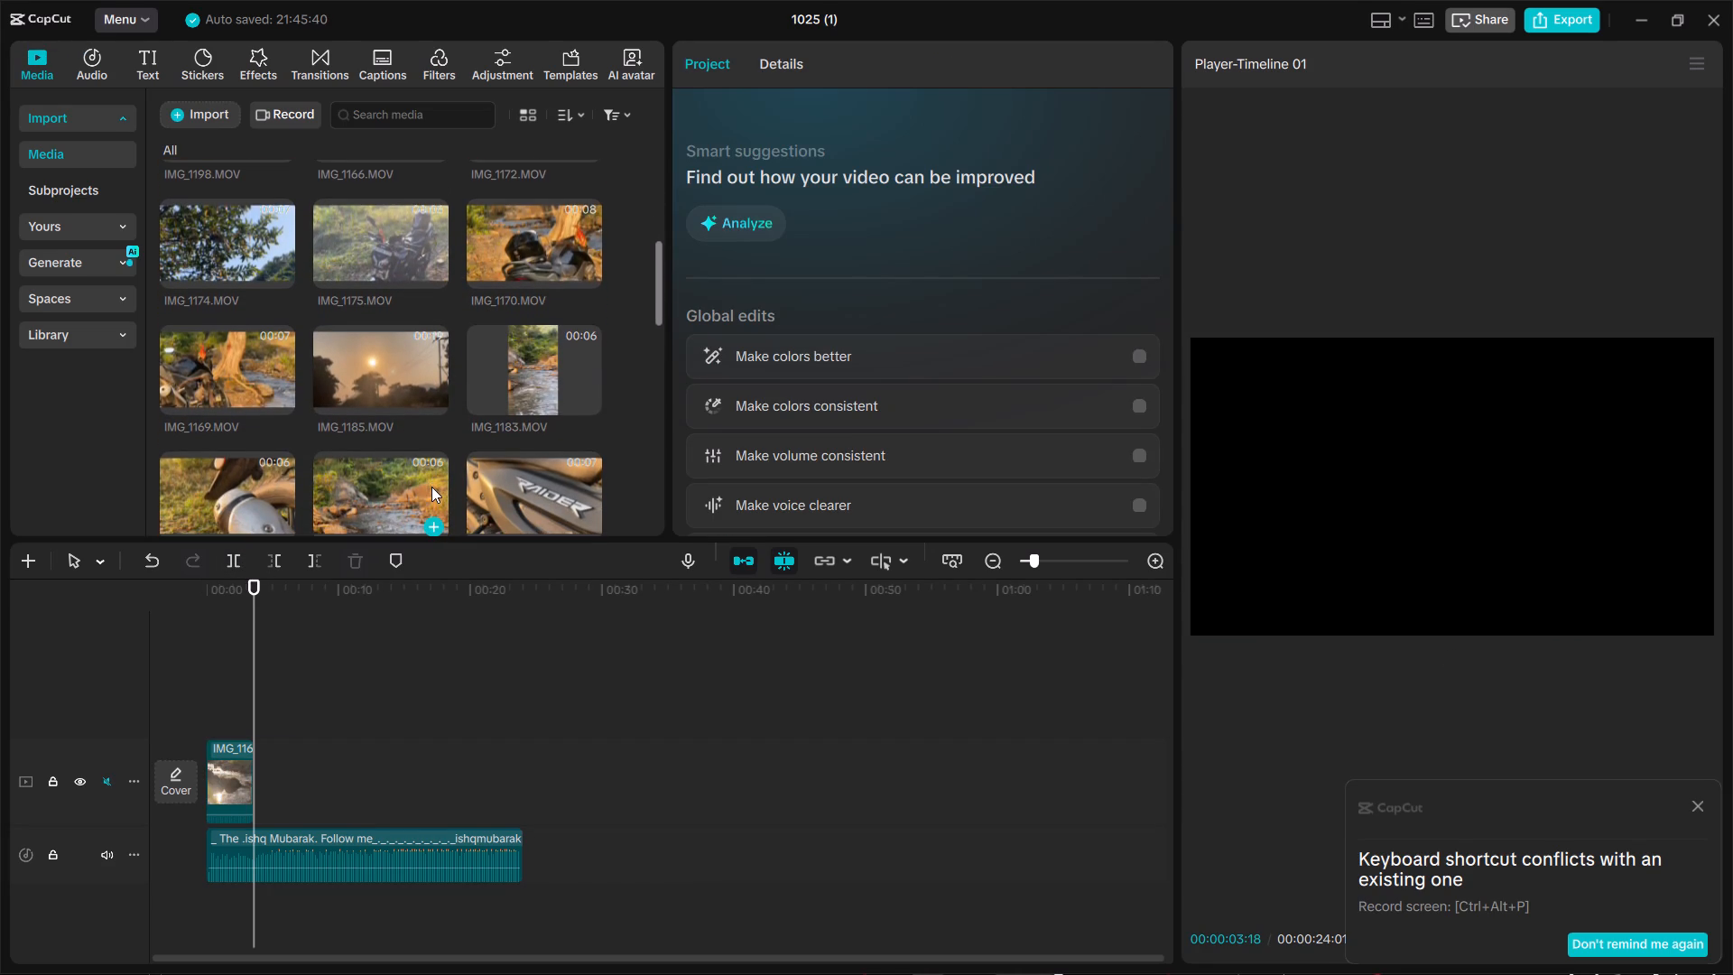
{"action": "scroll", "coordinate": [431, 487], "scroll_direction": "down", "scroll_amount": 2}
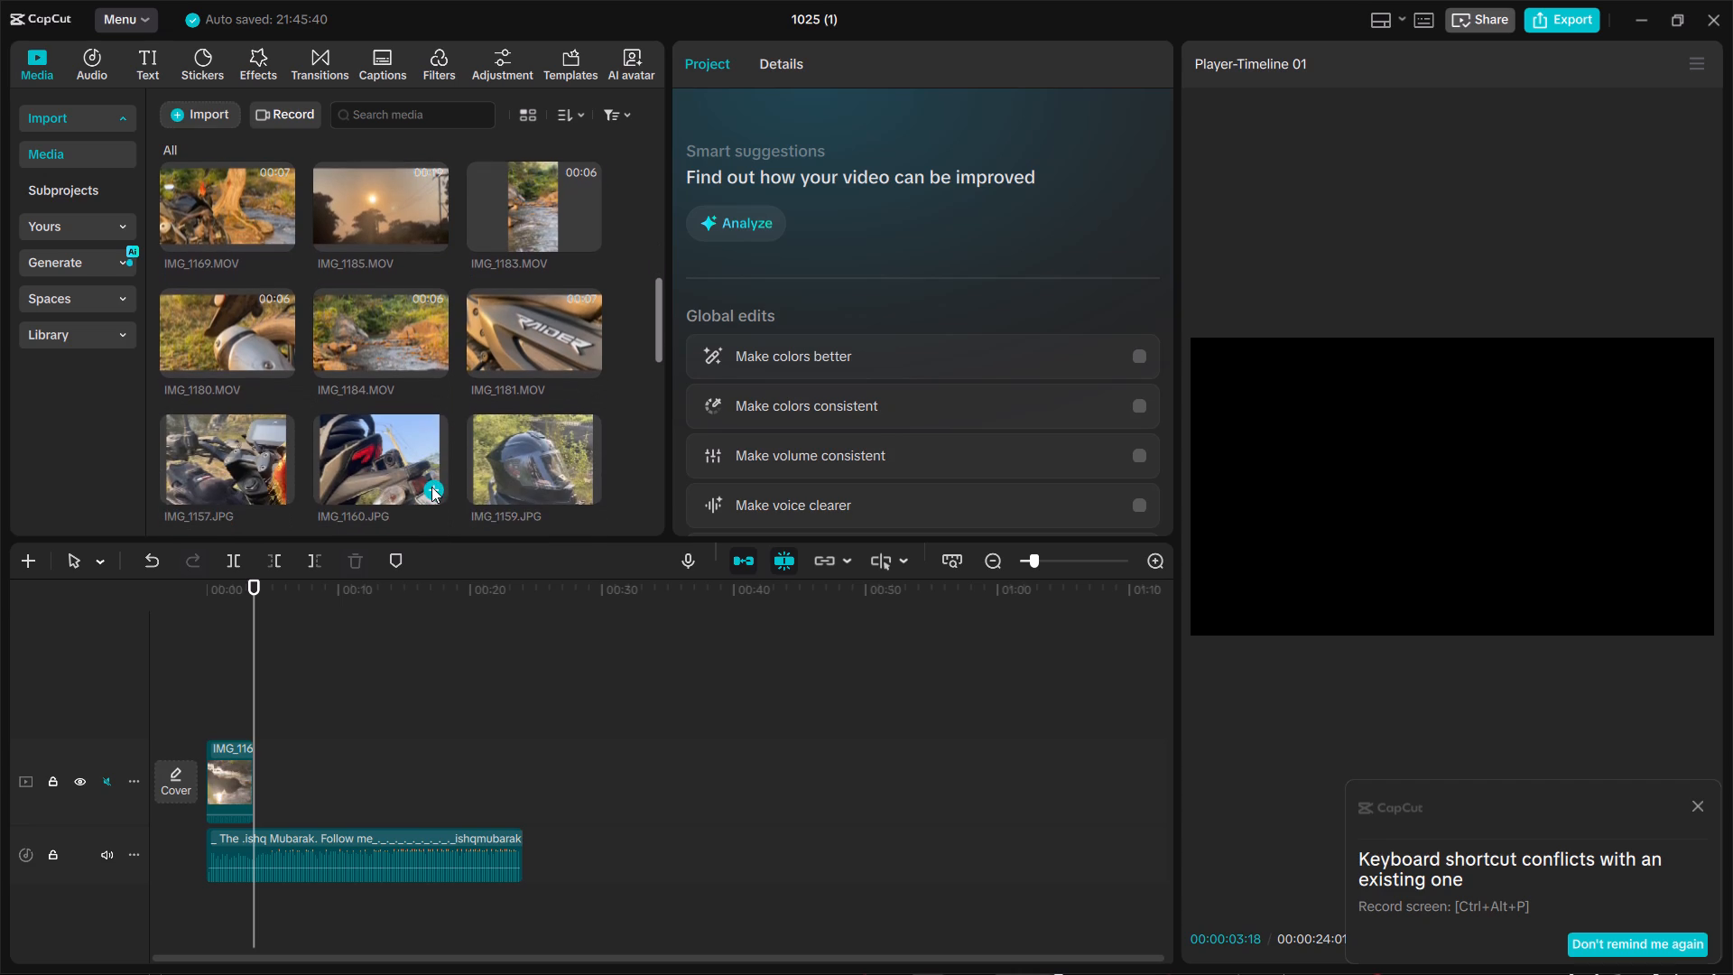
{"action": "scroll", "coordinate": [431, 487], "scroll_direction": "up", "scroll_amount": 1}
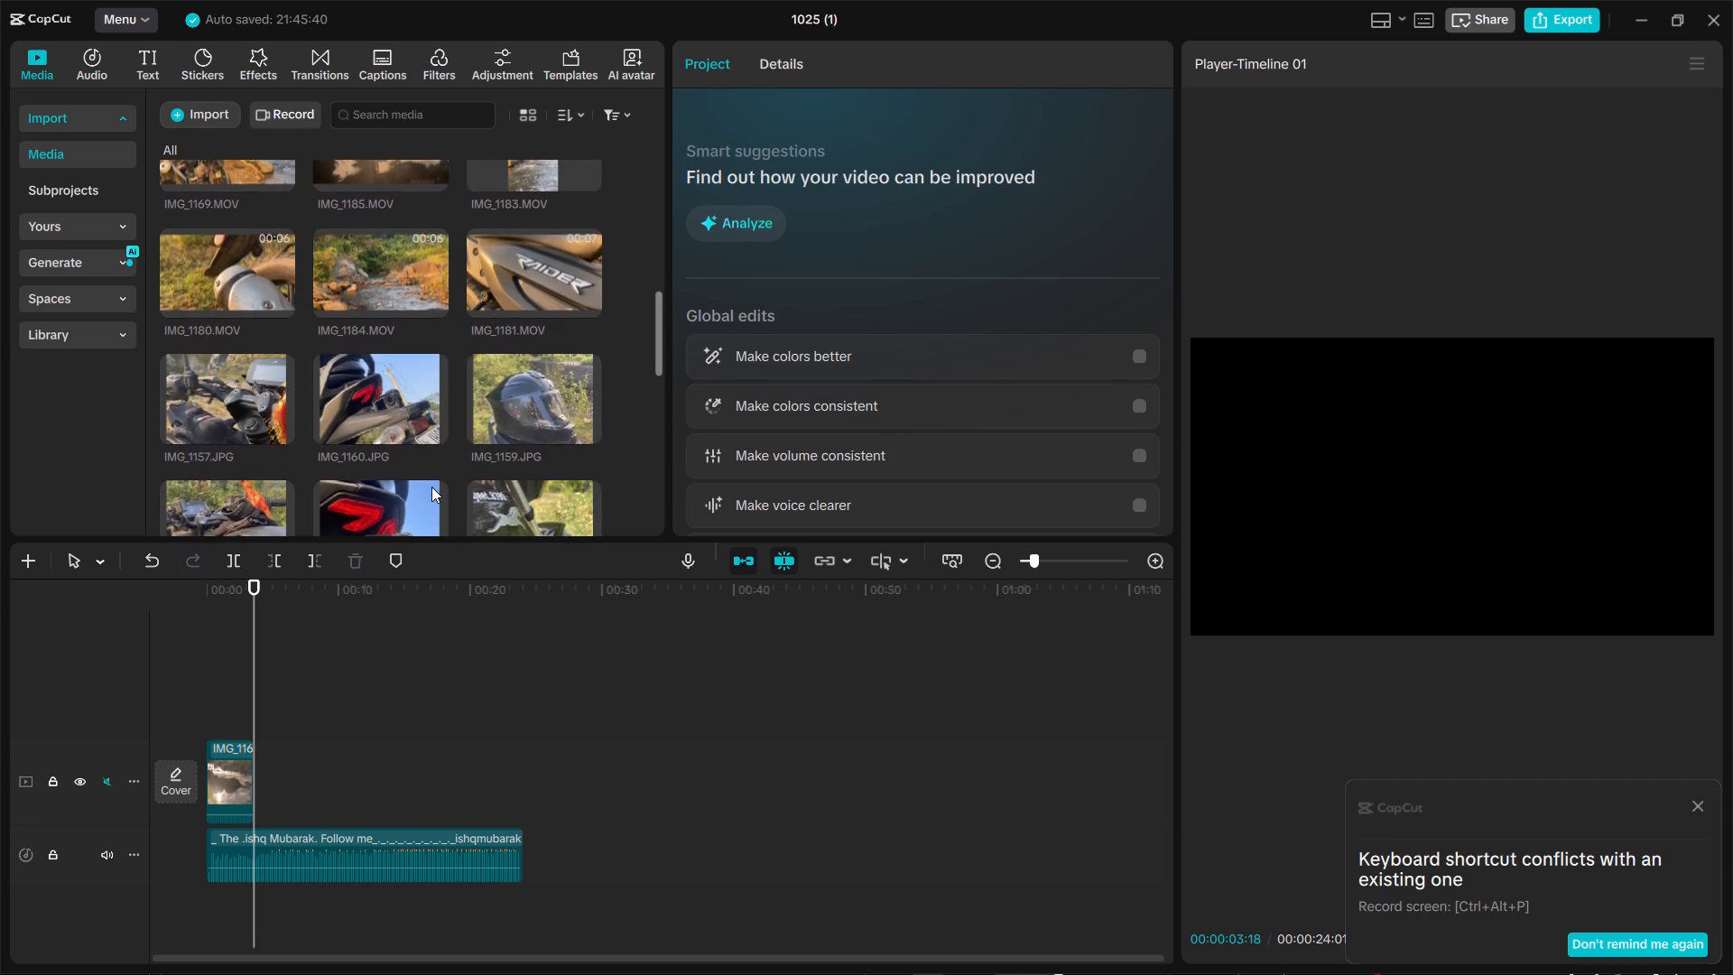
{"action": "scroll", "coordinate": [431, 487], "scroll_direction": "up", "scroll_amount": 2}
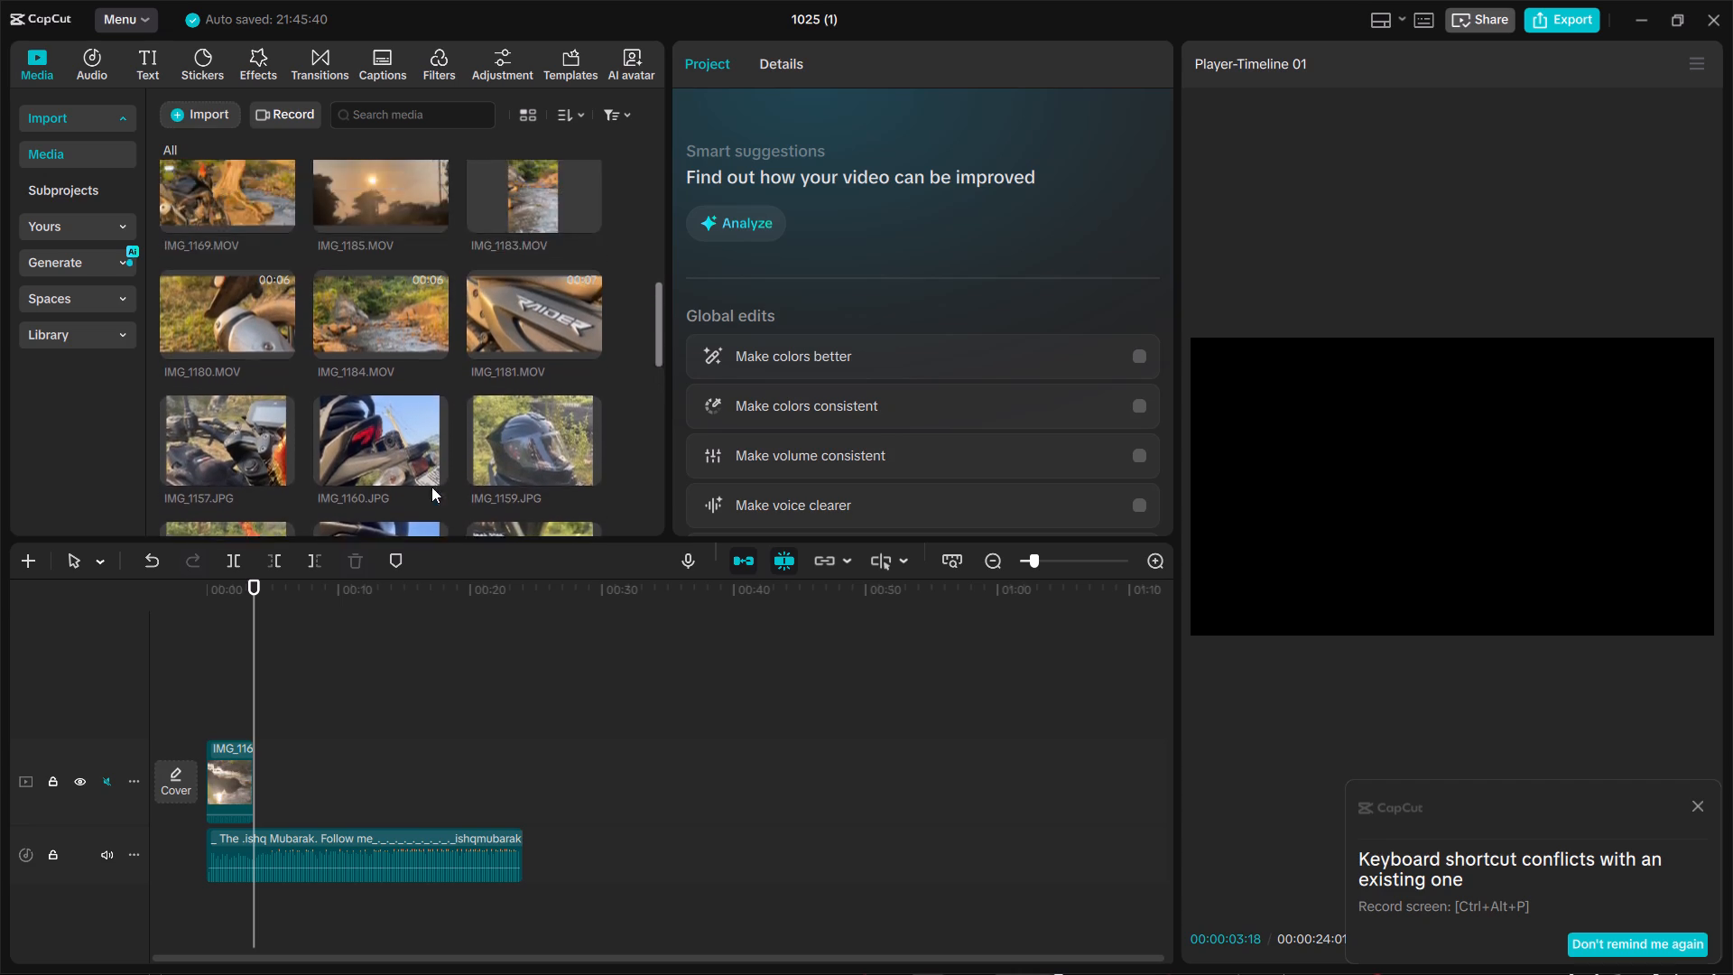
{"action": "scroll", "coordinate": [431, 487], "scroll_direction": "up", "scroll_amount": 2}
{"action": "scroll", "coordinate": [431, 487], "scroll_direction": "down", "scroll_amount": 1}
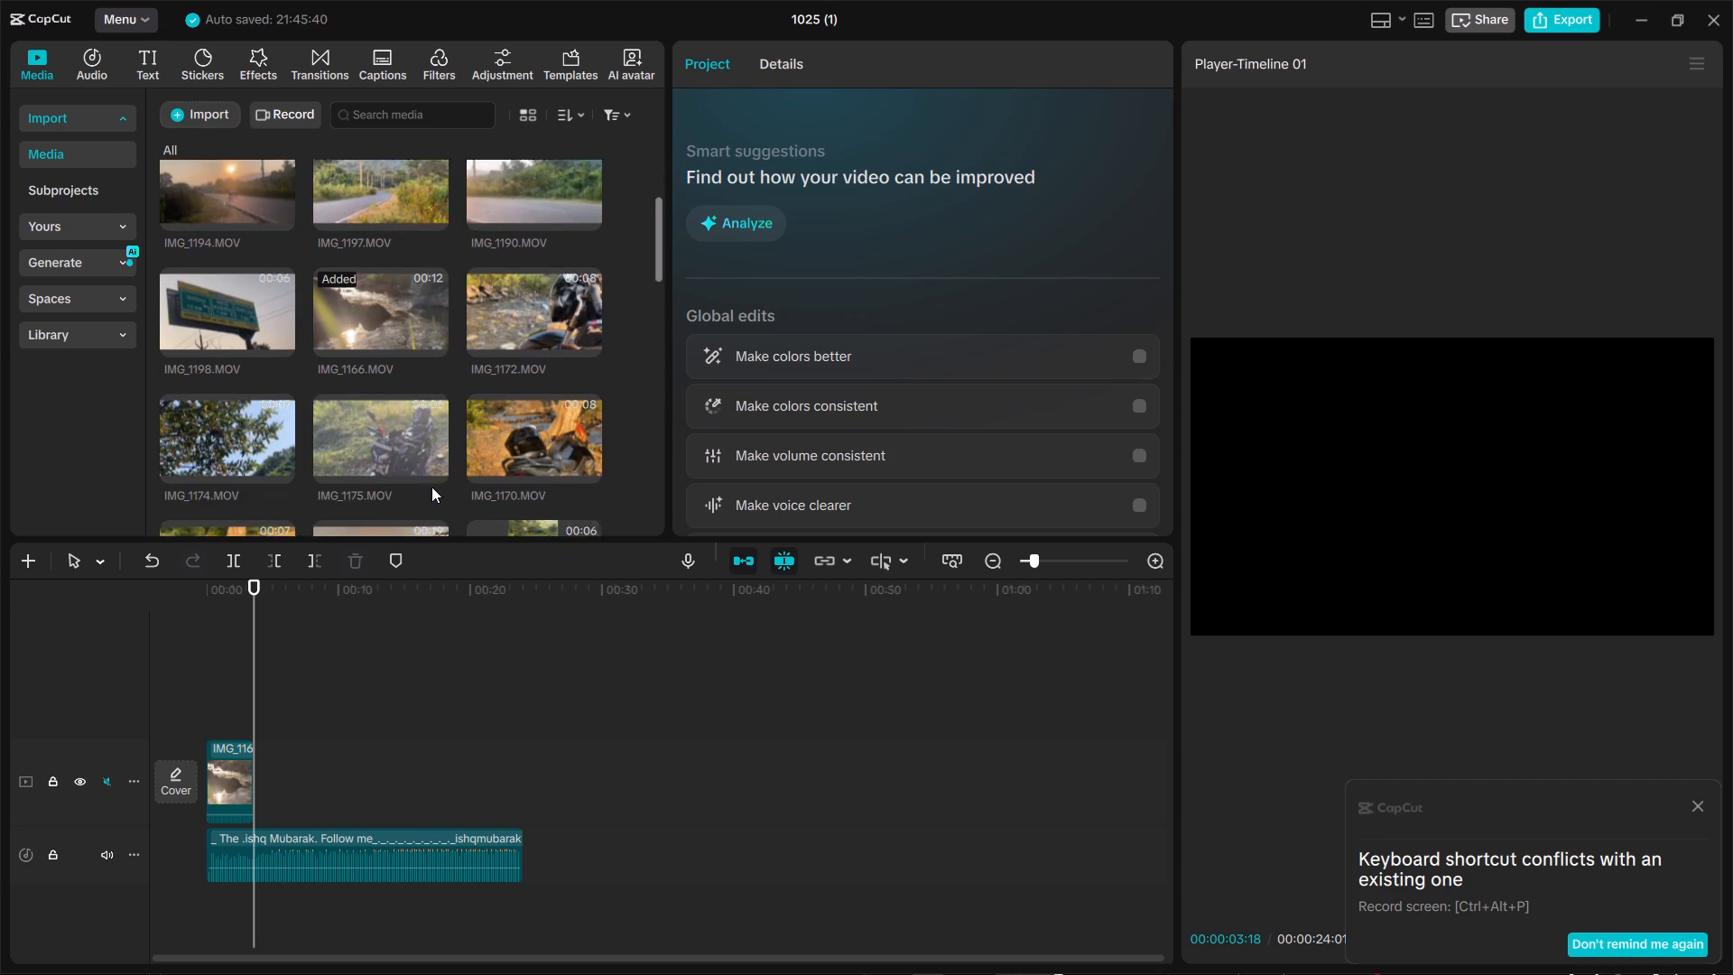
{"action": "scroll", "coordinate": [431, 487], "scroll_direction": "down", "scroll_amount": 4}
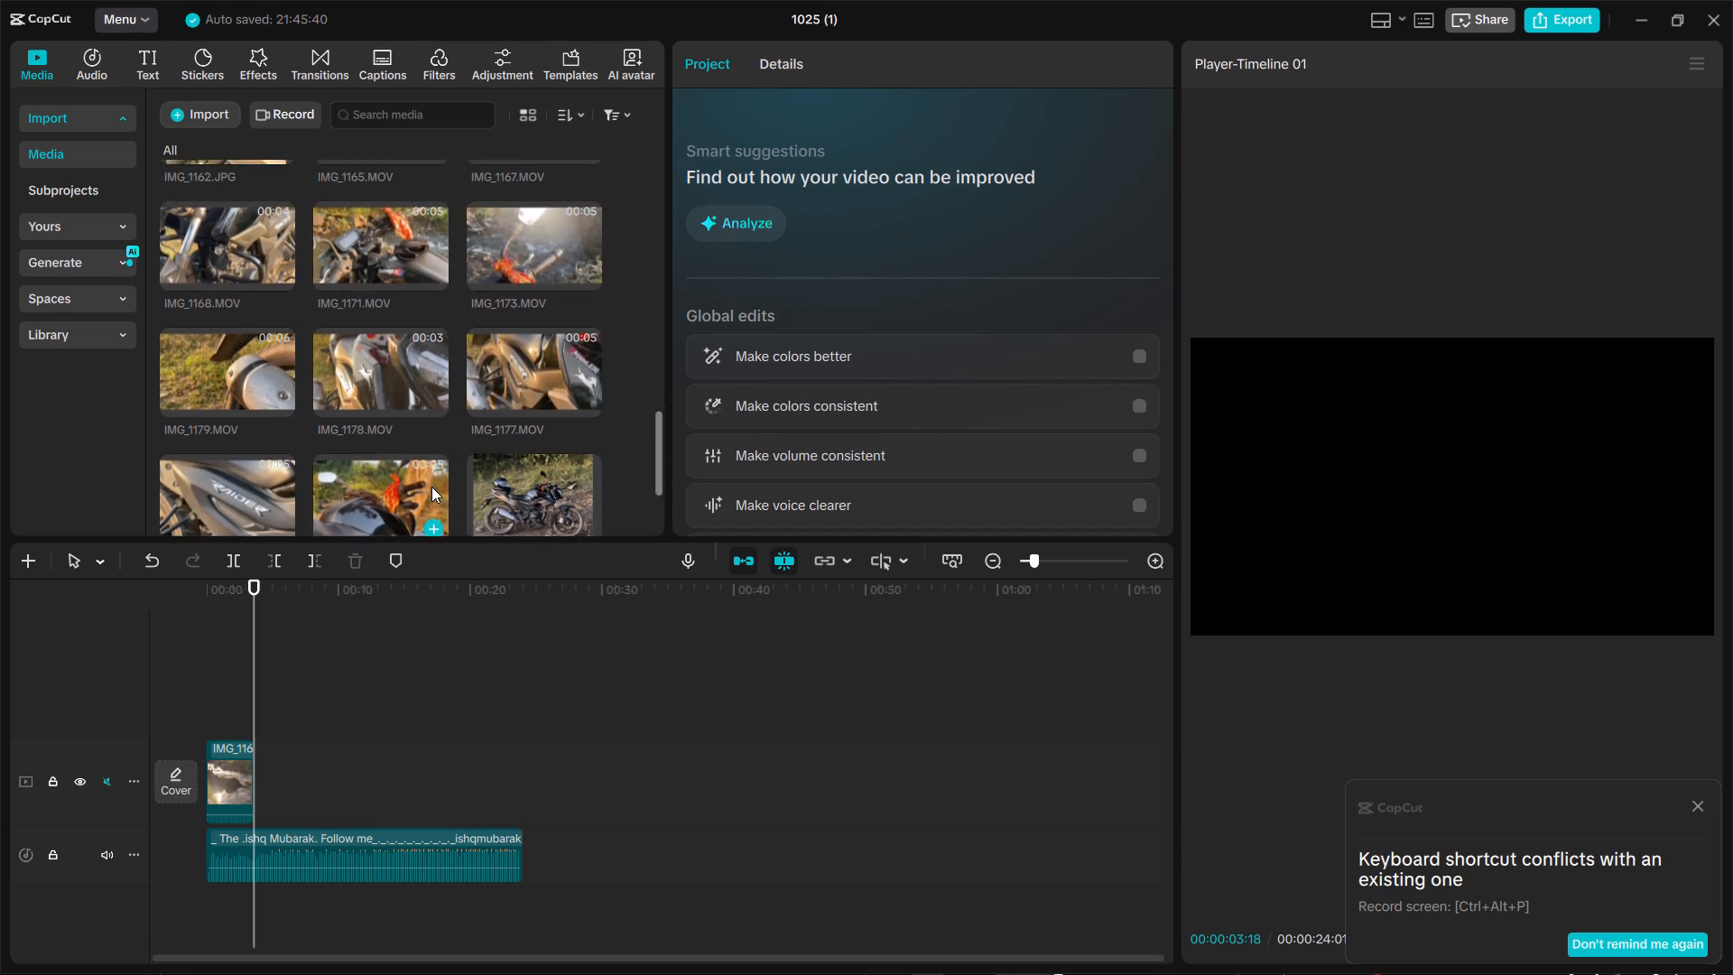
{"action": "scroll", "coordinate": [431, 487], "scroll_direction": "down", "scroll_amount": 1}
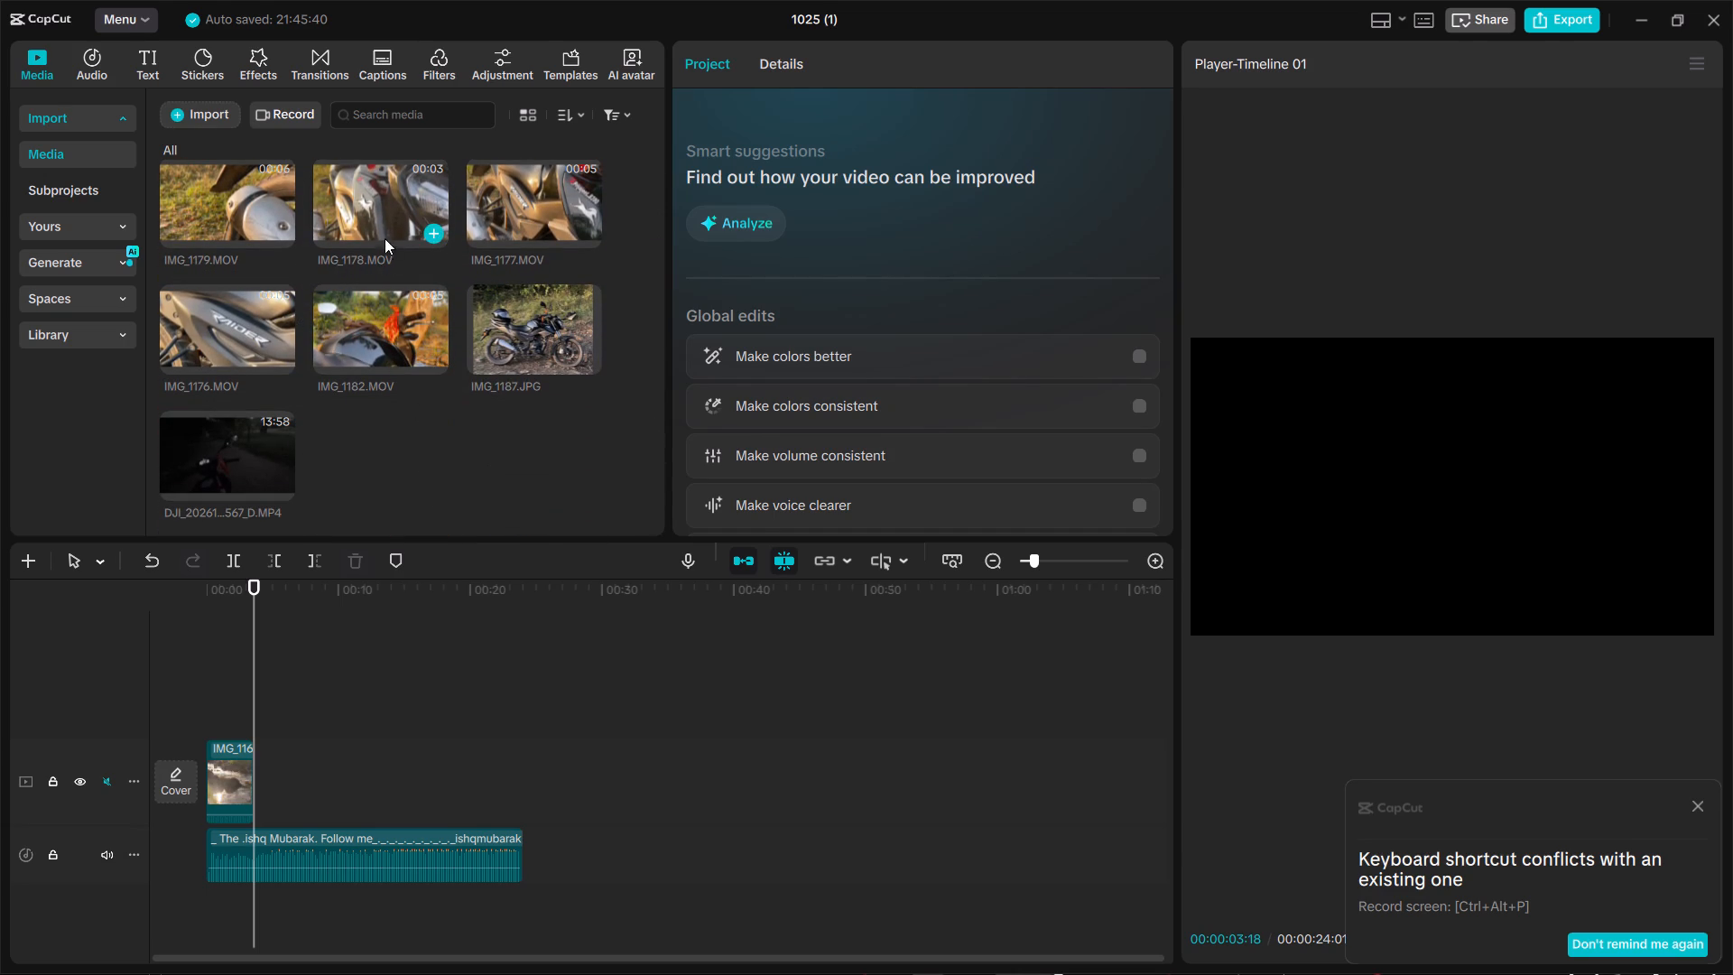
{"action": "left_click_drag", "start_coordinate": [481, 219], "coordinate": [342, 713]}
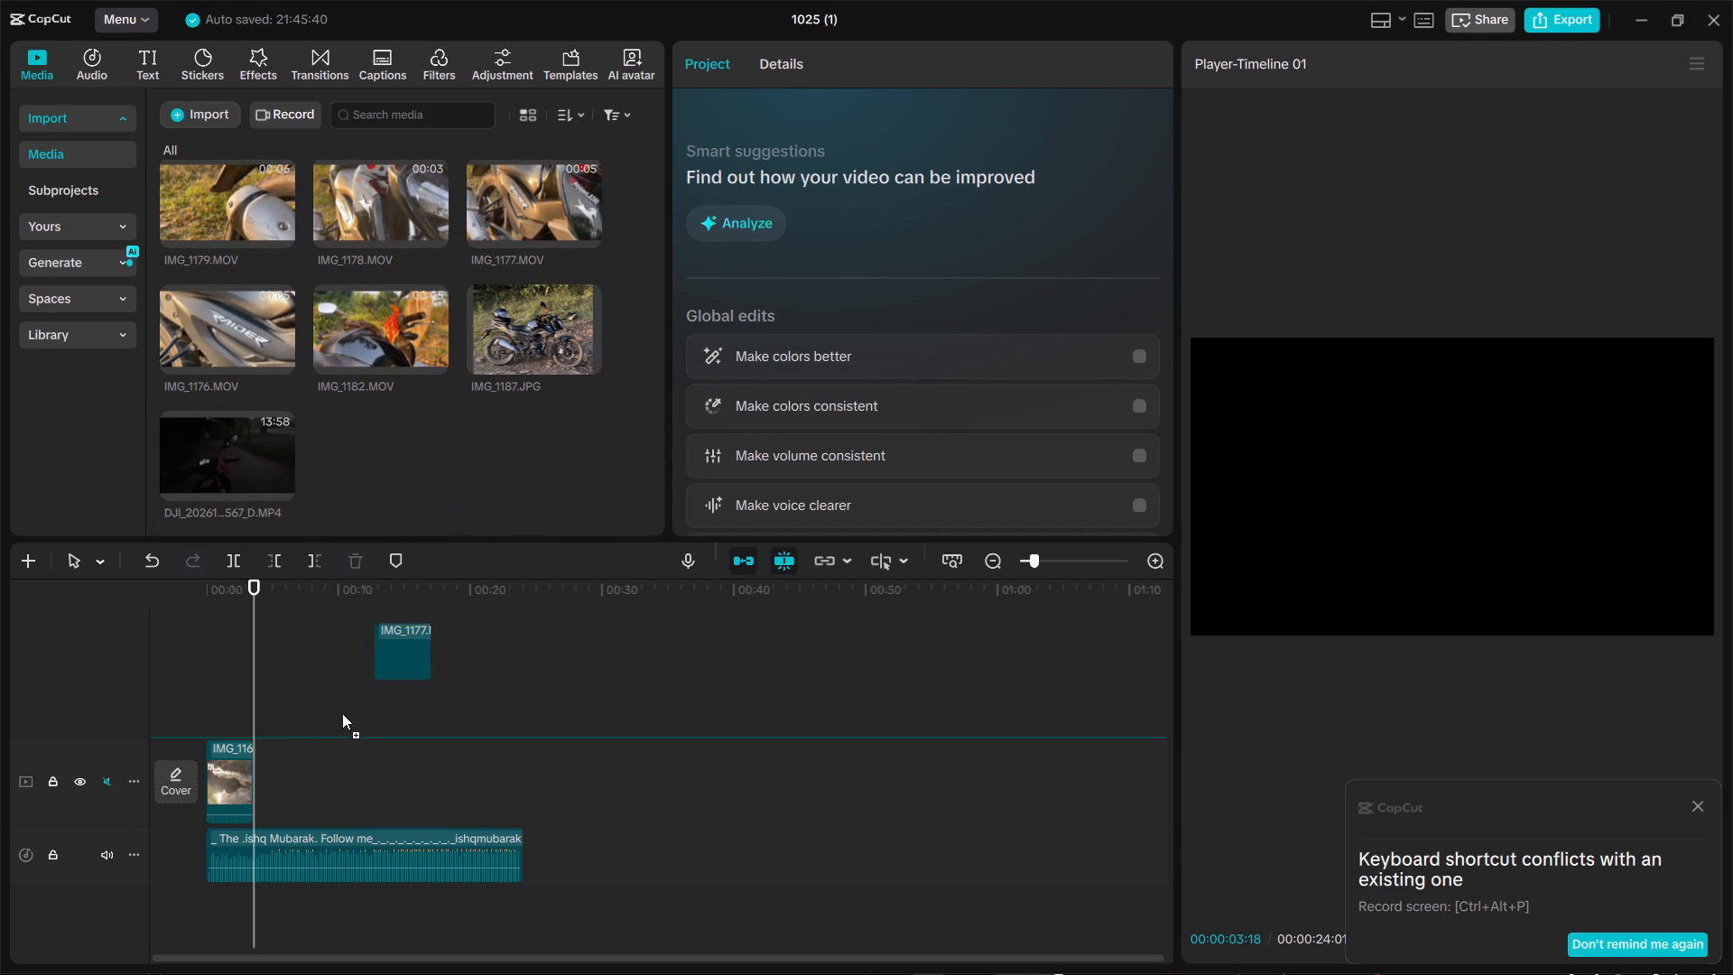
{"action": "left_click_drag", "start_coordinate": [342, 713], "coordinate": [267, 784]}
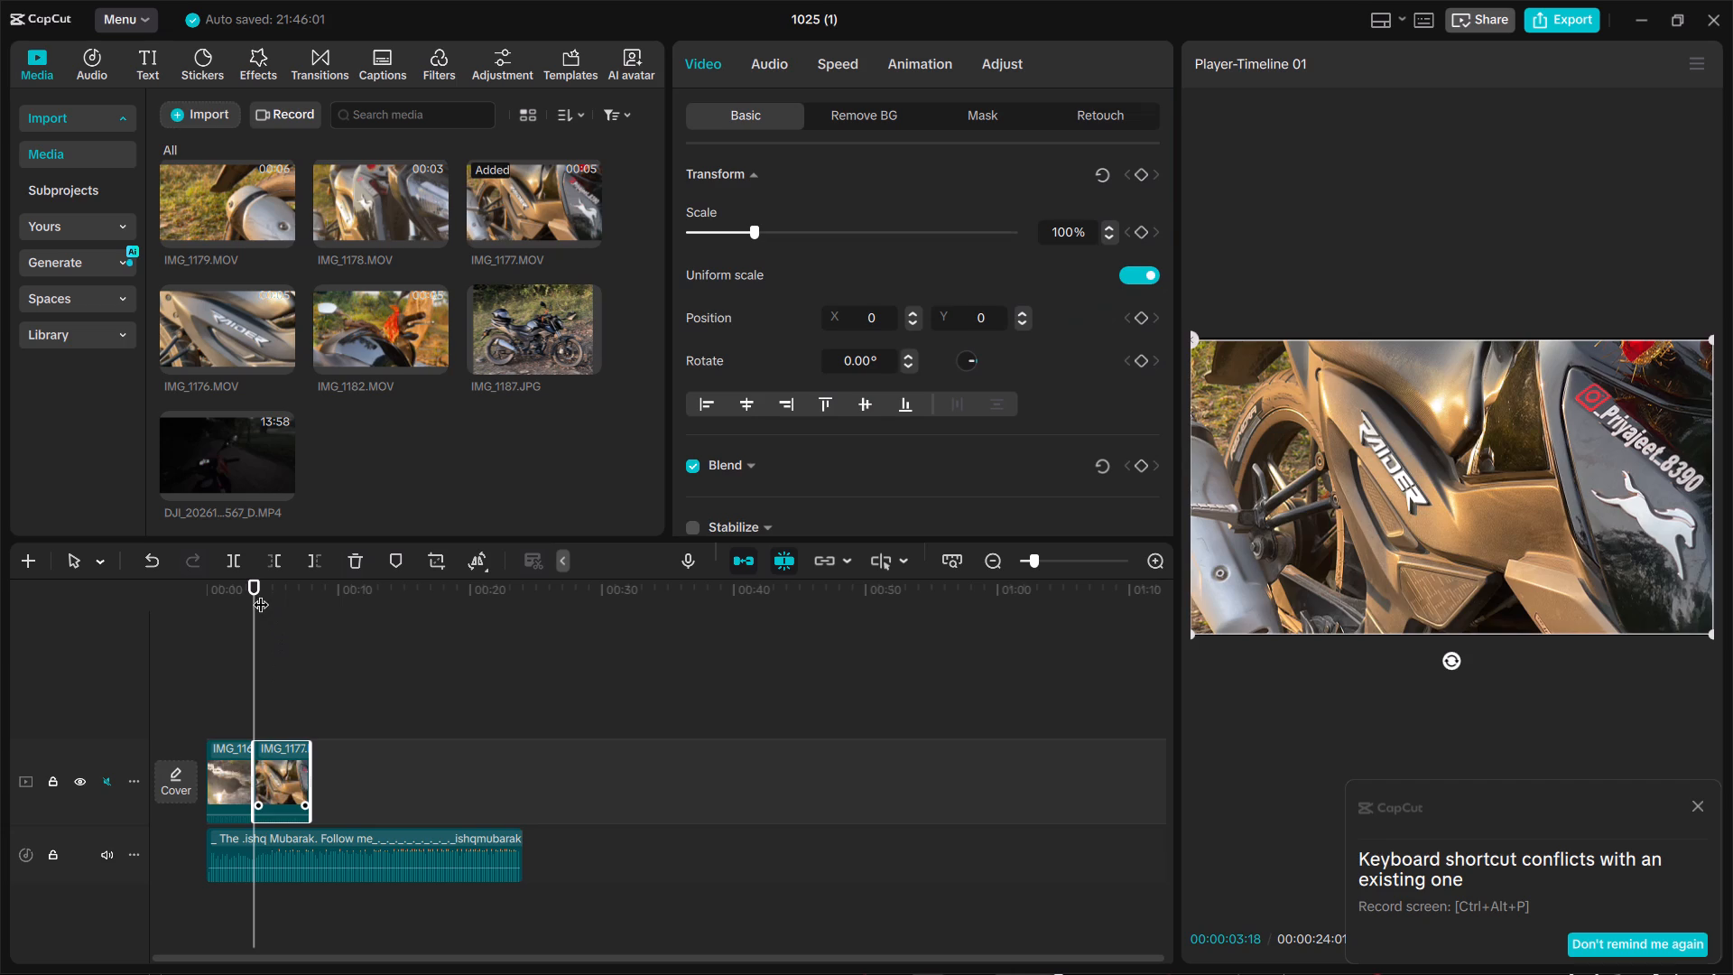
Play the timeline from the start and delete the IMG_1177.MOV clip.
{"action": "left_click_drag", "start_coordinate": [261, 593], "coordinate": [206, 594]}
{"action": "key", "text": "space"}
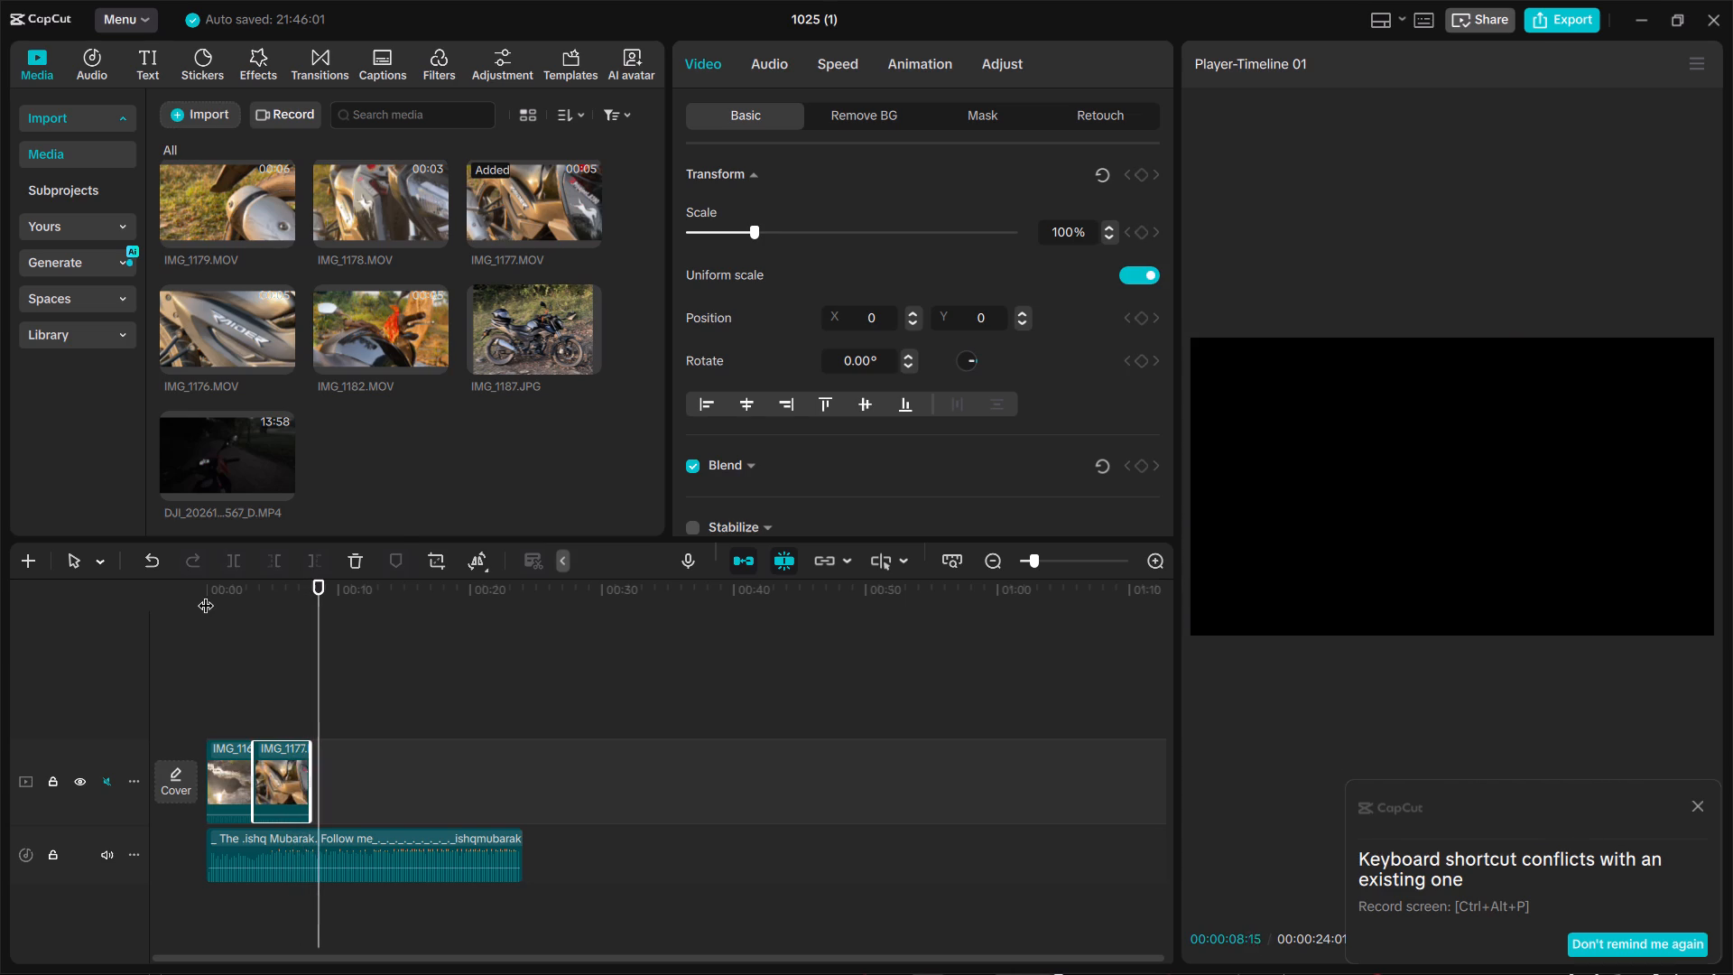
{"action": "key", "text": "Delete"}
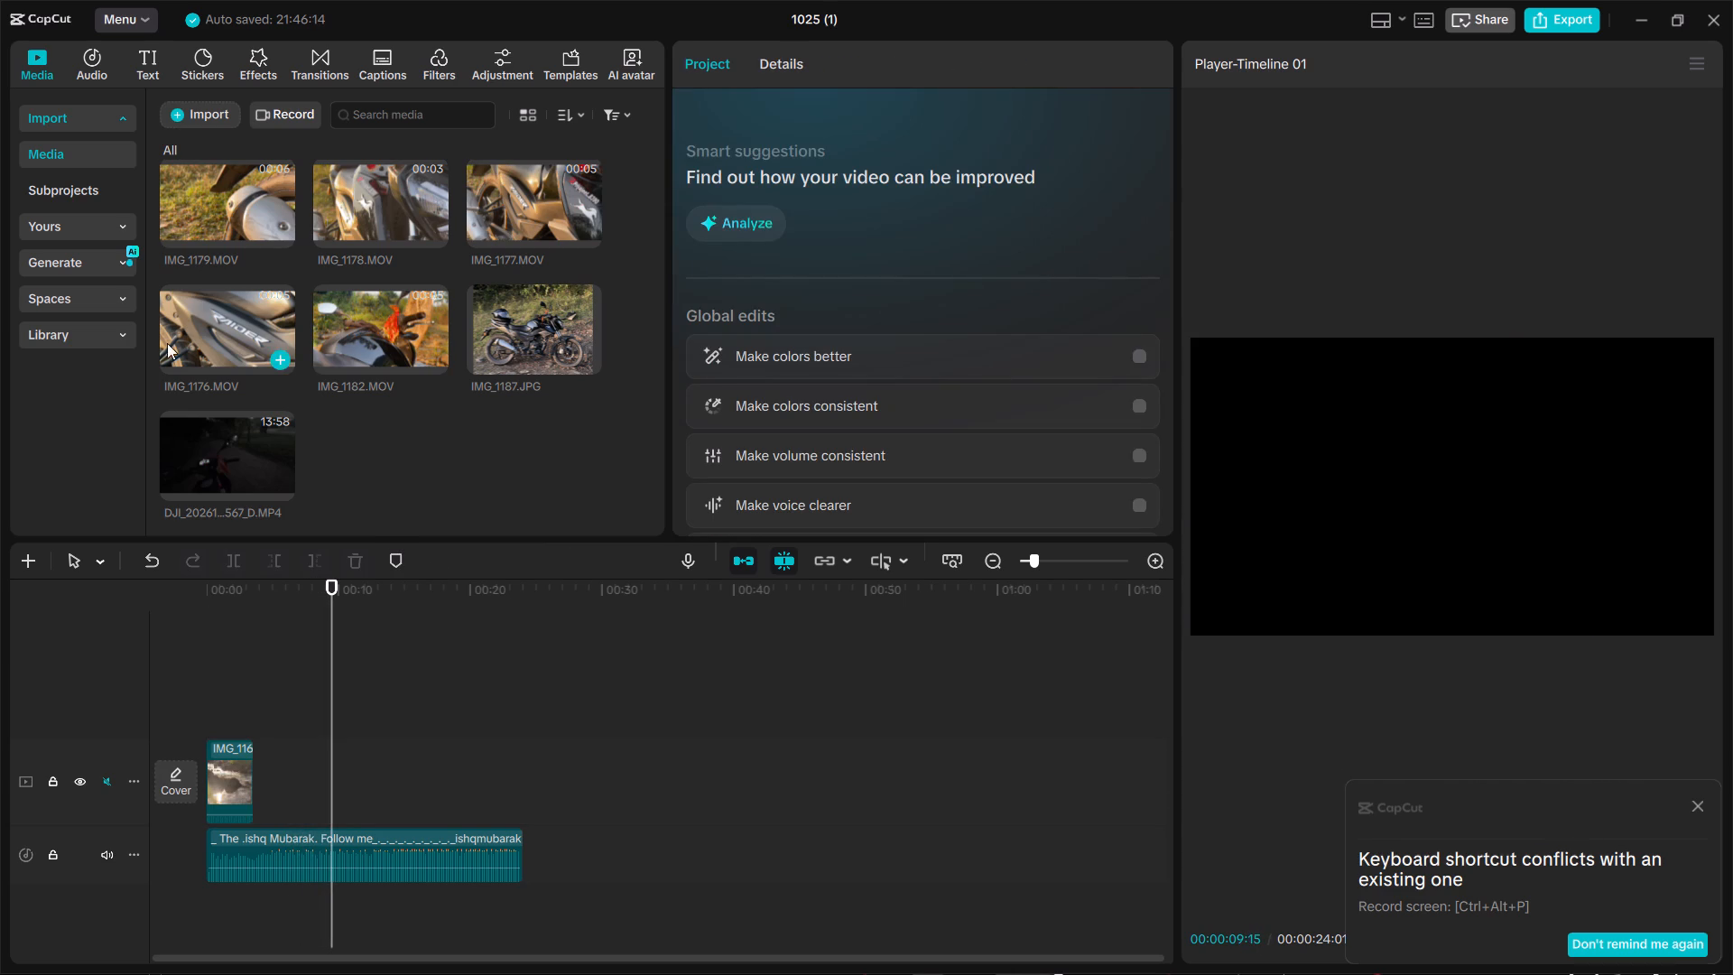
{"action": "scroll", "coordinate": [344, 239], "scroll_direction": "up", "scroll_amount": 5}
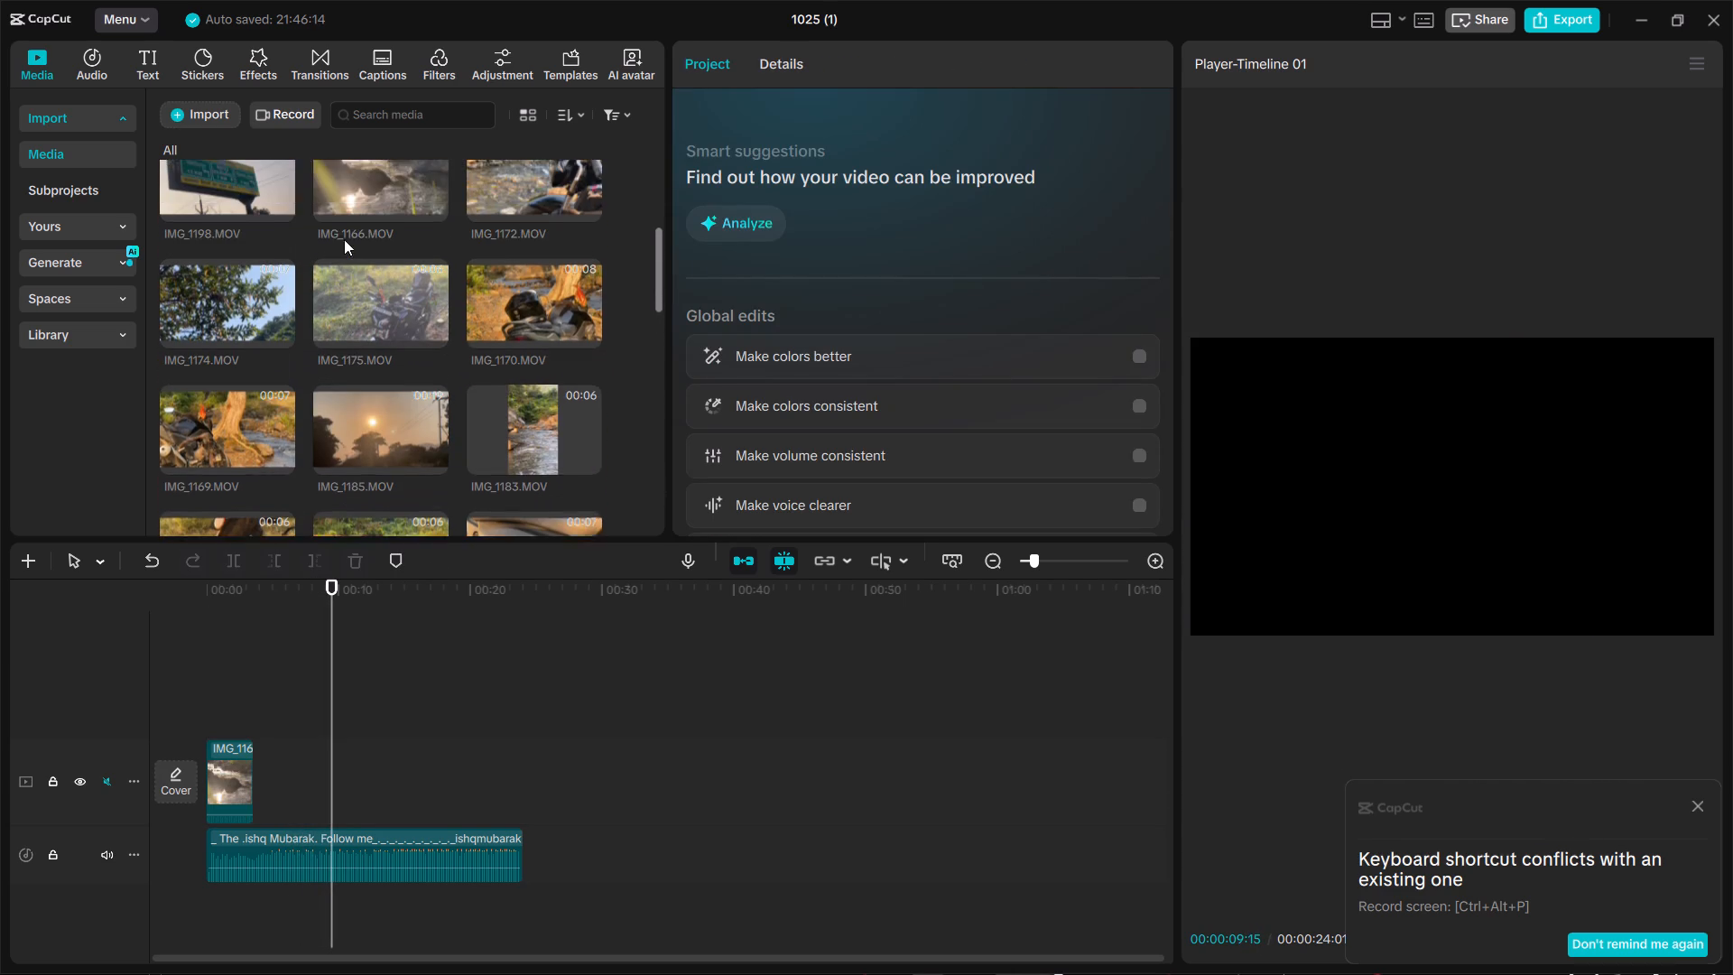
{"action": "scroll", "coordinate": [344, 239], "scroll_direction": "up", "scroll_amount": 1}
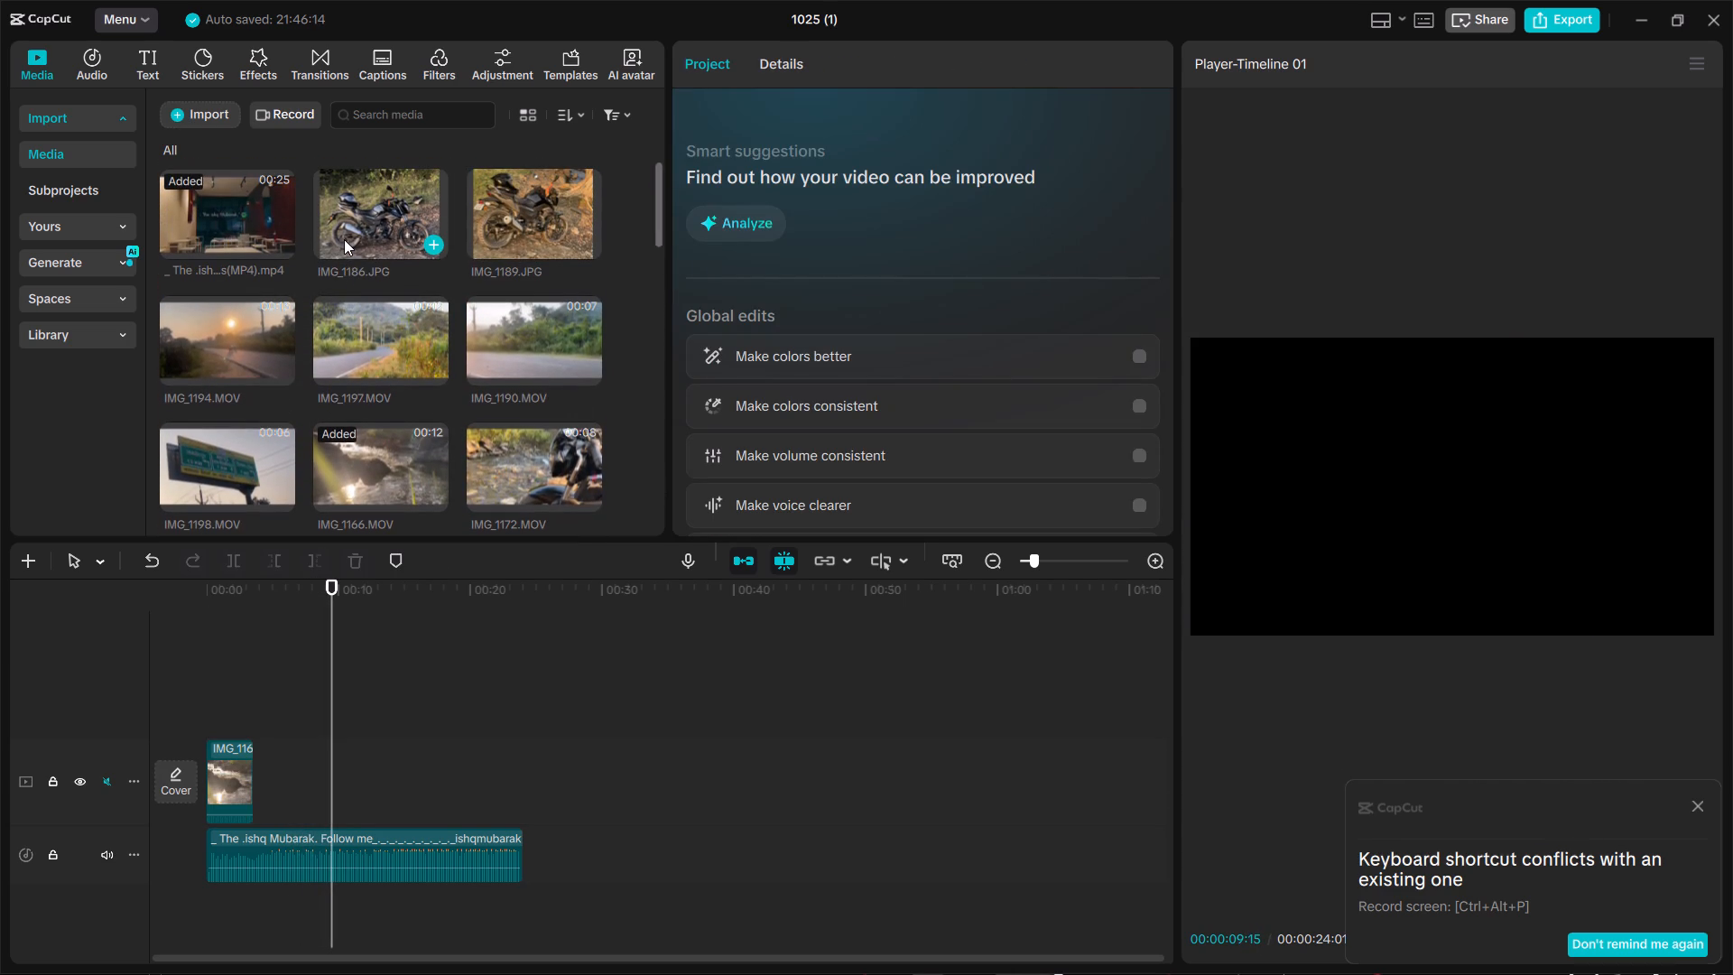
{"action": "left_click", "coordinate": [1683, 23]}
{"action": "left_click", "coordinate": [1321, 52]}
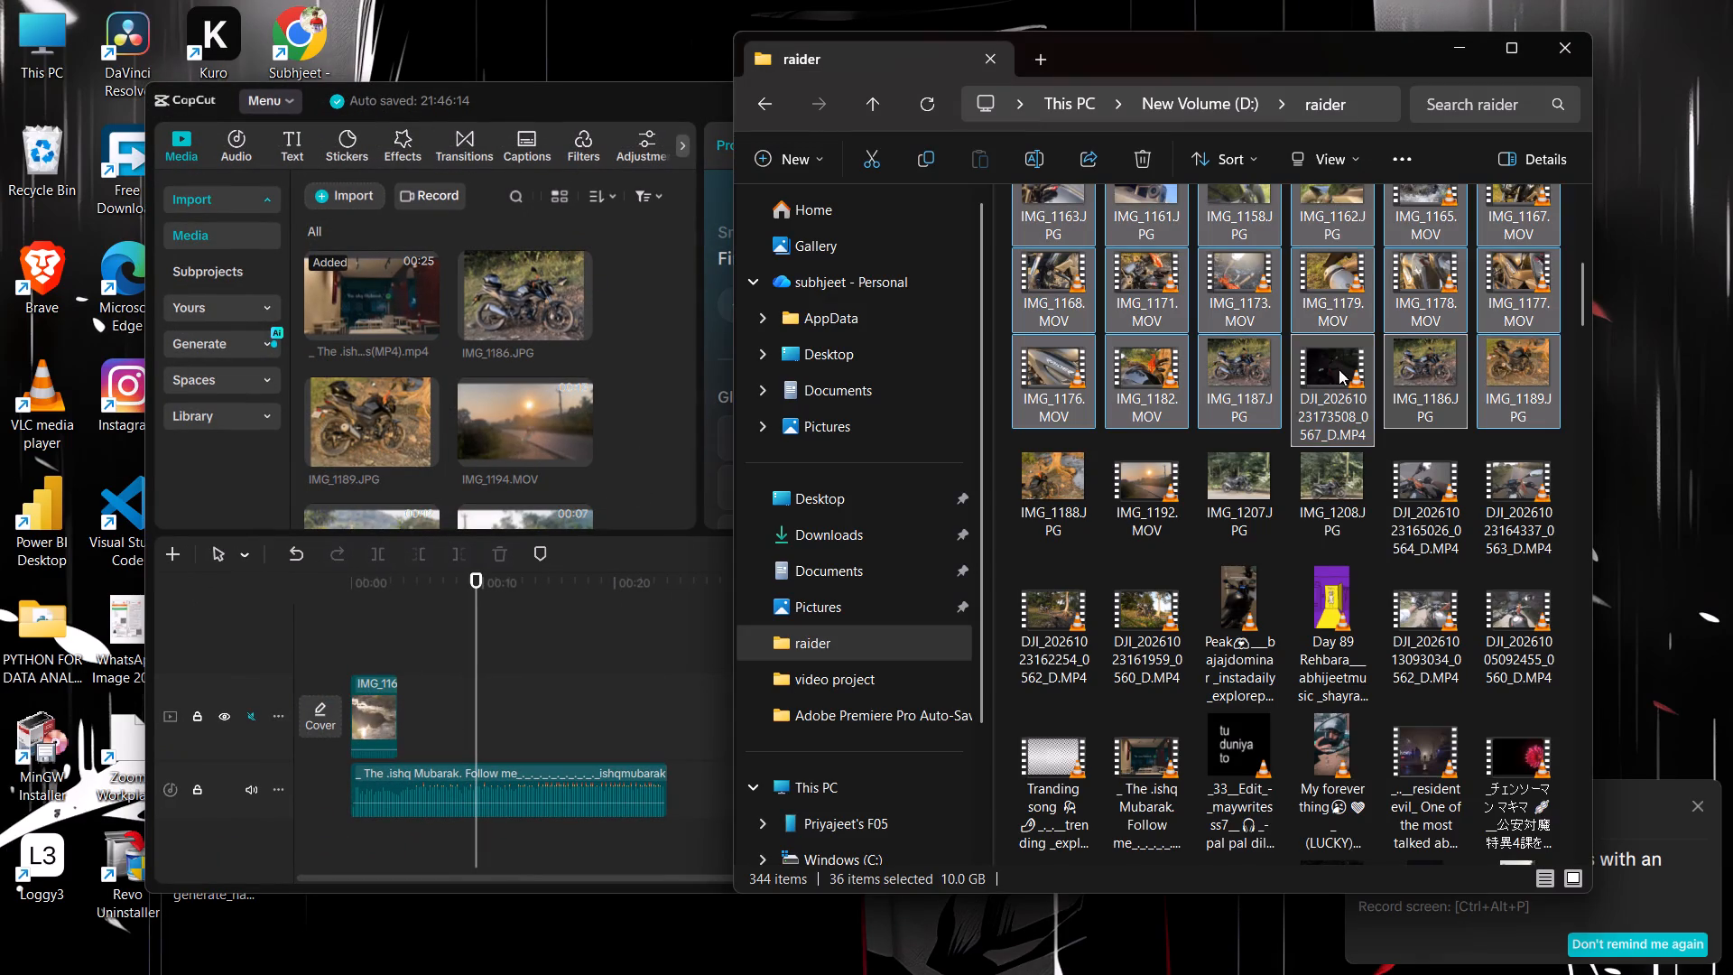
{"action": "scroll", "coordinate": [1233, 517], "scroll_direction": "down", "scroll_amount": 1}
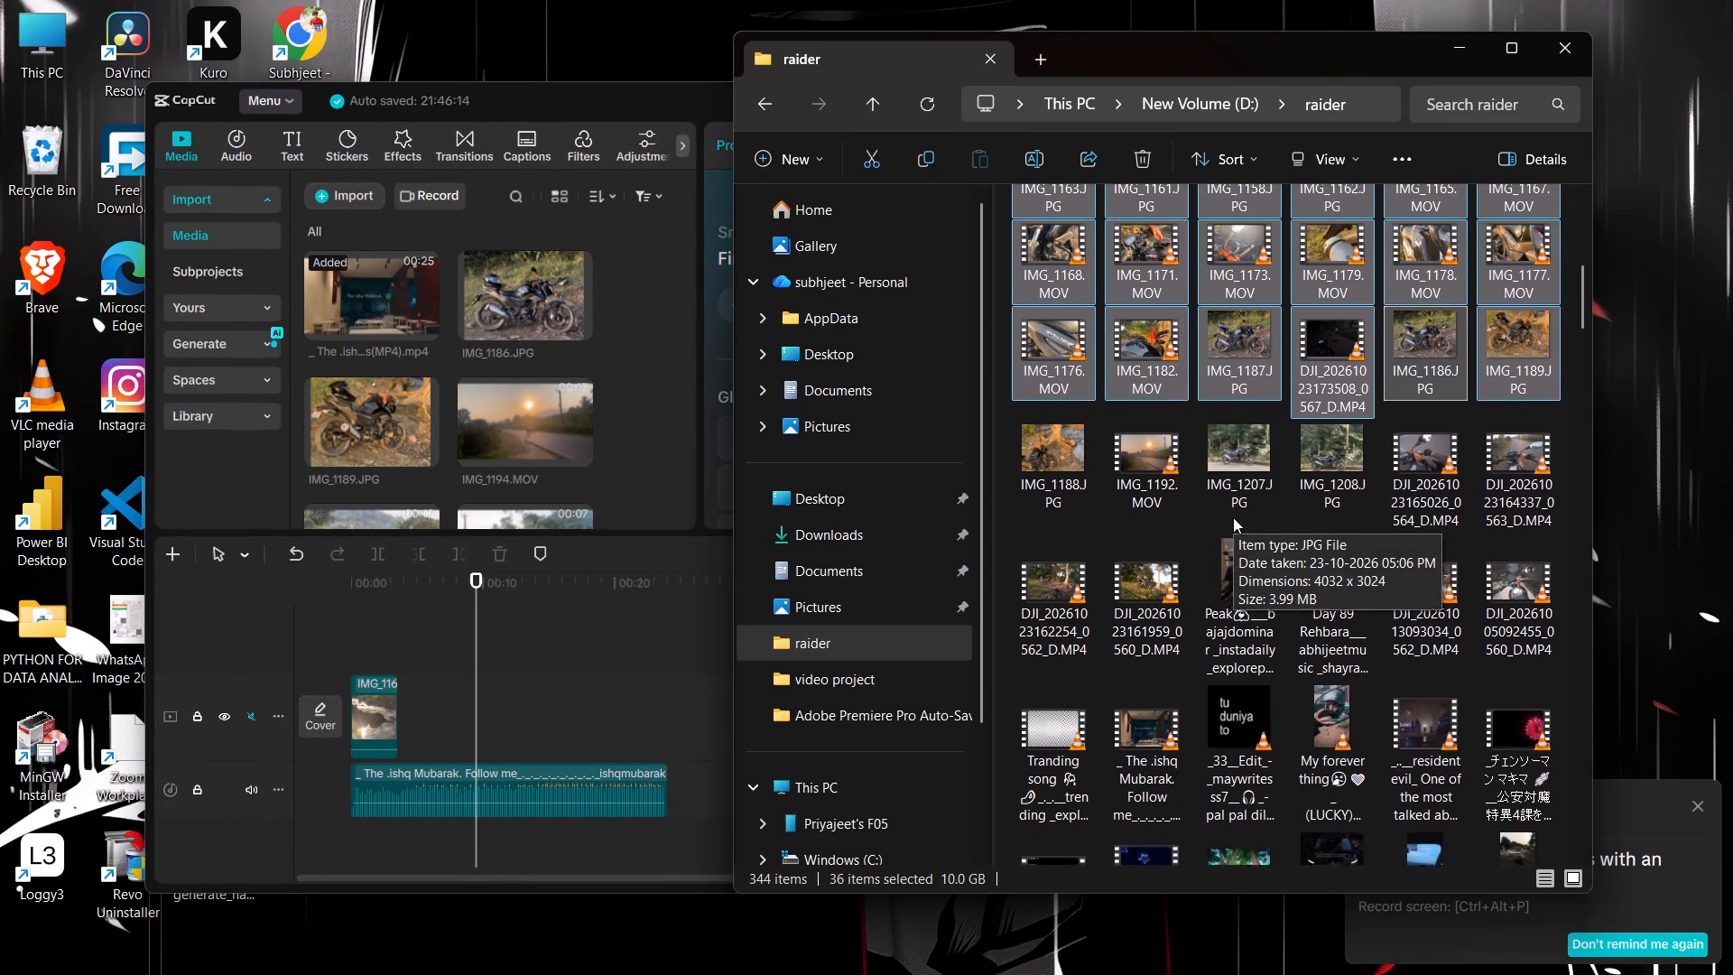
{"action": "scroll", "coordinate": [1233, 517], "scroll_direction": "down", "scroll_amount": 1}
{"action": "left_click_drag", "start_coordinate": [1061, 561], "coordinate": [468, 367]}
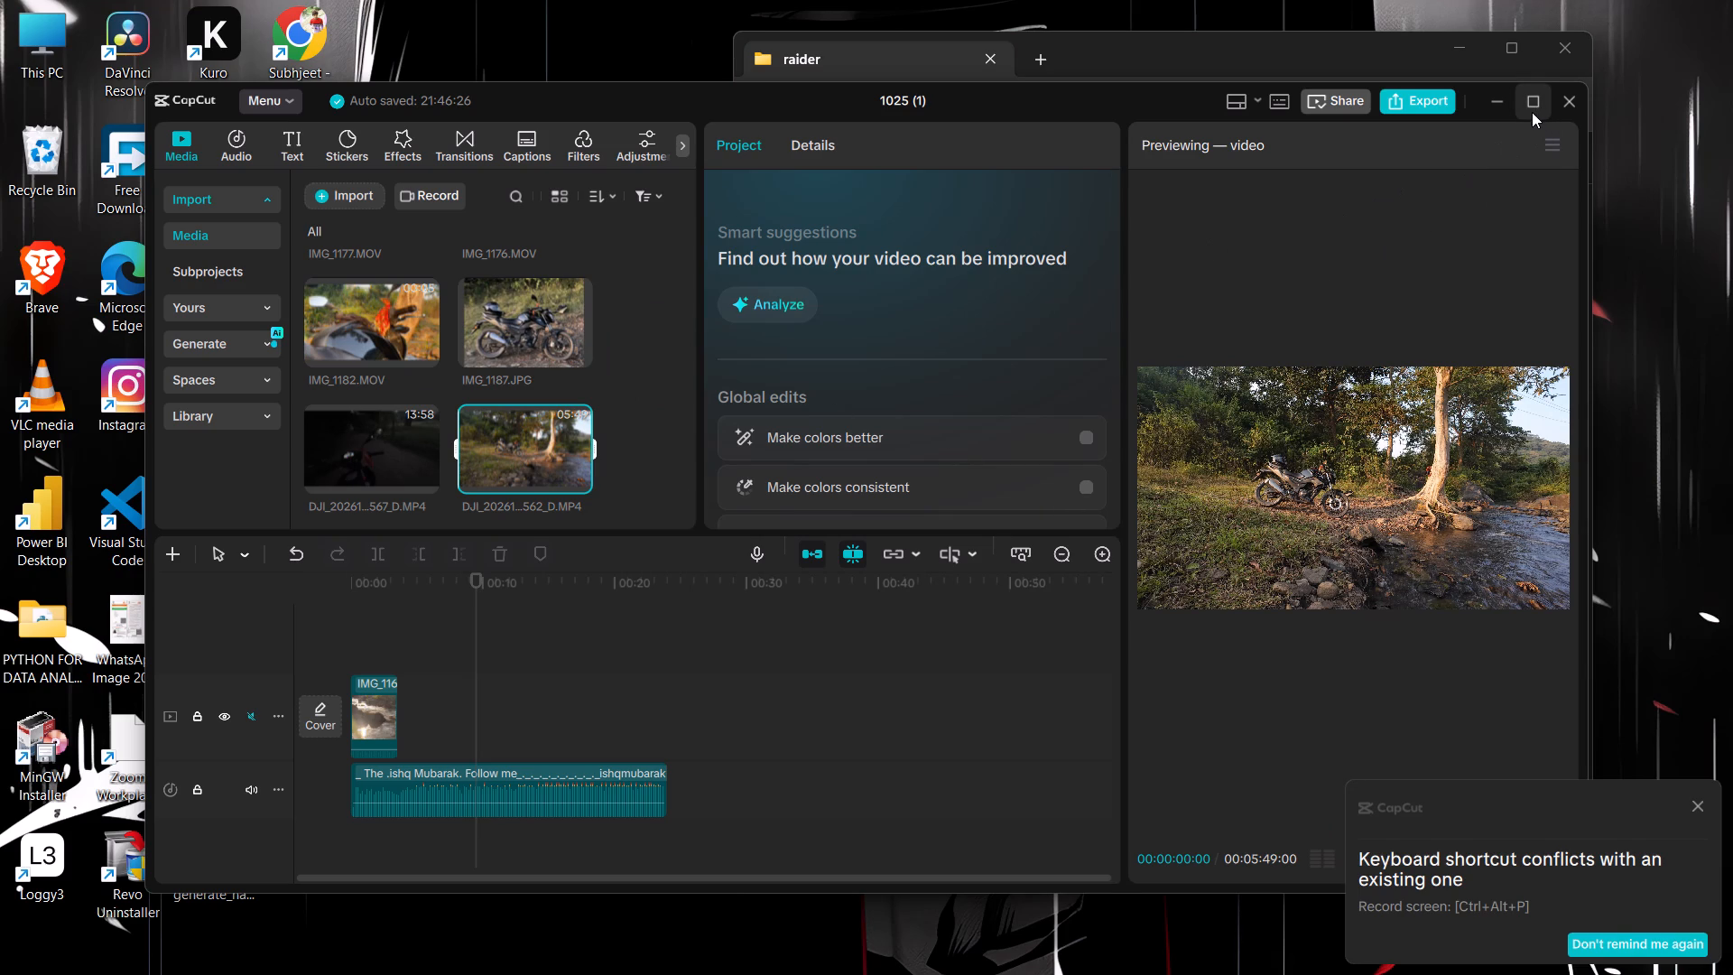
Import IMG_1205.MOV, IMG_1206.MOV, IMG_1200.MOV, IMG_1199.MOV and IMG_1191.MOV from the raider folder into the CapCut project's media.
{"action": "left_click", "coordinate": [1372, 54]}
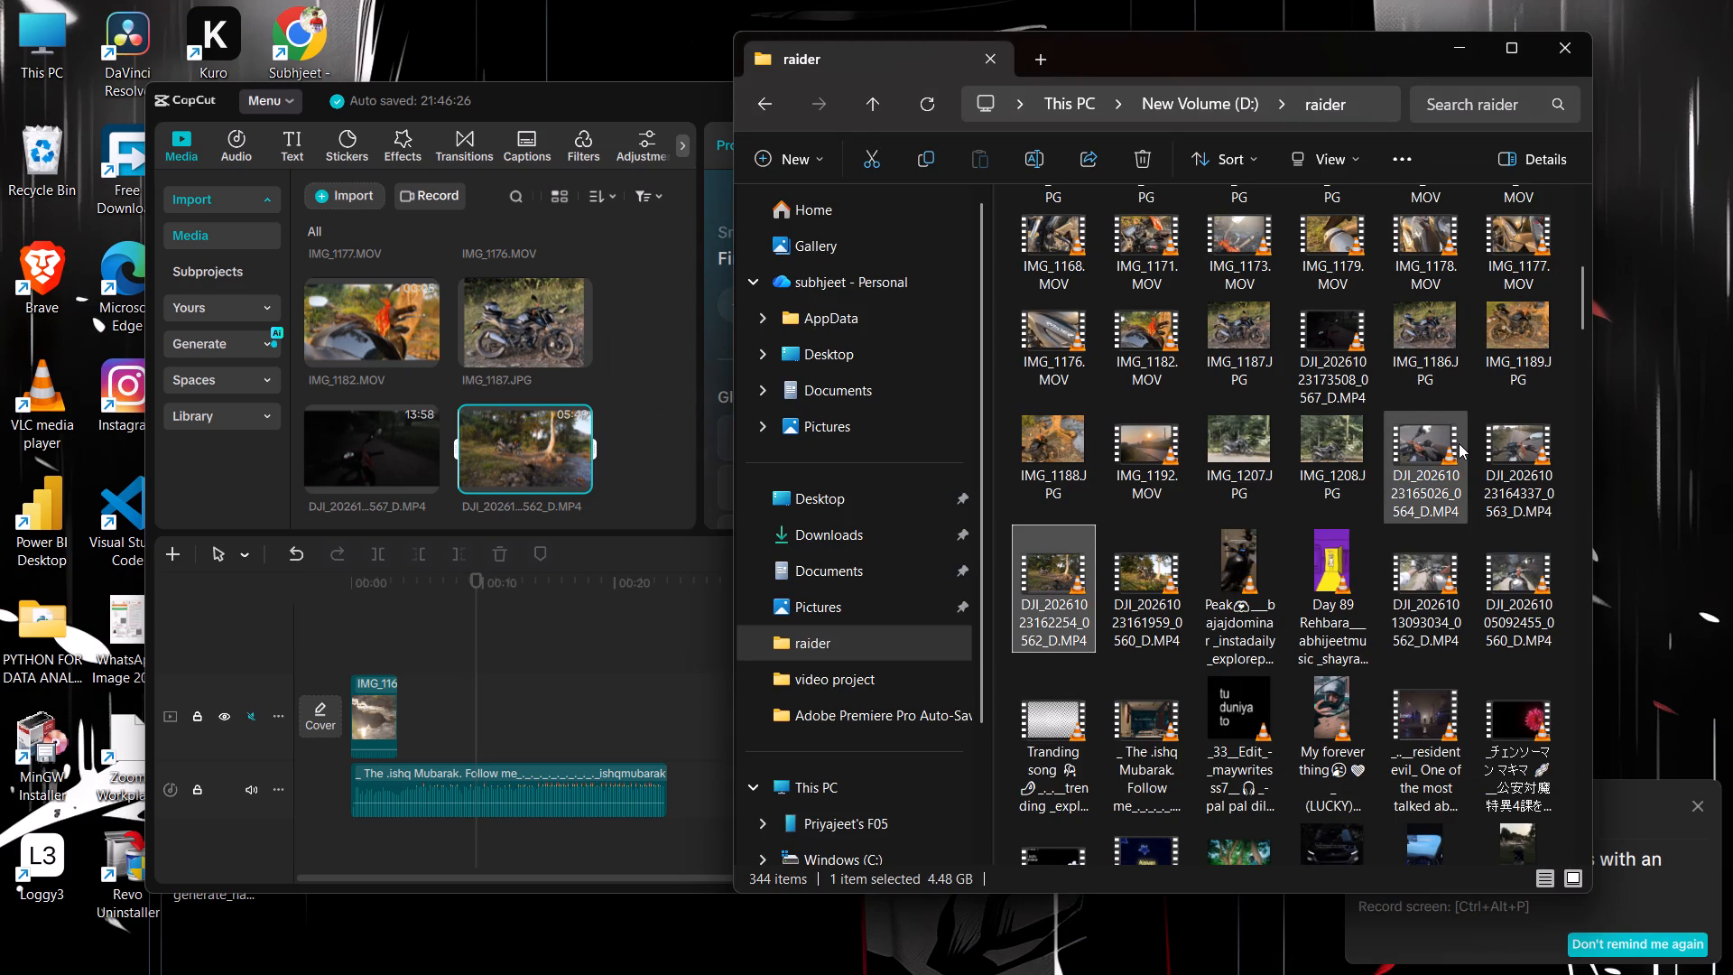
{"action": "scroll", "coordinate": [1459, 443], "scroll_direction": "up", "scroll_amount": 5}
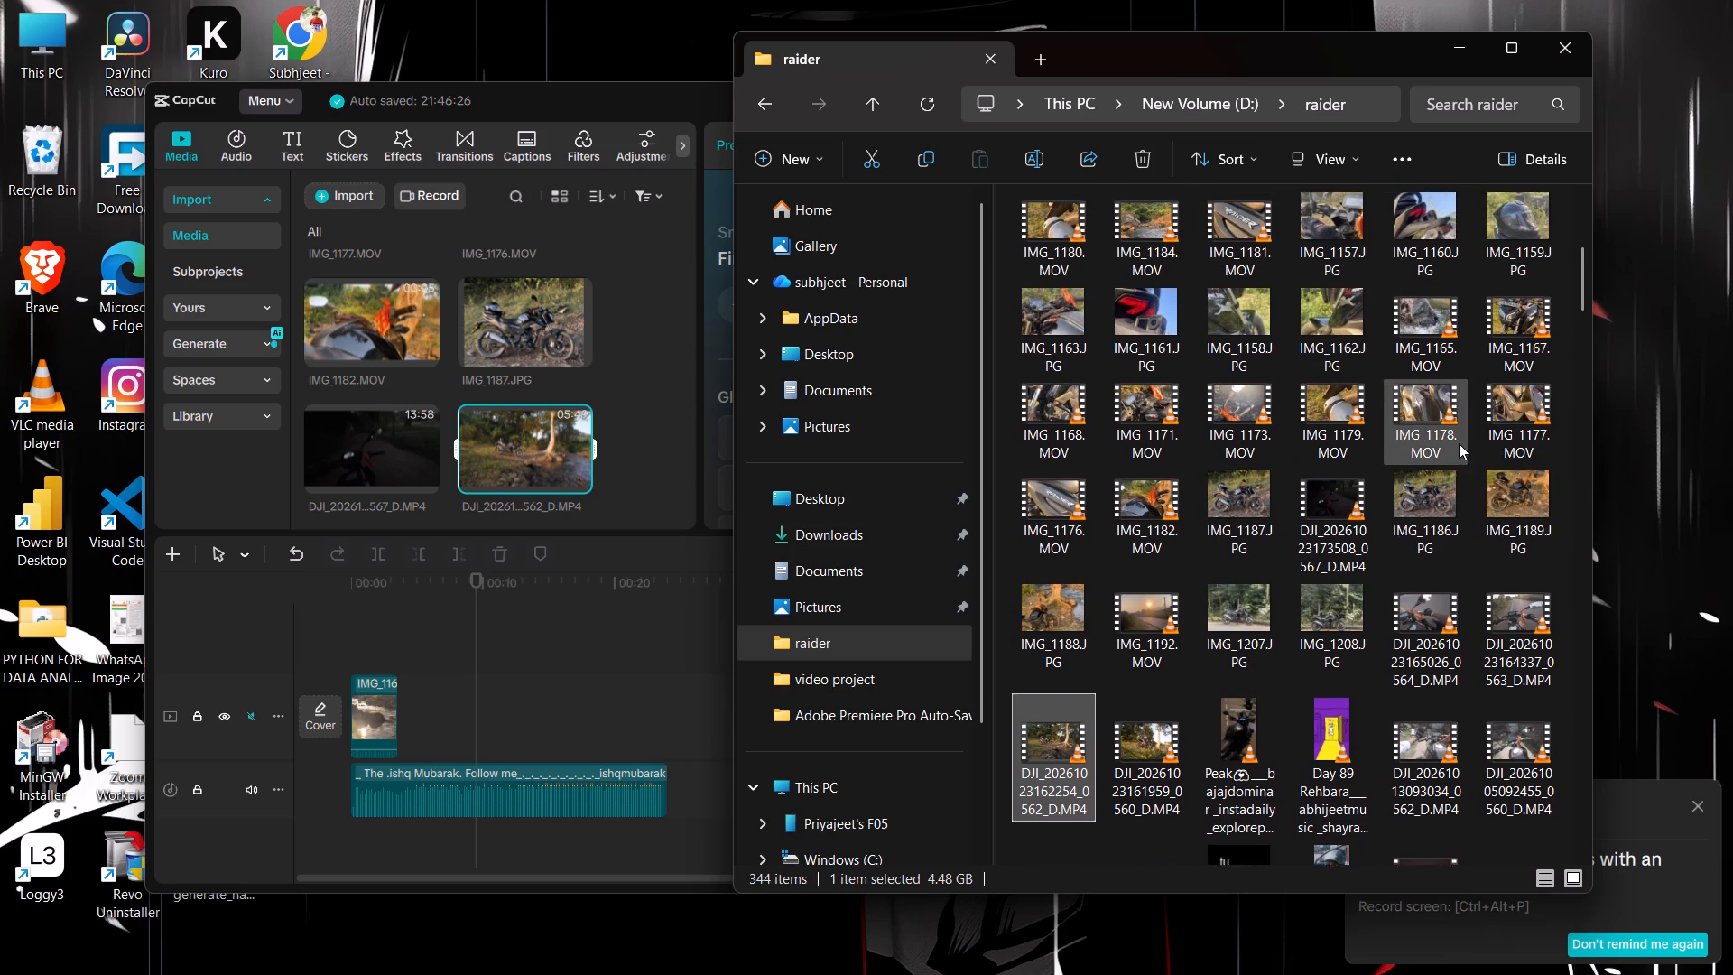
{"action": "scroll", "coordinate": [1459, 443], "scroll_direction": "up", "scroll_amount": 3}
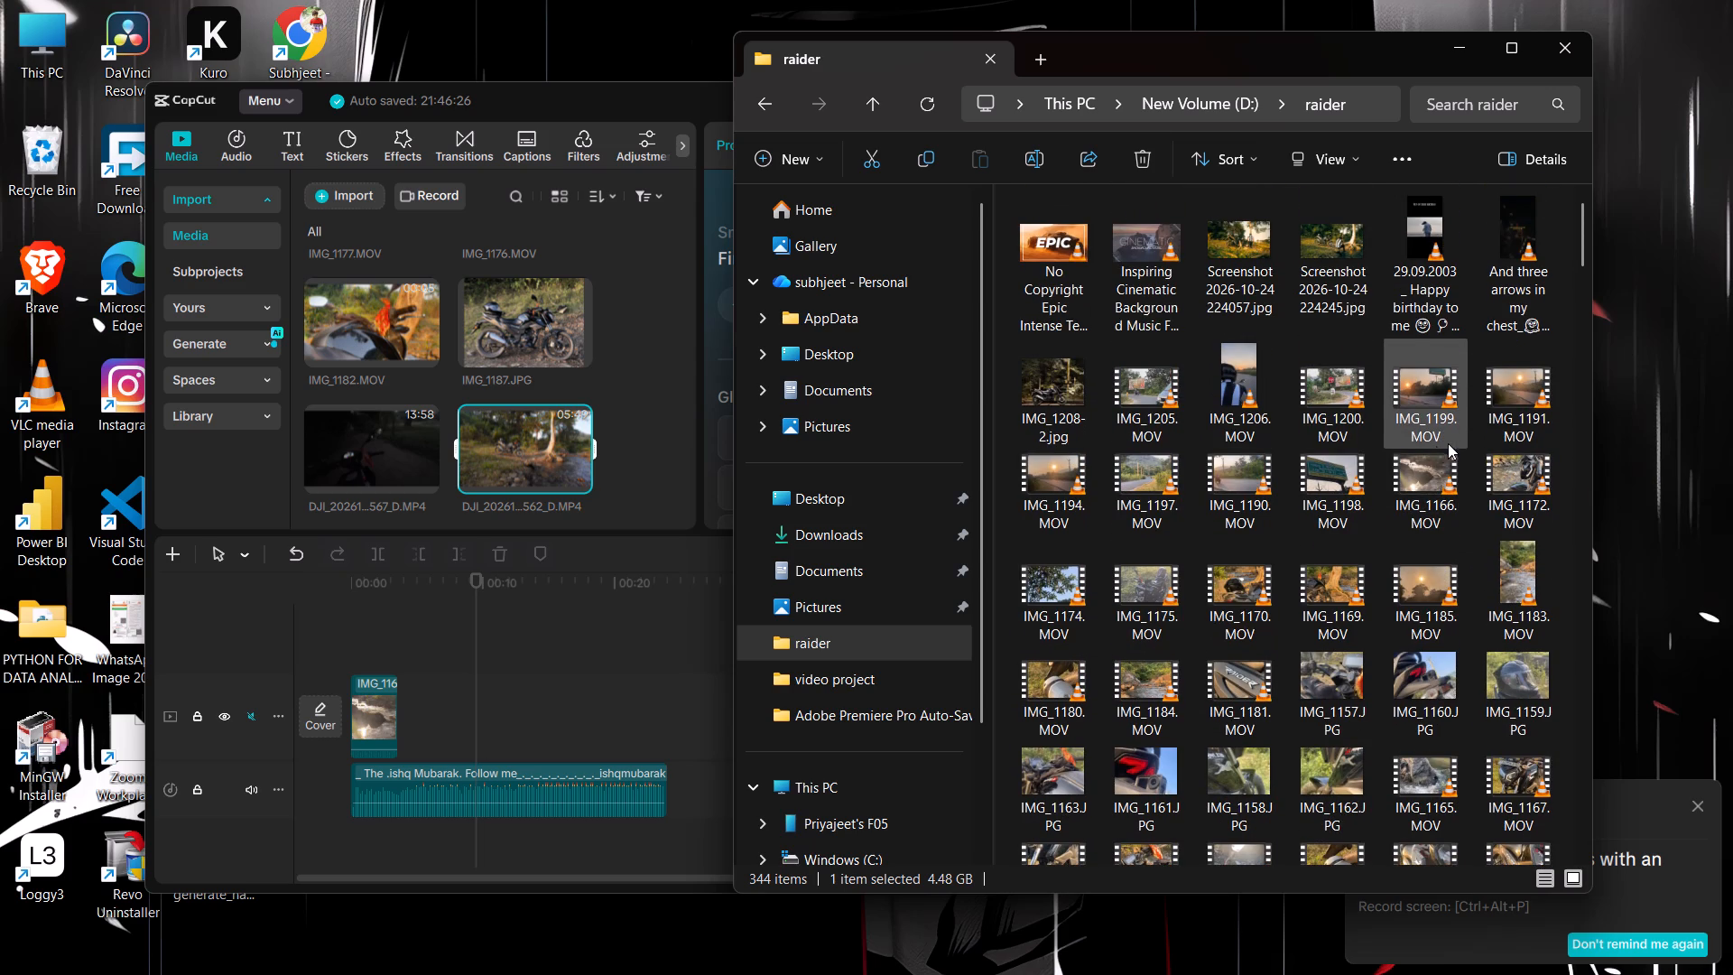
{"action": "scroll", "coordinate": [477, 437], "scroll_direction": "up", "scroll_amount": 6}
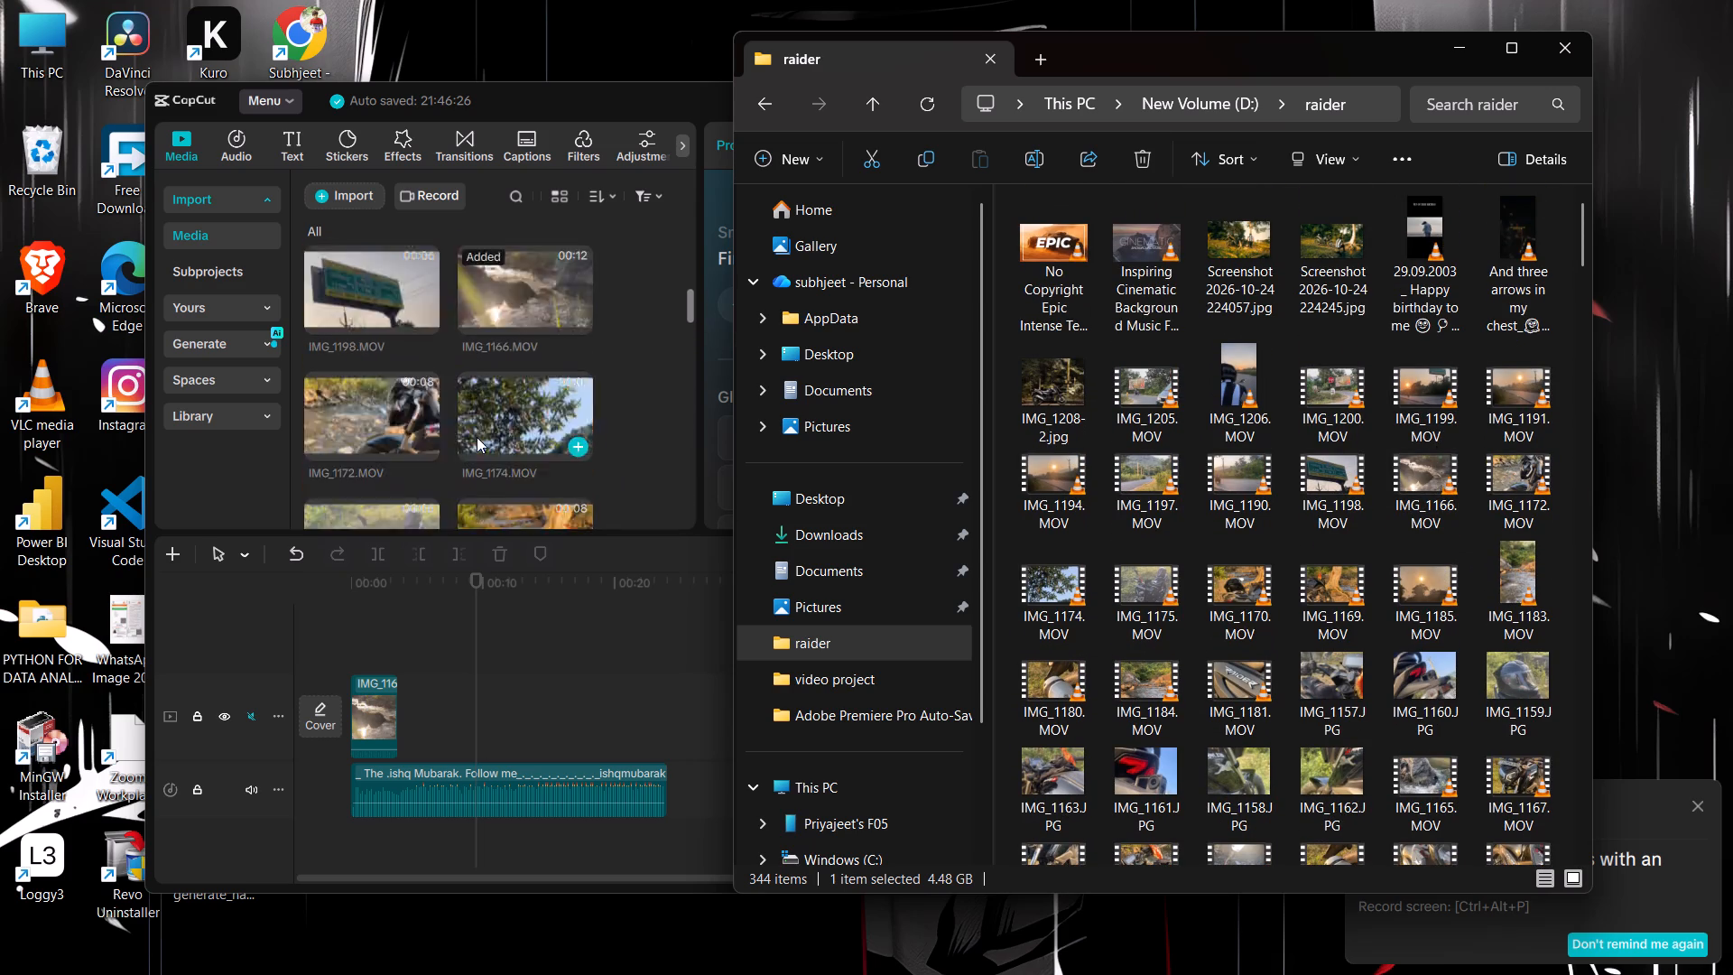
{"action": "scroll", "coordinate": [477, 437], "scroll_direction": "up", "scroll_amount": 1}
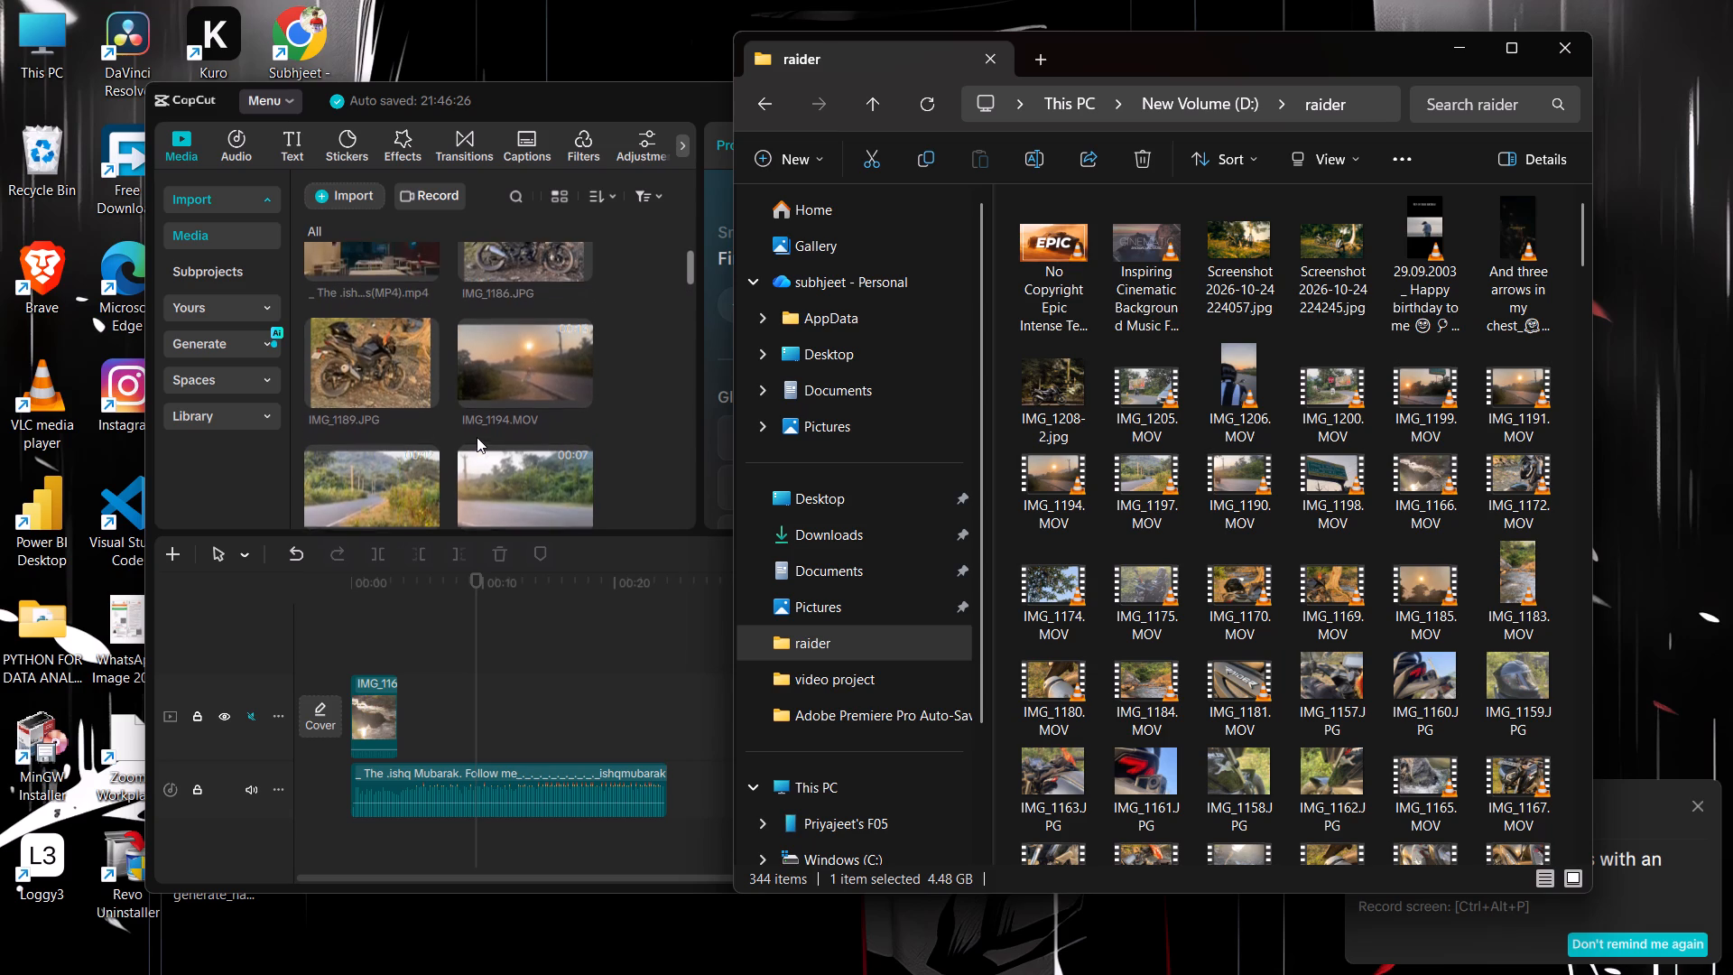
{"action": "scroll", "coordinate": [477, 437], "scroll_direction": "up", "scroll_amount": 1}
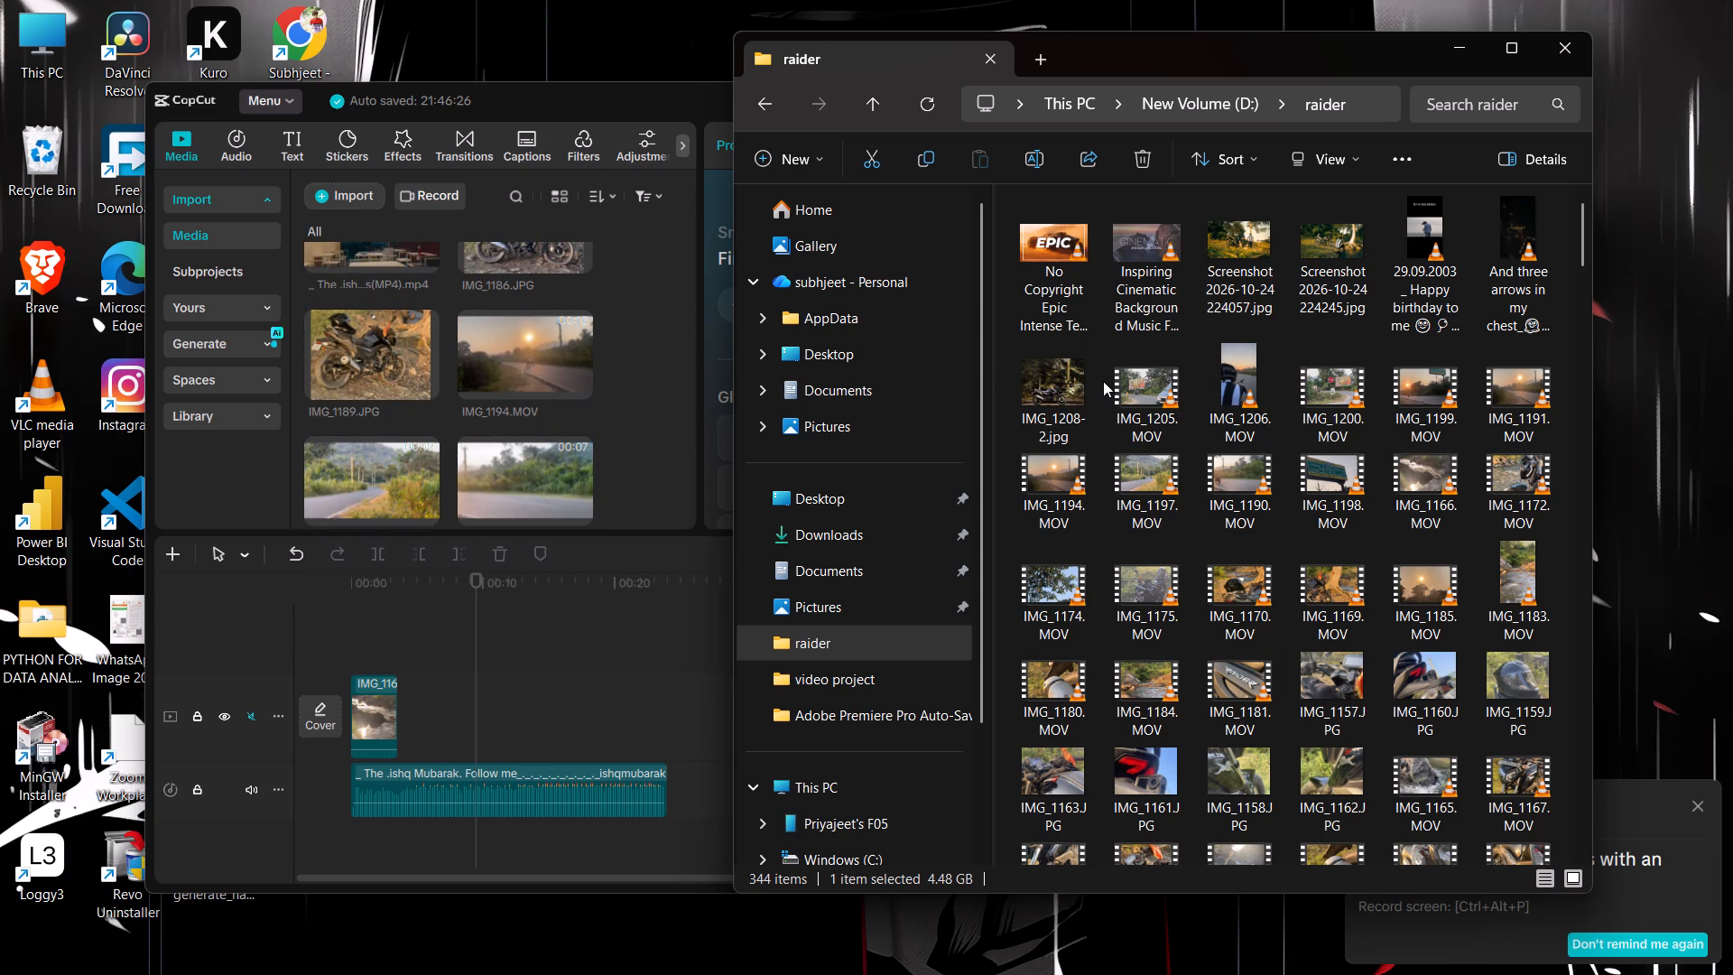
{"action": "left_click_drag", "start_coordinate": [1103, 381], "coordinate": [1508, 403]}
{"action": "left_click_drag", "start_coordinate": [1508, 403], "coordinate": [1507, 403]}
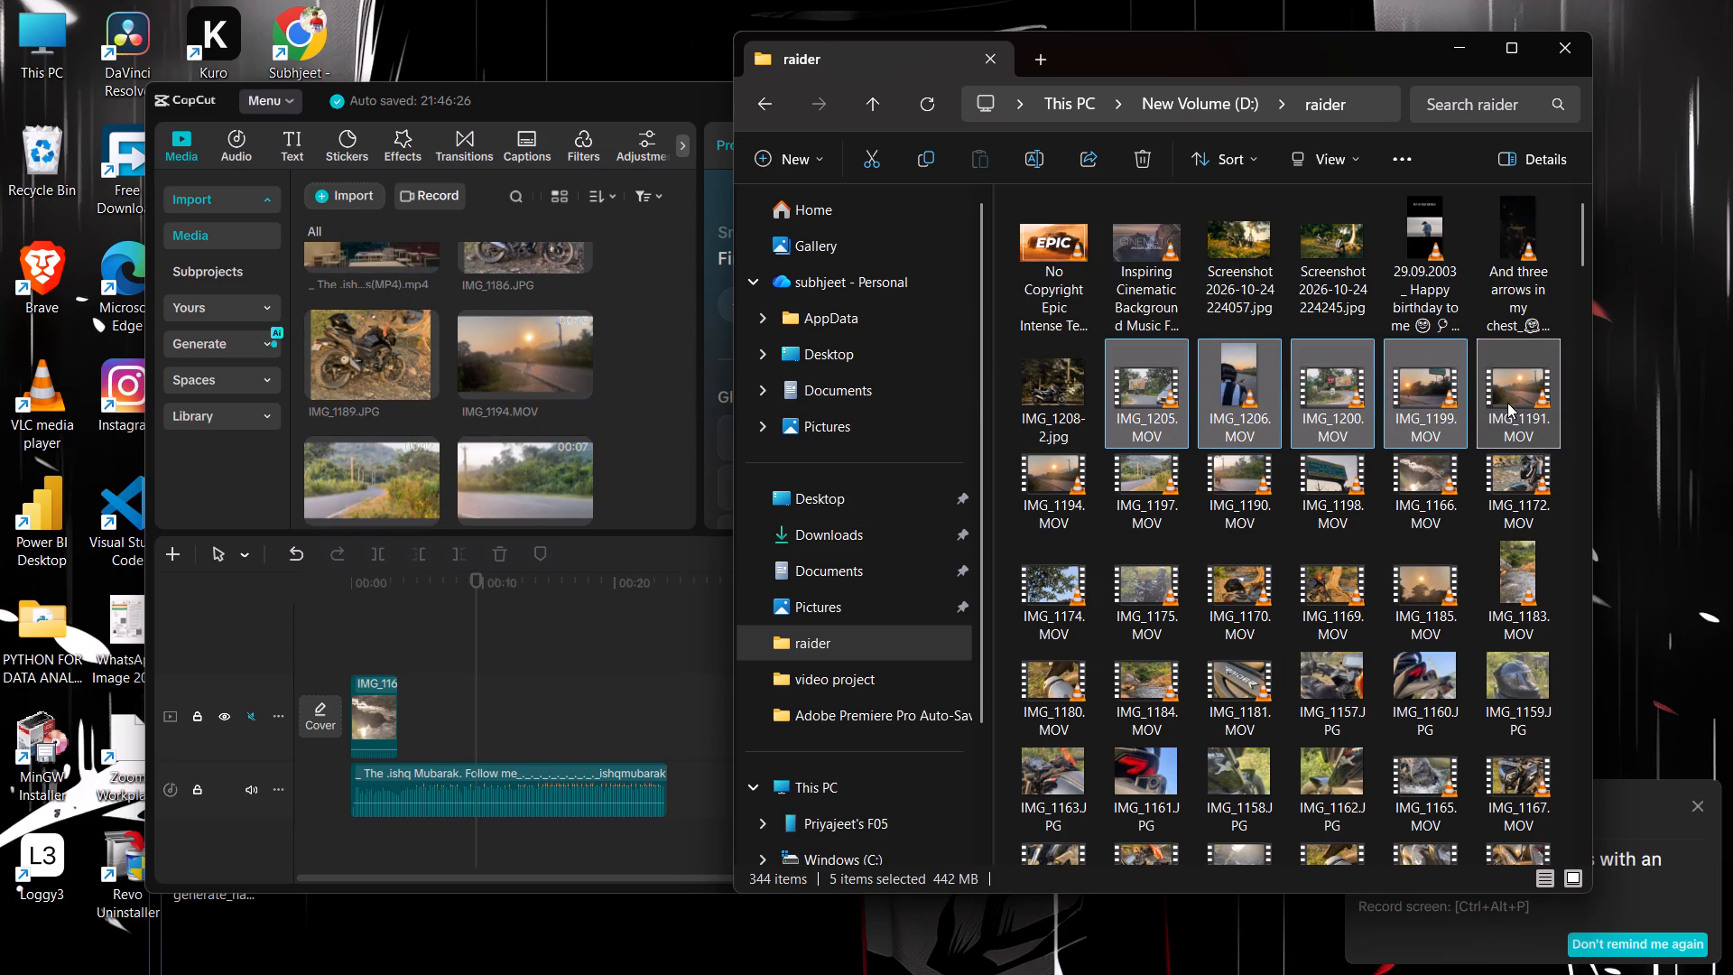
{"action": "left_click_drag", "start_coordinate": [1507, 403], "coordinate": [536, 416]}
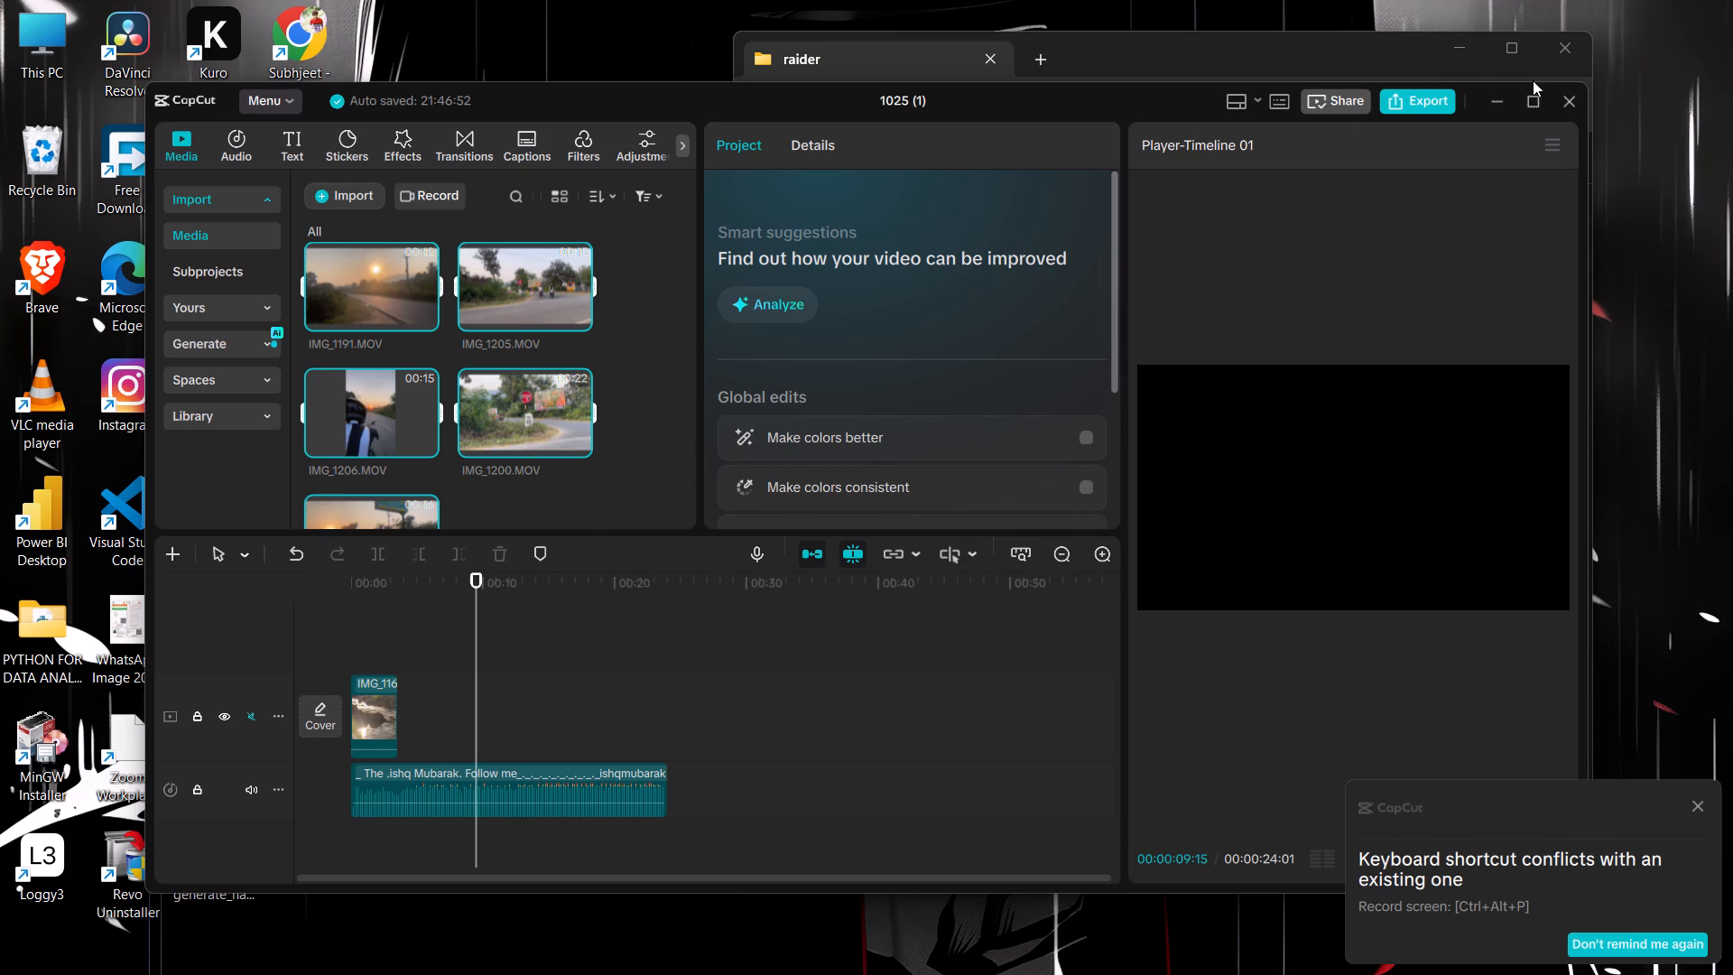
Close the raider folder window and maximize the CapCut window.
{"action": "left_click", "coordinate": [1516, 58]}
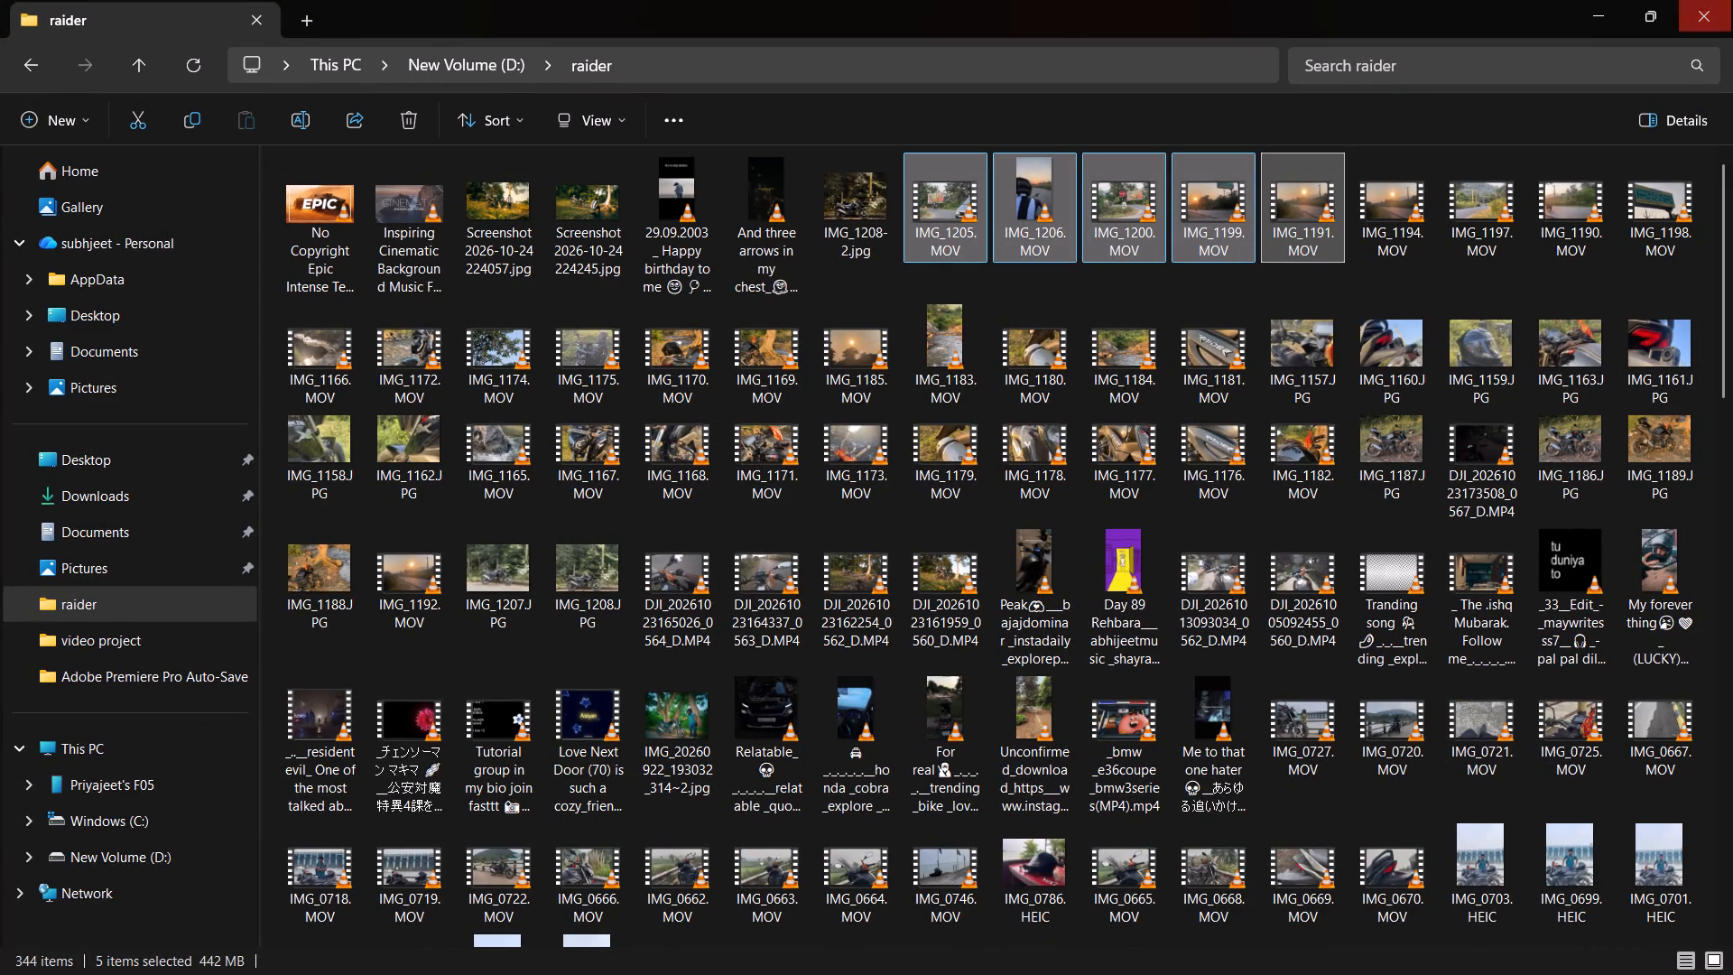
{"action": "left_click", "coordinate": [1725, 0]}
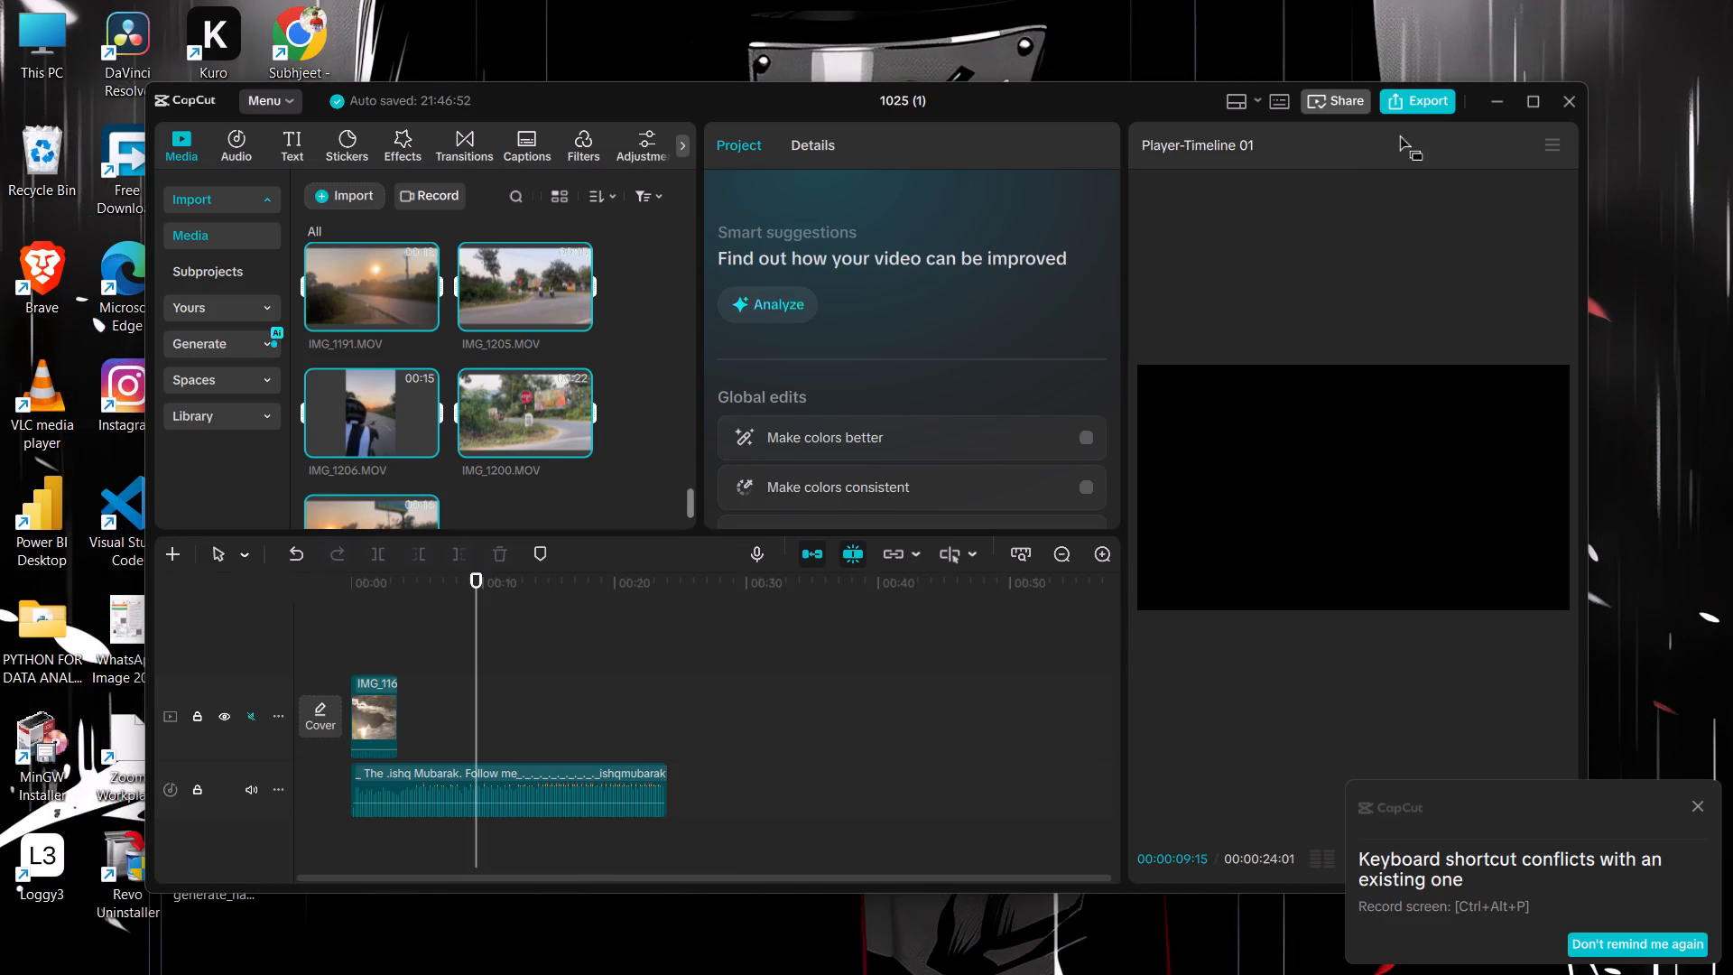
{"action": "left_click", "coordinate": [1531, 107]}
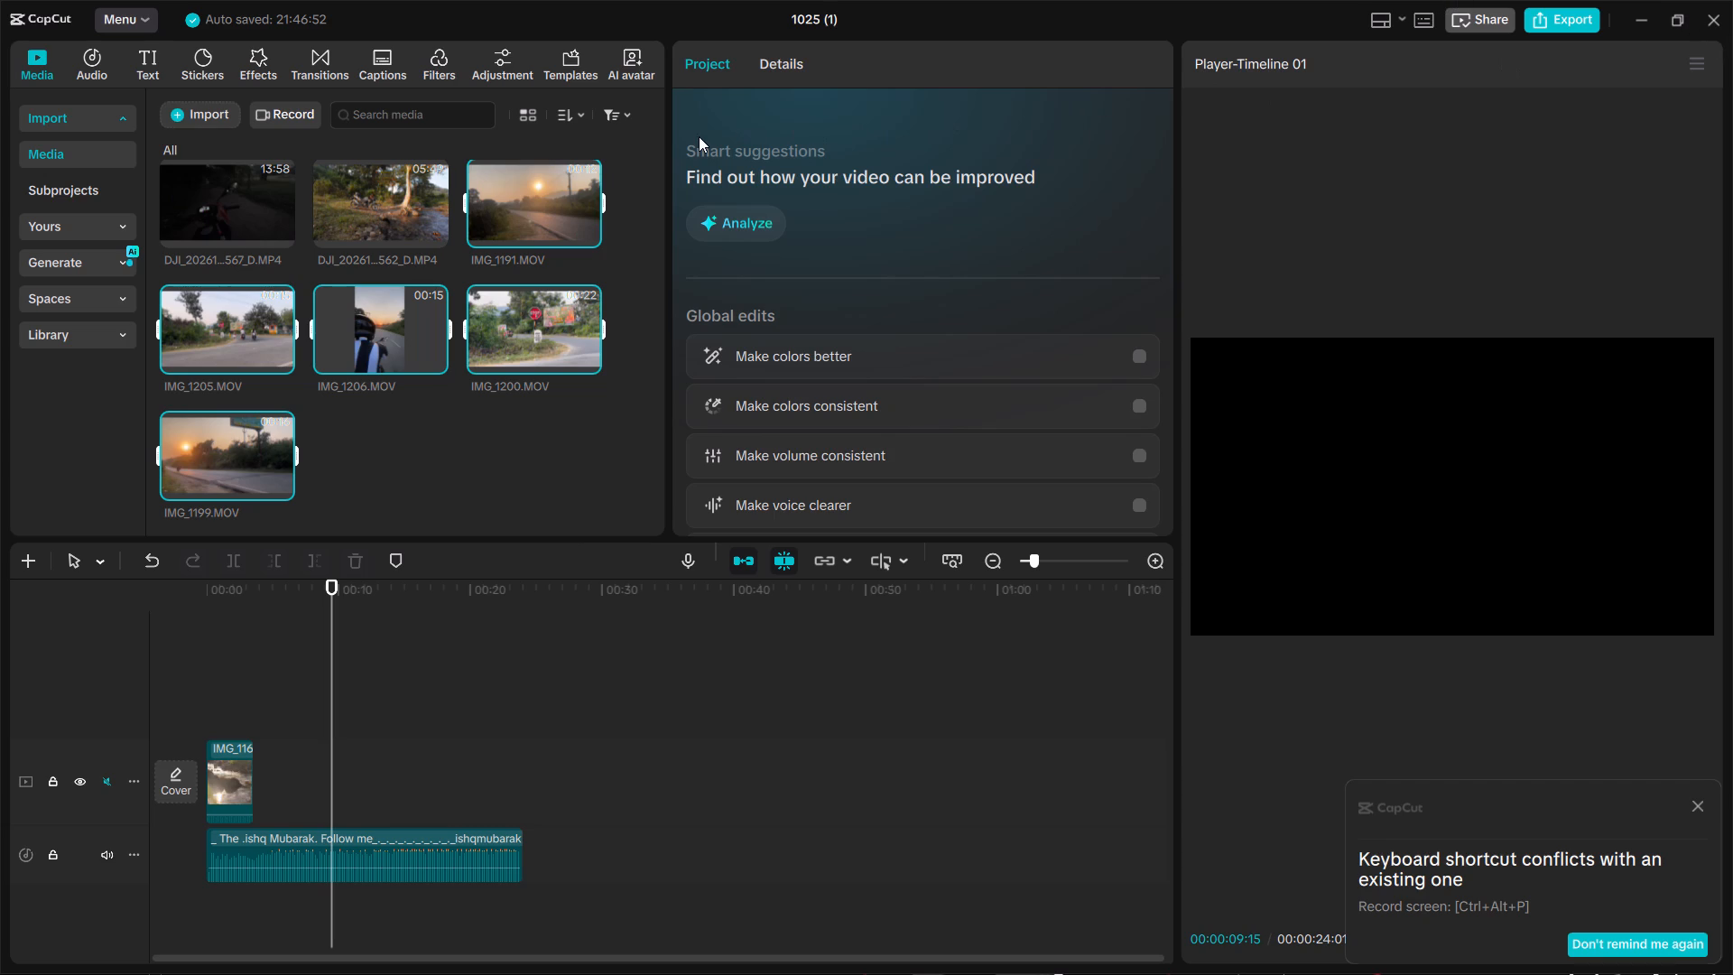
{"action": "left_click_drag", "start_coordinate": [198, 216], "coordinate": [267, 717]}
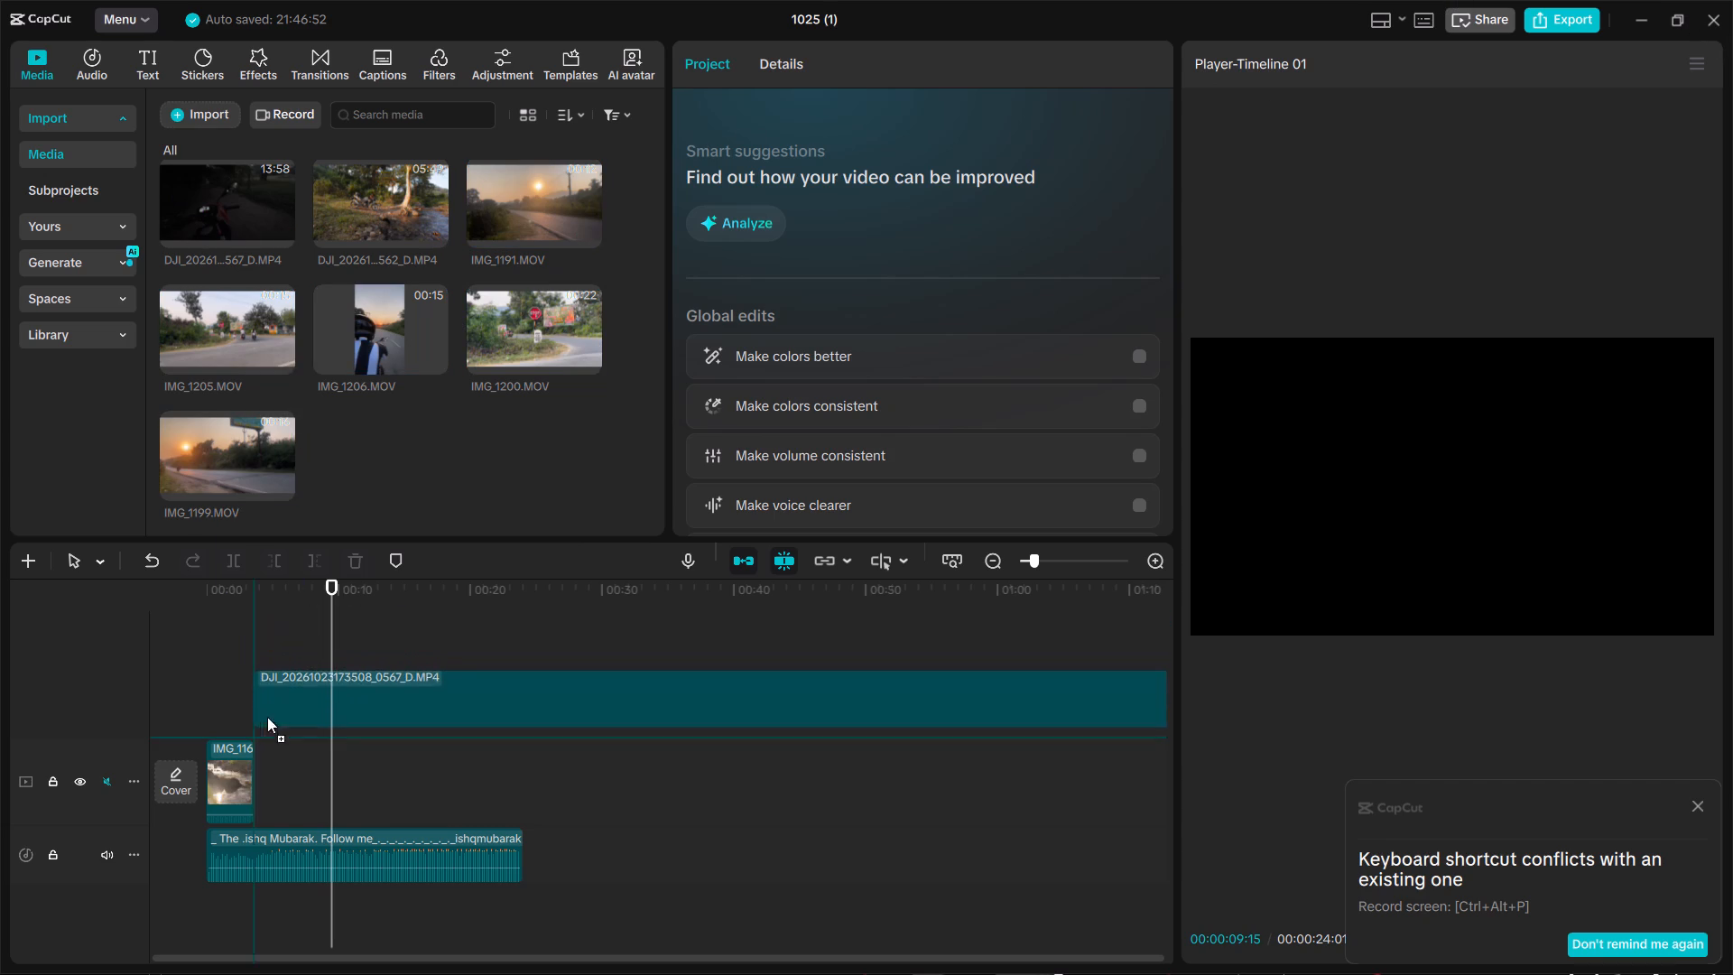
{"action": "left_click_drag", "start_coordinate": [267, 717], "coordinate": [278, 757]}
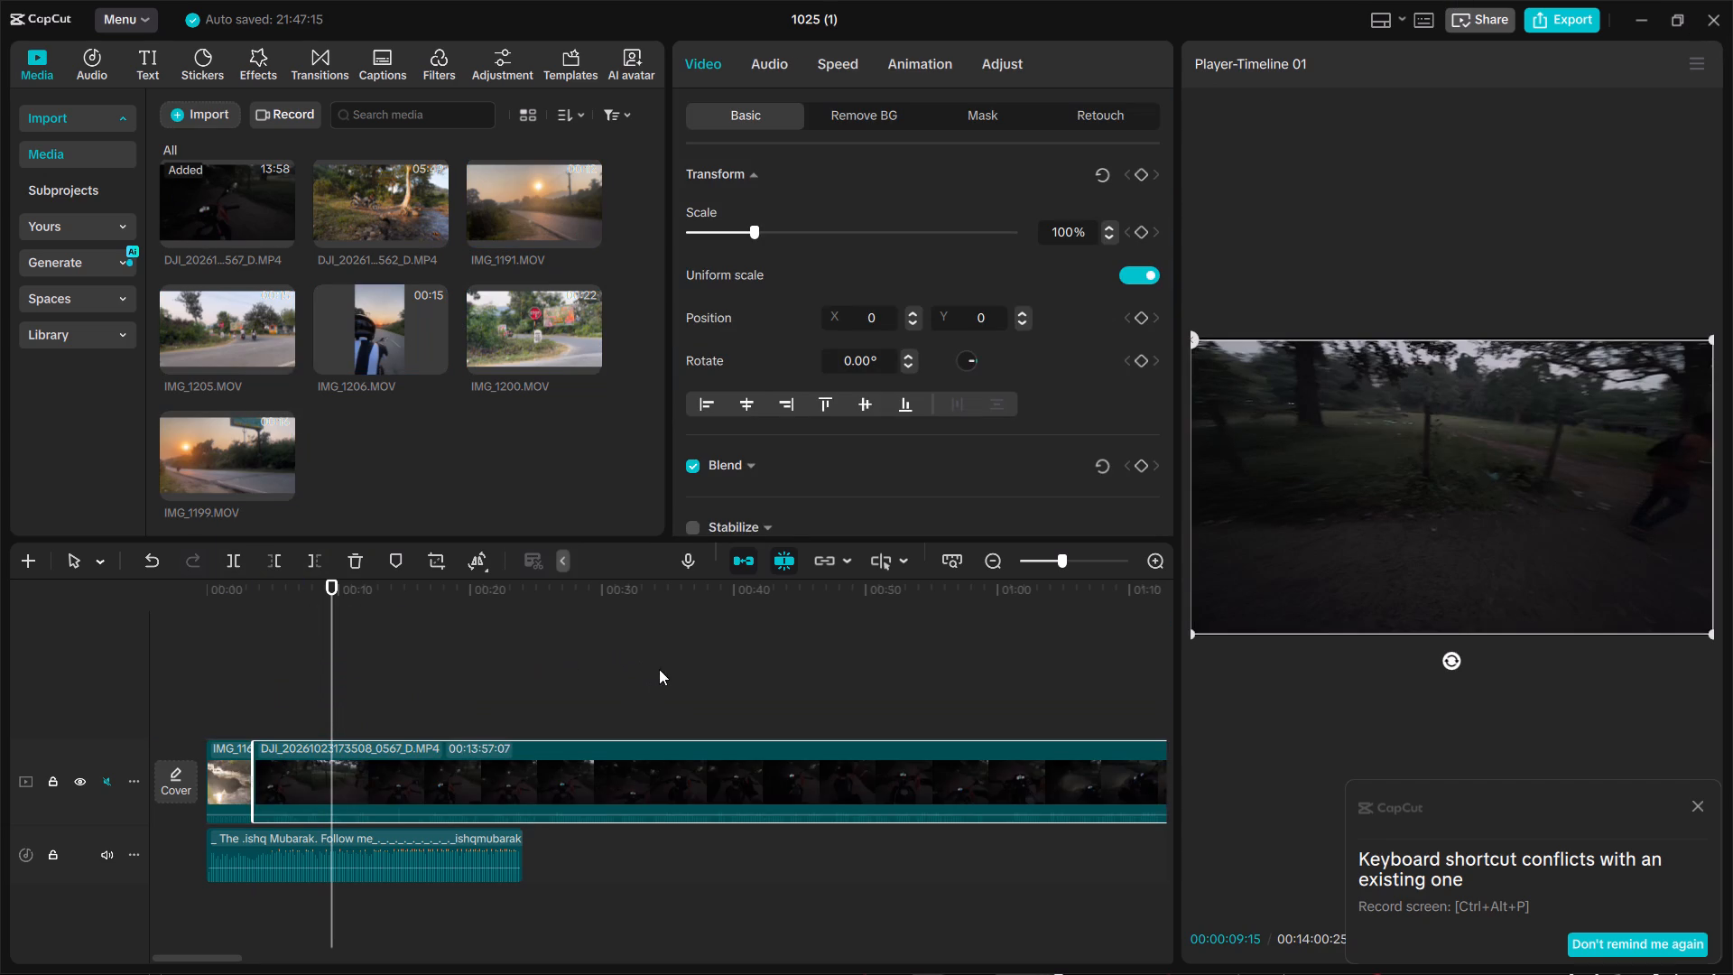
{"action": "left_click_drag", "start_coordinate": [652, 617], "coordinate": [707, 612]}
{"action": "left_click_drag", "start_coordinate": [707, 612], "coordinate": [782, 604]}
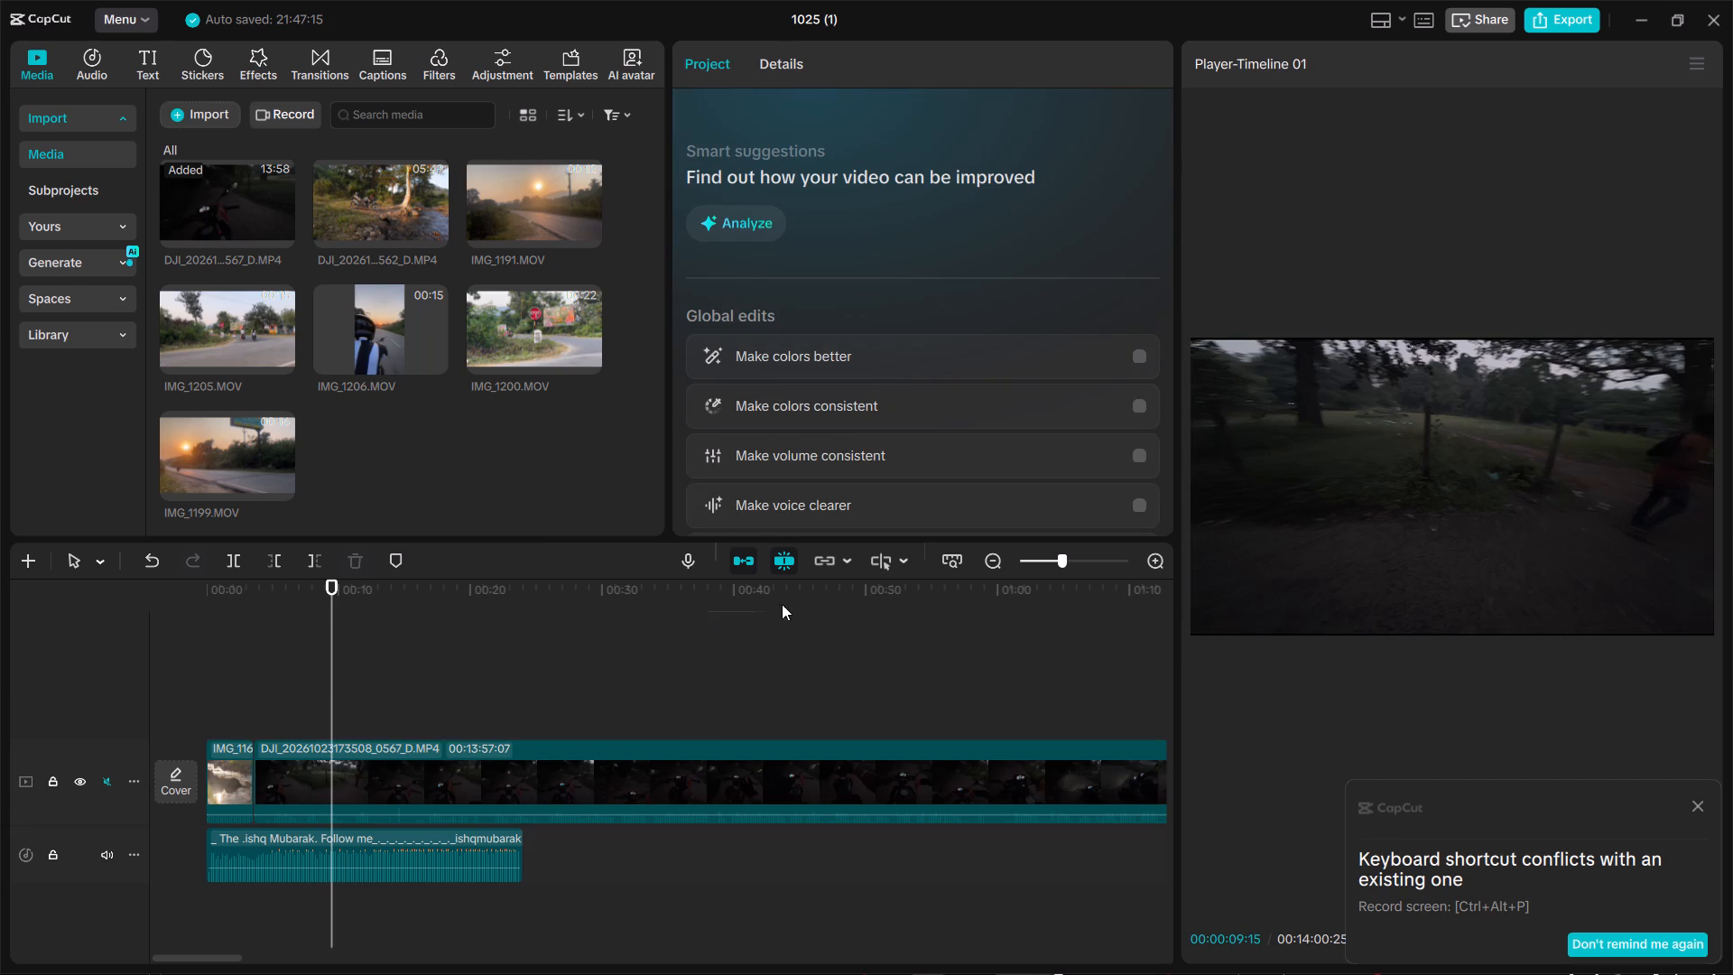
{"action": "left_click_drag", "start_coordinate": [782, 604], "coordinate": [782, 602]}
{"action": "left_click_drag", "start_coordinate": [782, 602], "coordinate": [1024, 593]}
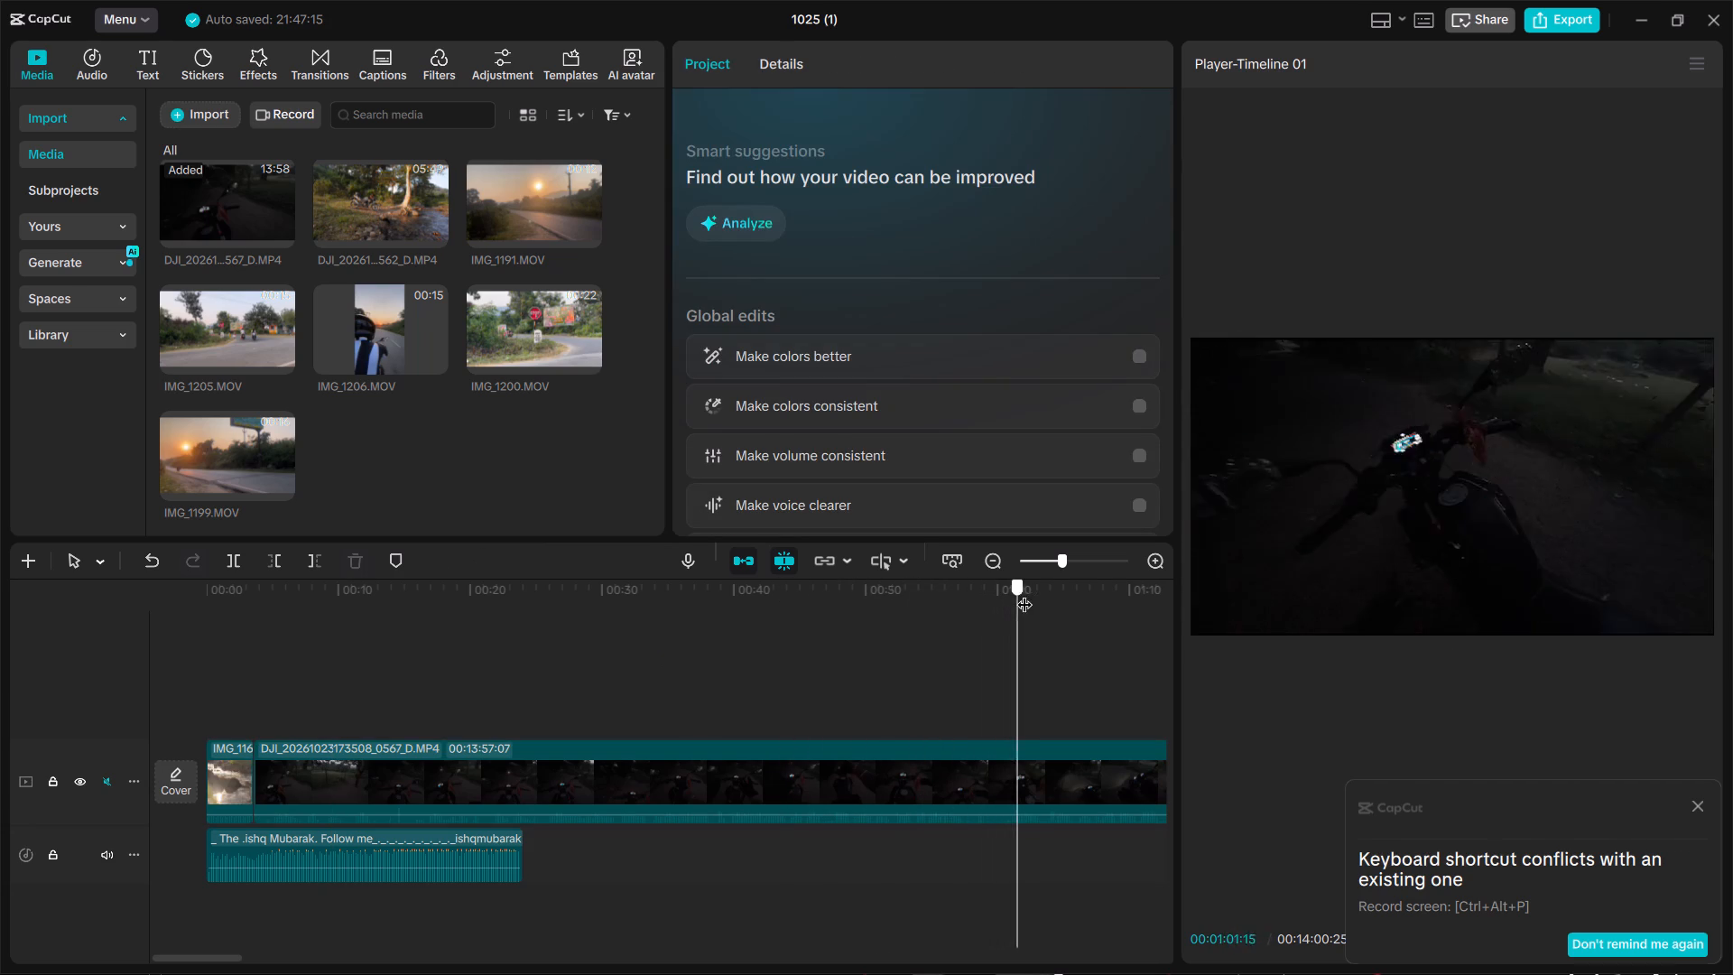
{"action": "left_click_drag", "start_coordinate": [1024, 593], "coordinate": [1162, 577]}
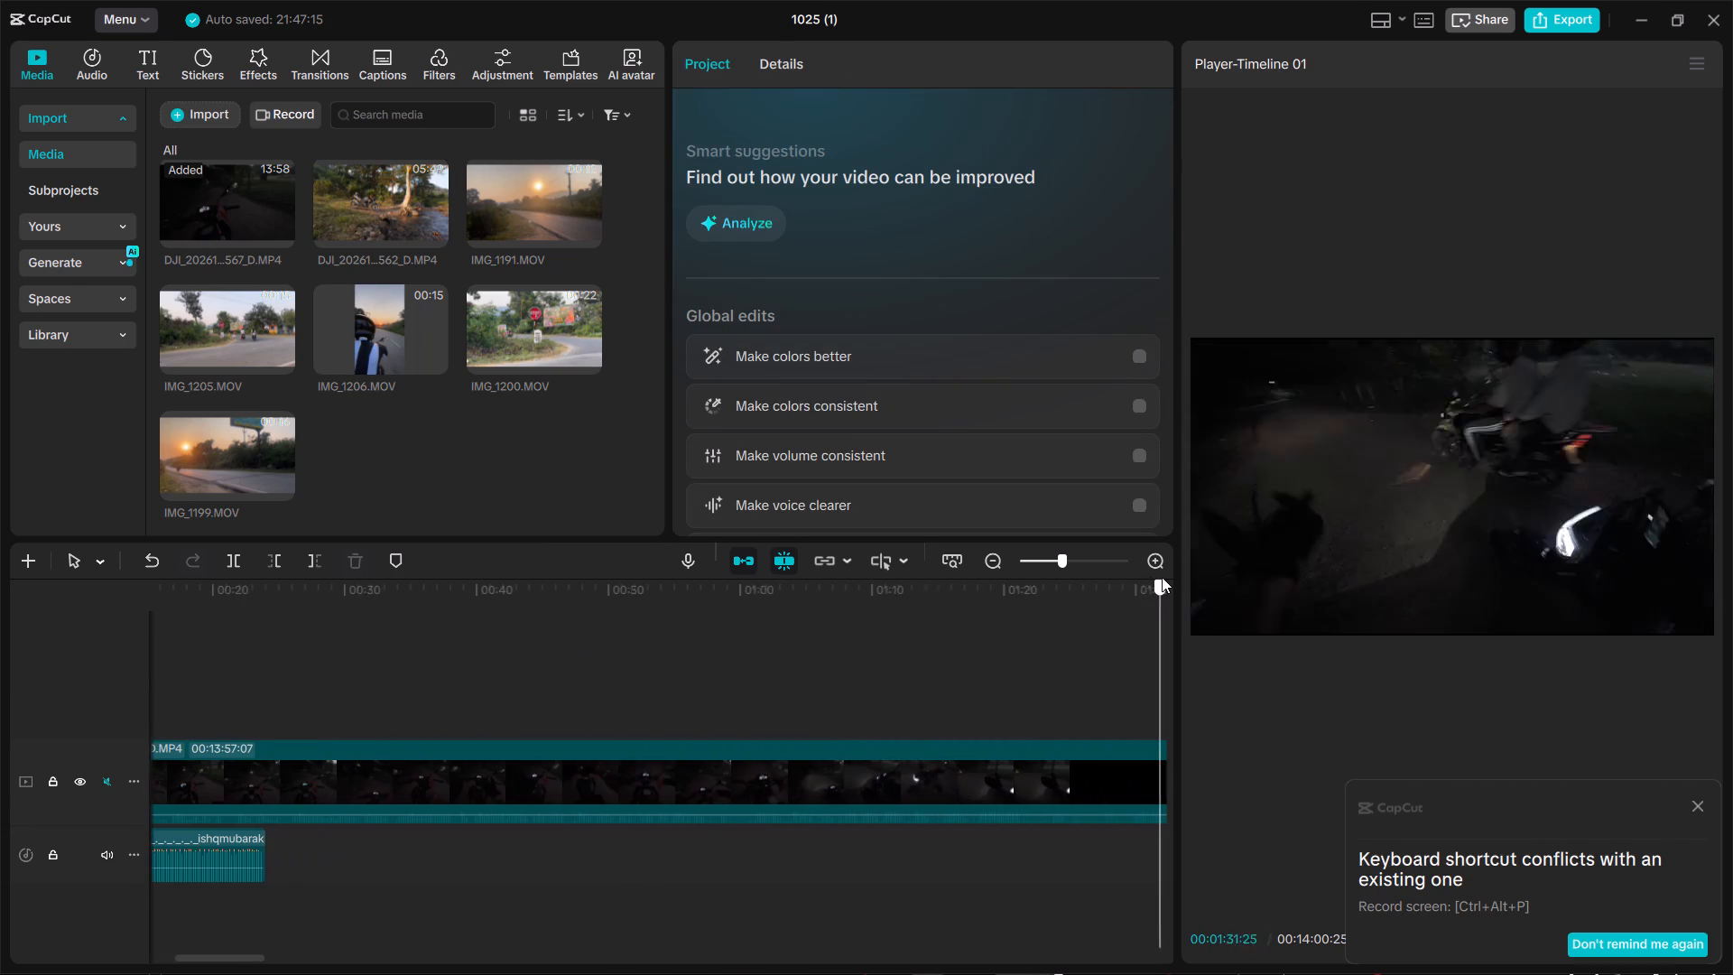
{"action": "left_click_drag", "start_coordinate": [1162, 577], "coordinate": [1173, 572]}
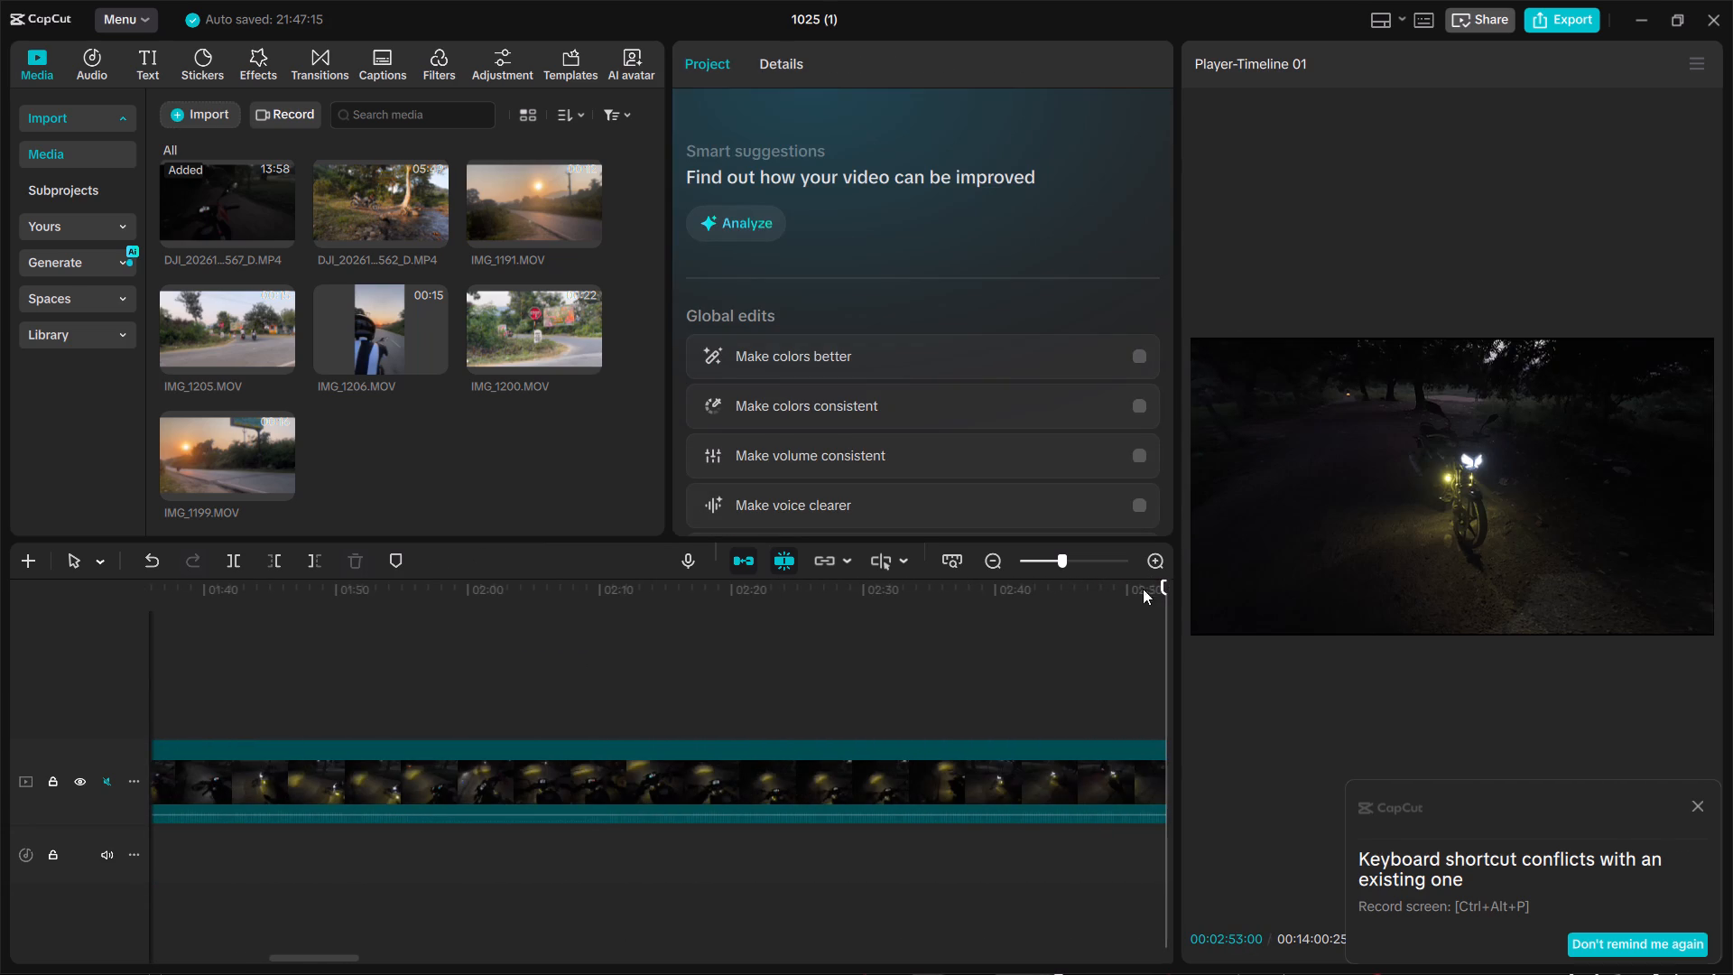
{"action": "left_click_drag", "start_coordinate": [1106, 598], "coordinate": [1007, 599]}
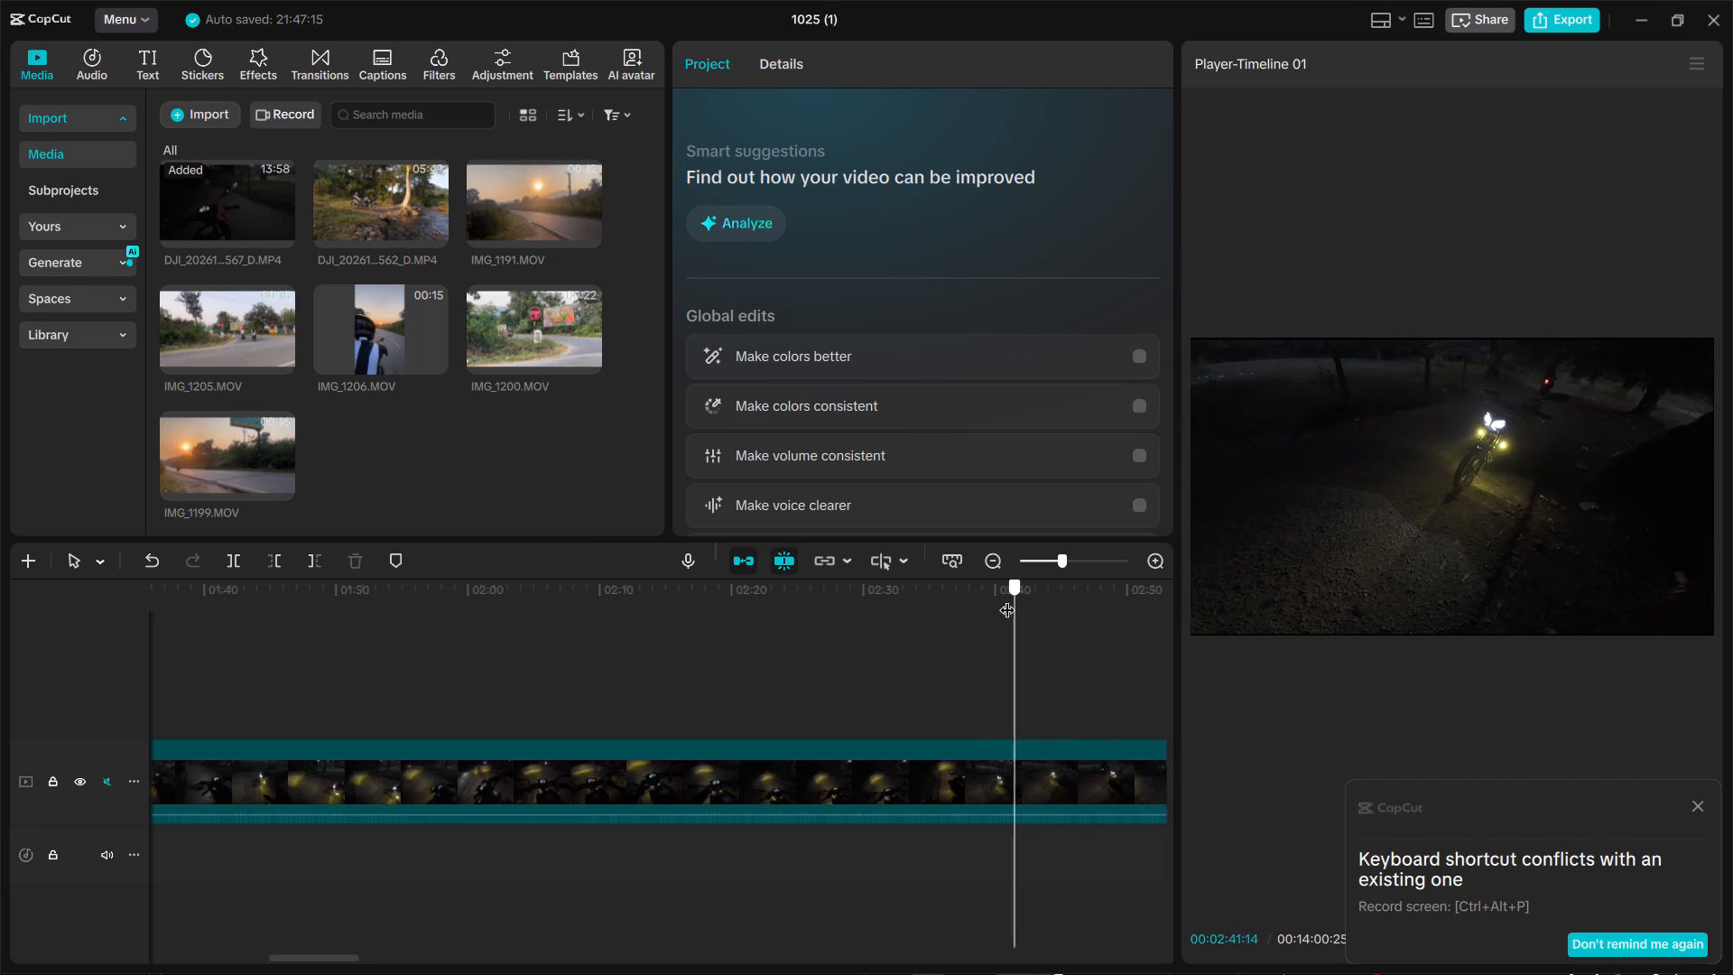
{"action": "left_click_drag", "start_coordinate": [1007, 599], "coordinate": [976, 600]}
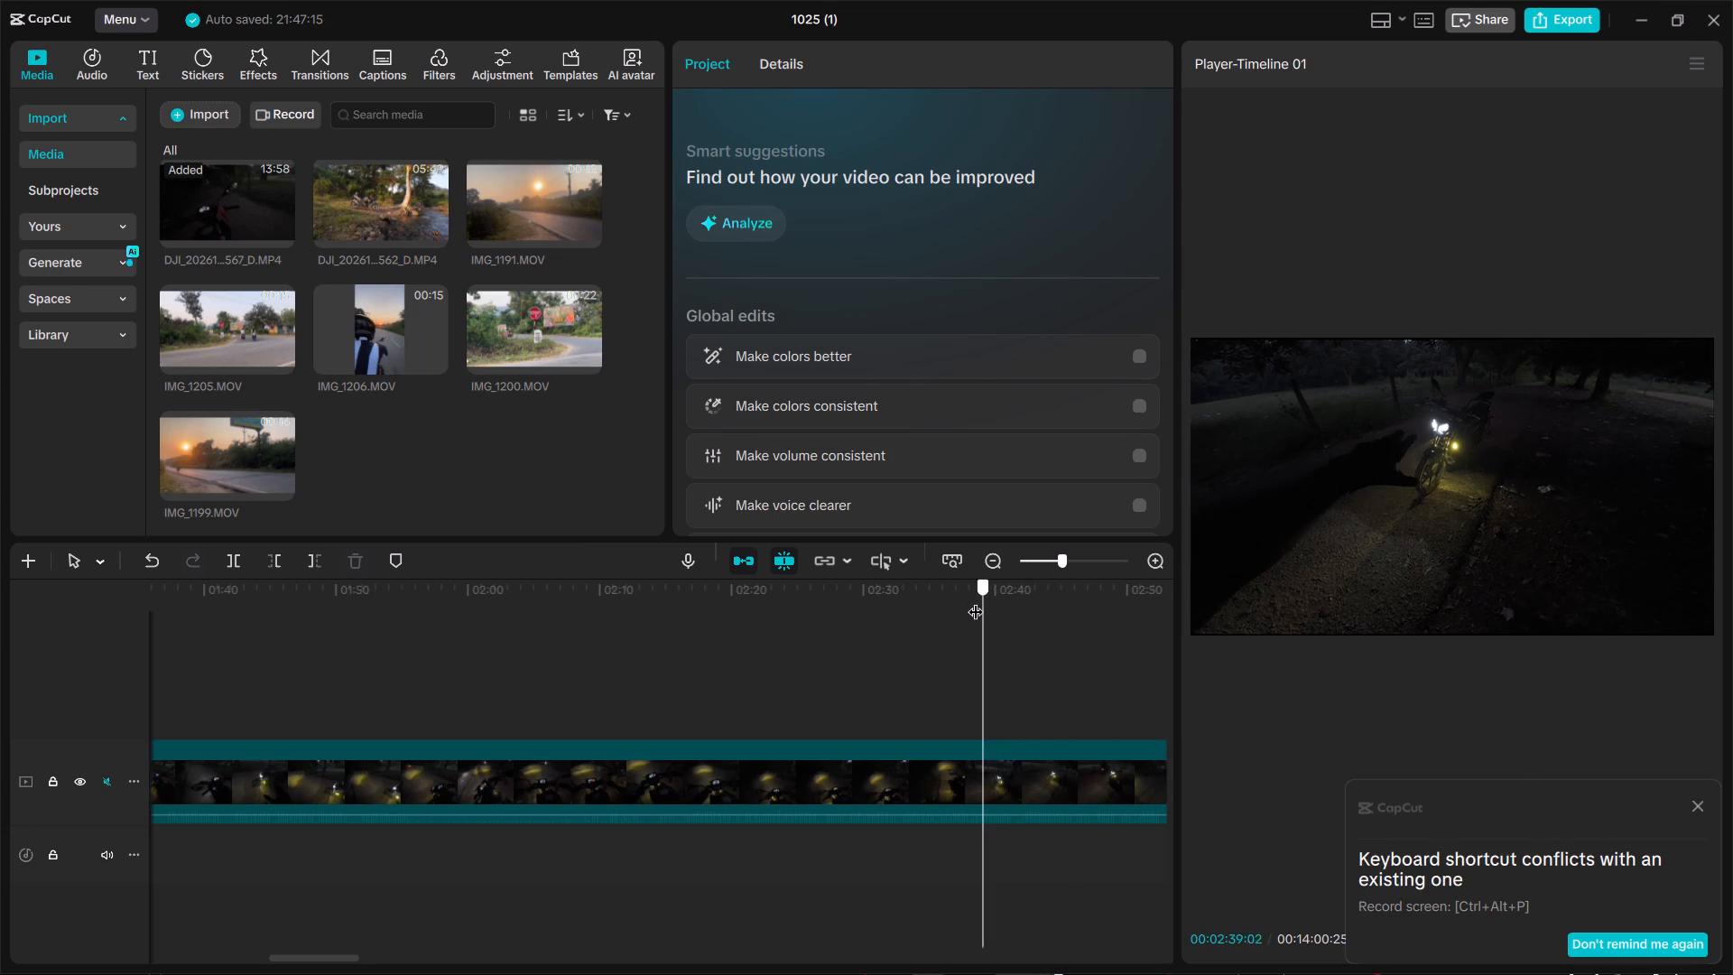
{"action": "left_click_drag", "start_coordinate": [976, 600], "coordinate": [838, 613]}
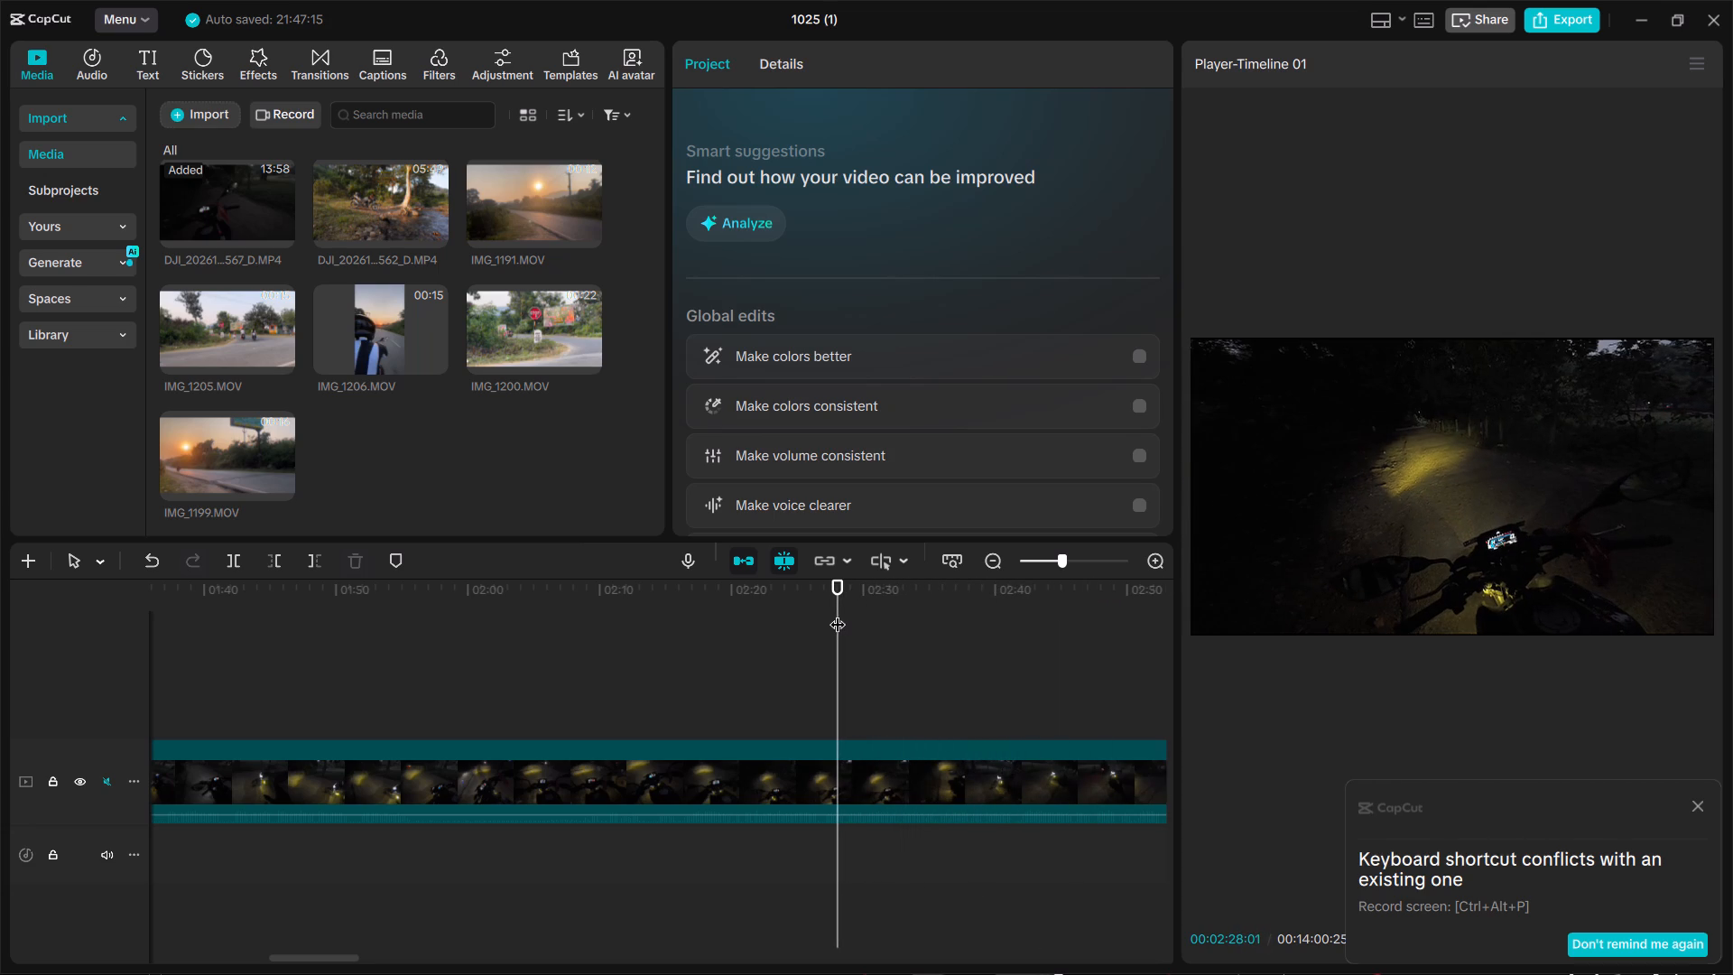
{"action": "key", "text": "space"}
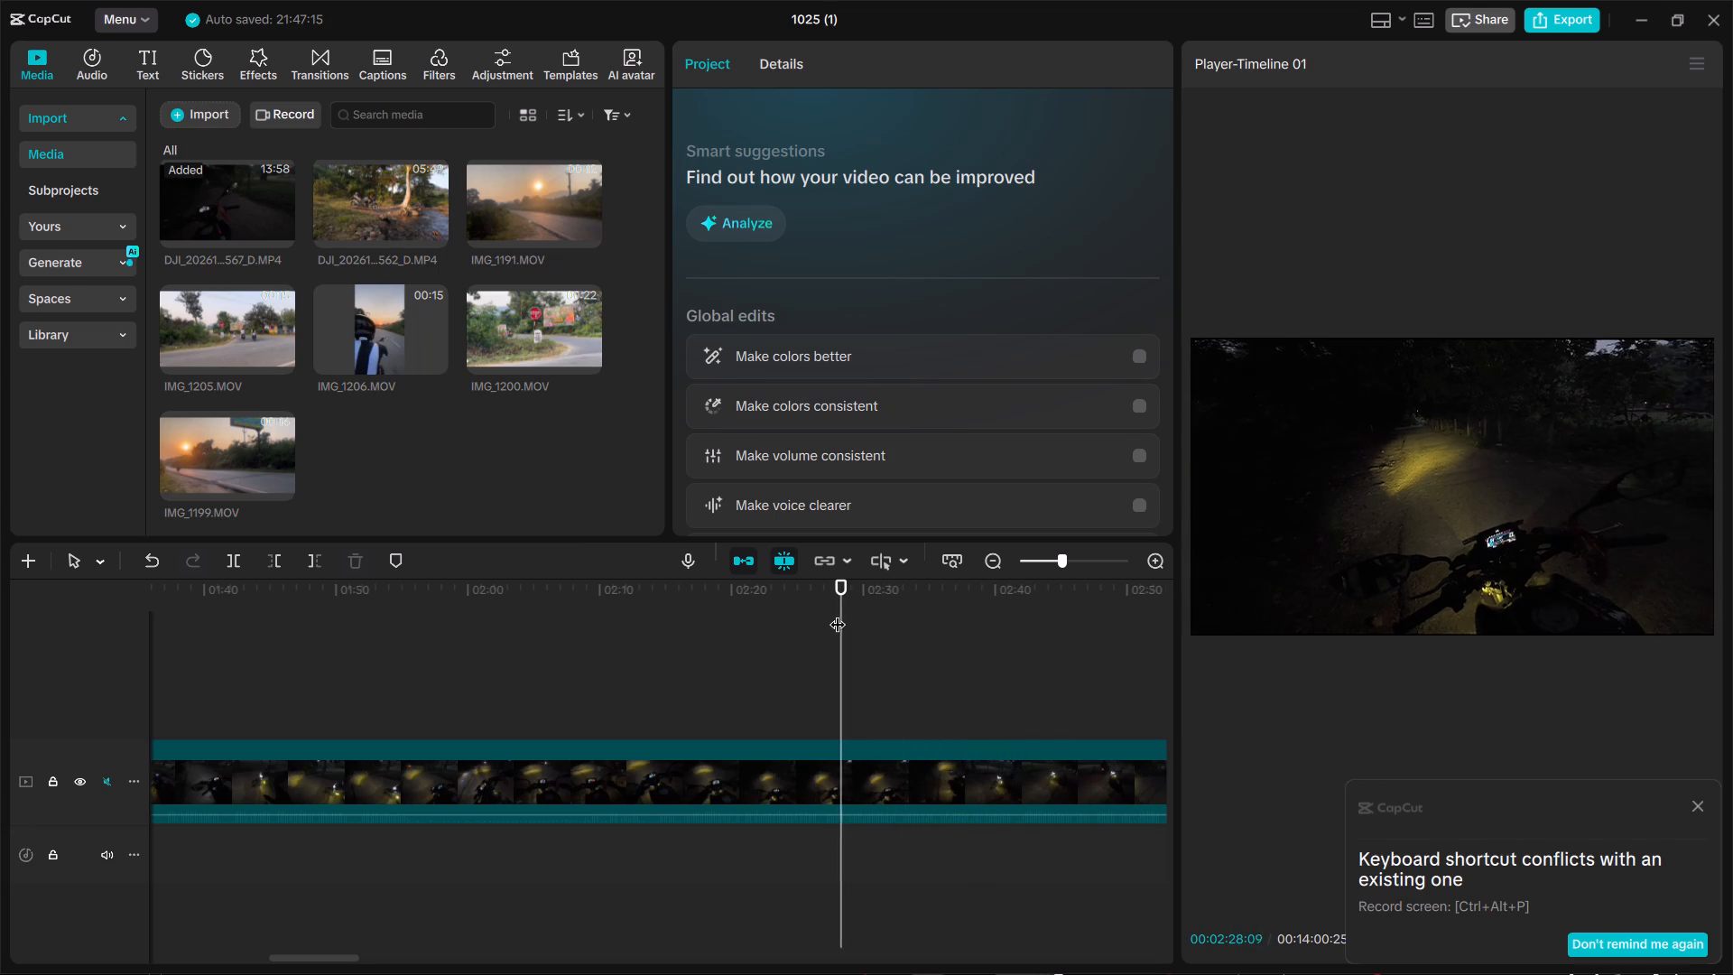
{"action": "key", "text": "space"}
{"action": "key", "text": "space"}
{"action": "key", "text": "space"}
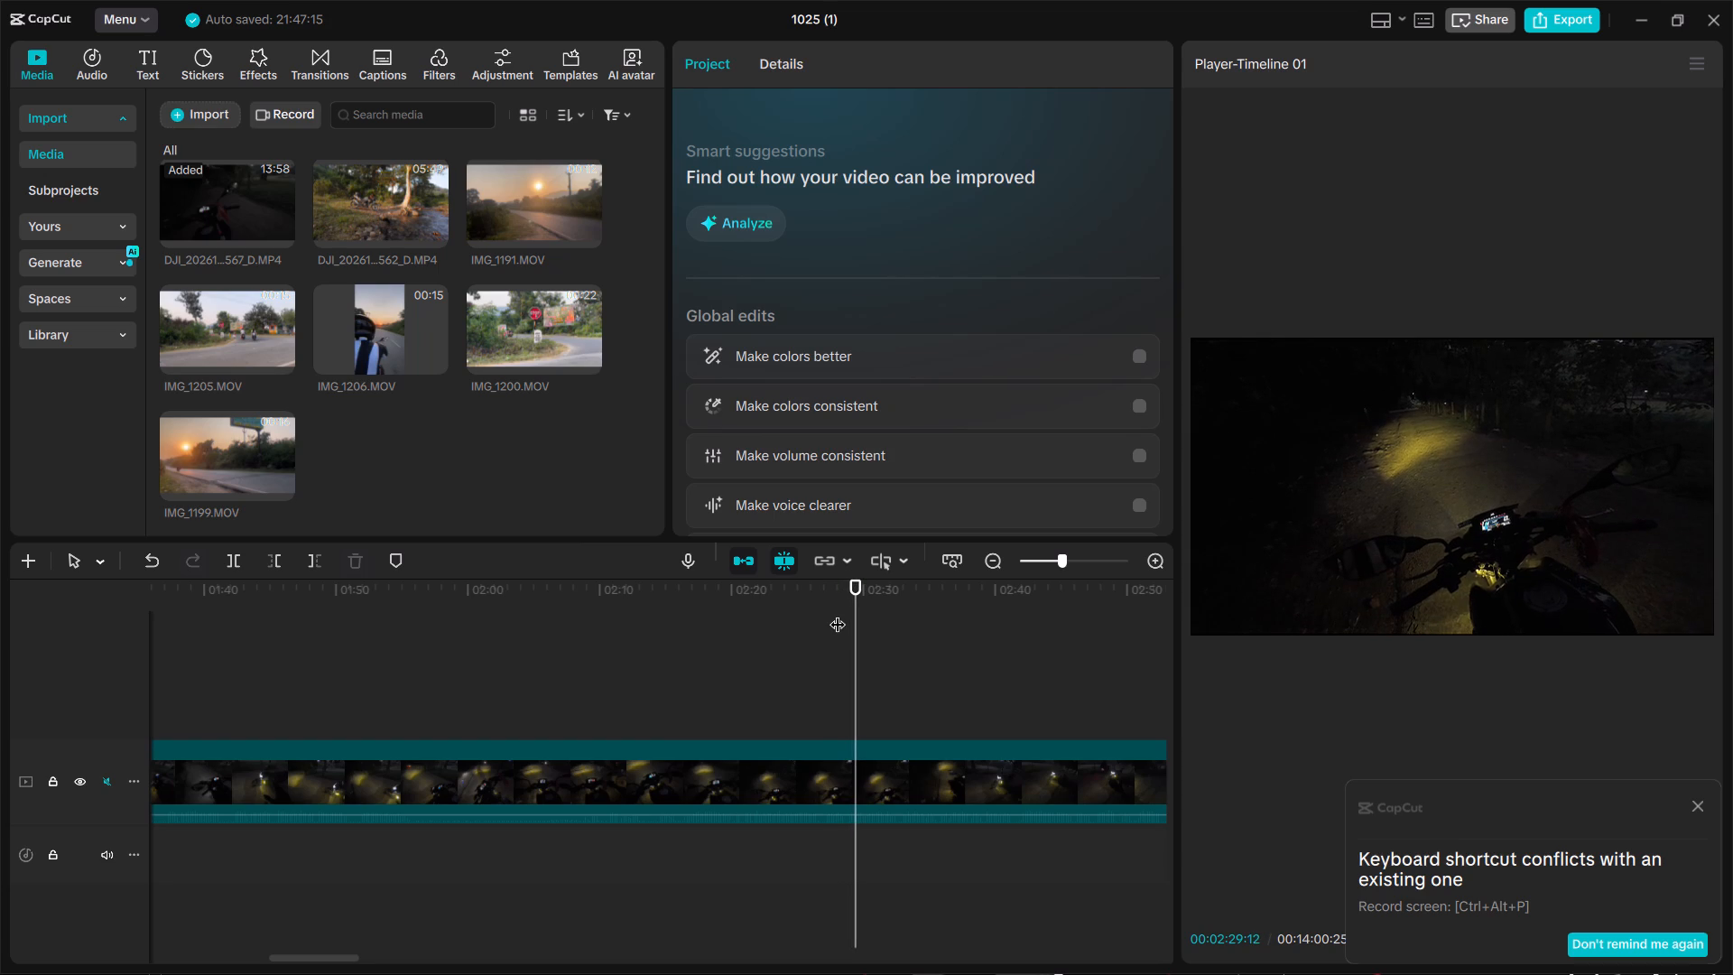
{"action": "key", "text": "space"}
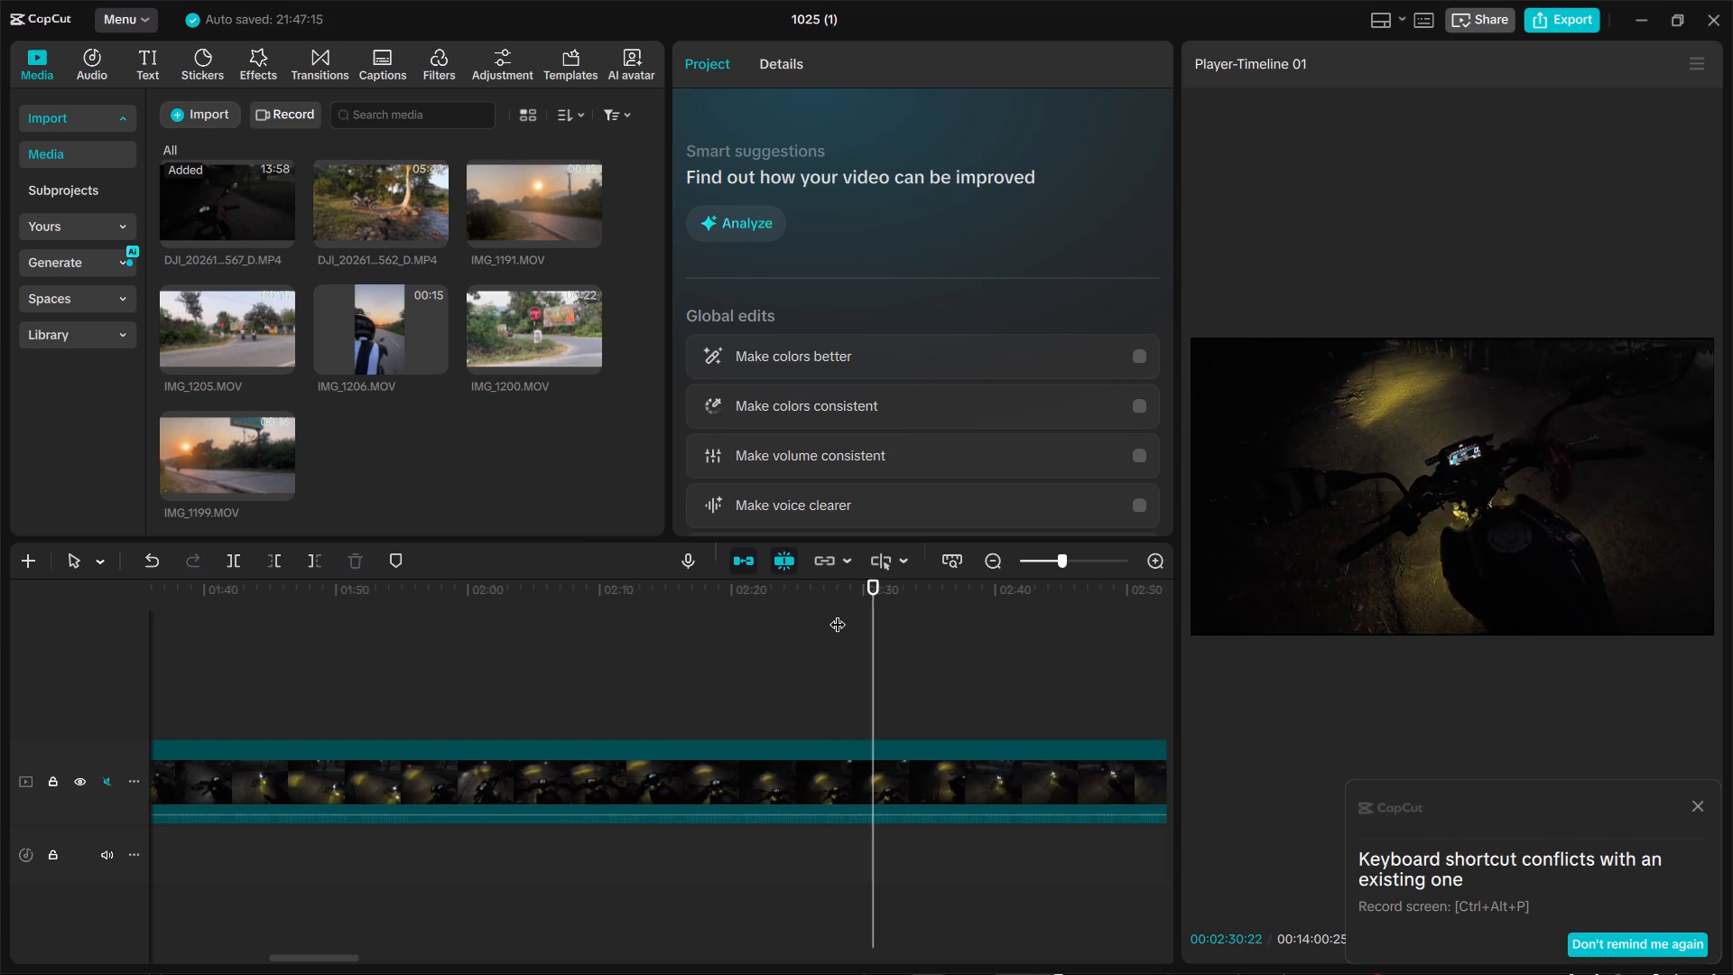
{"action": "key", "text": "space"}
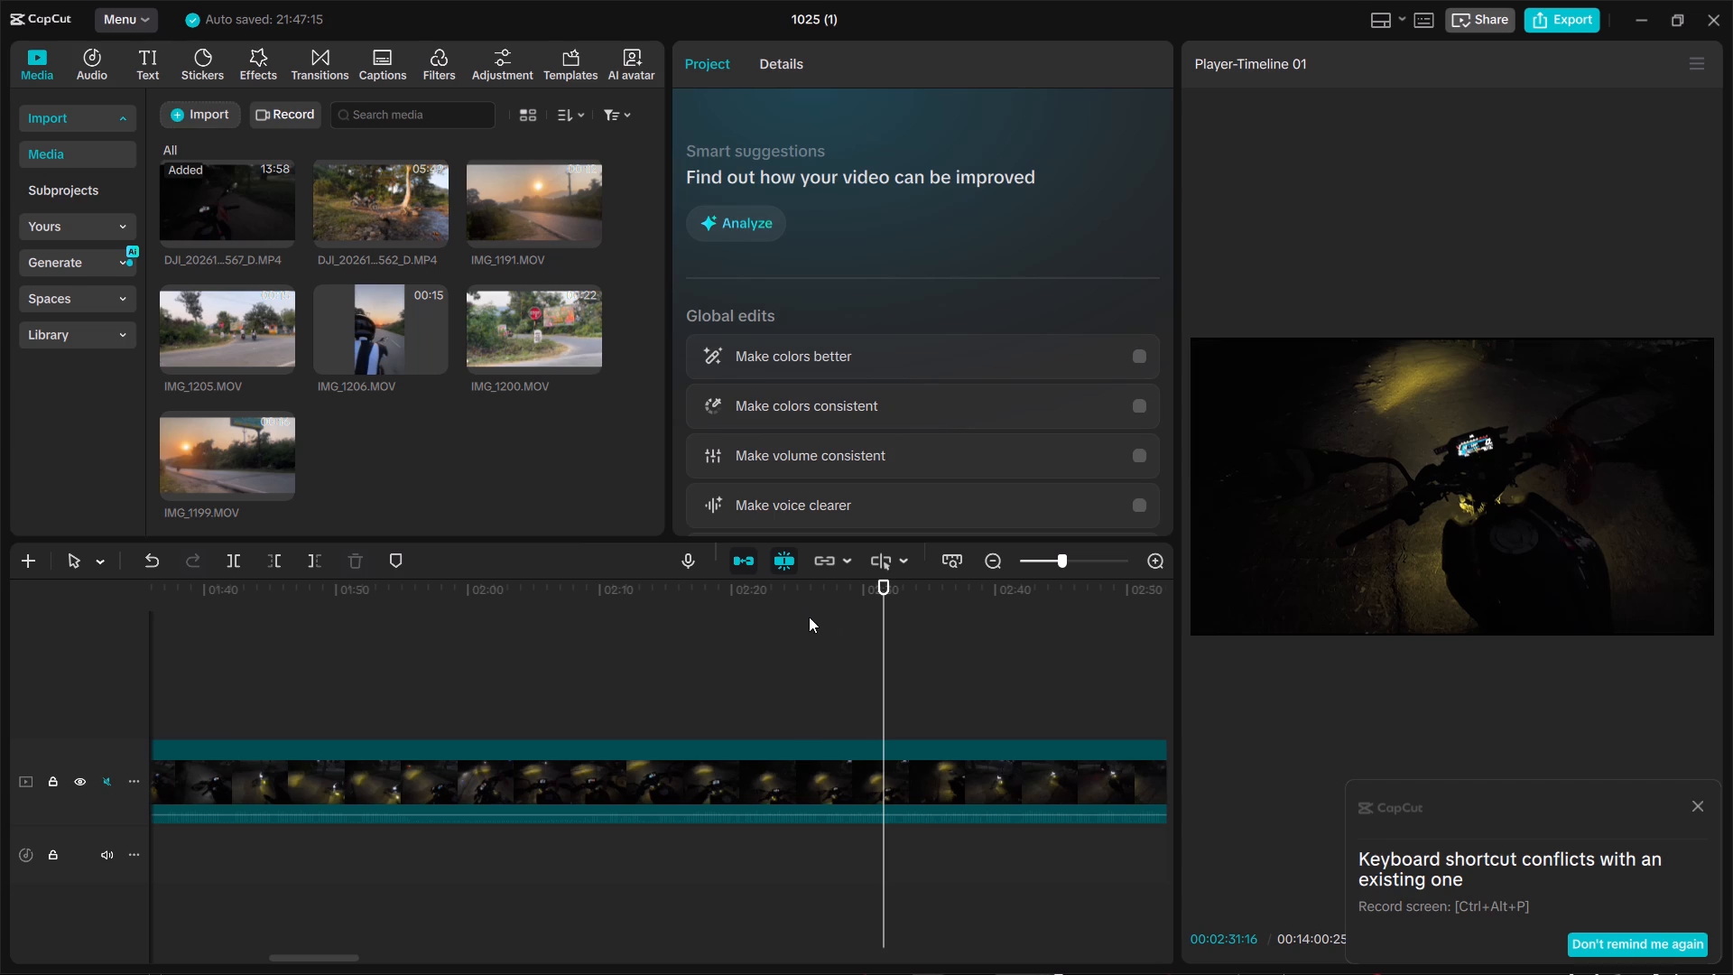
{"action": "scroll", "coordinate": [681, 759], "scroll_direction": "left", "scroll_amount": 1}
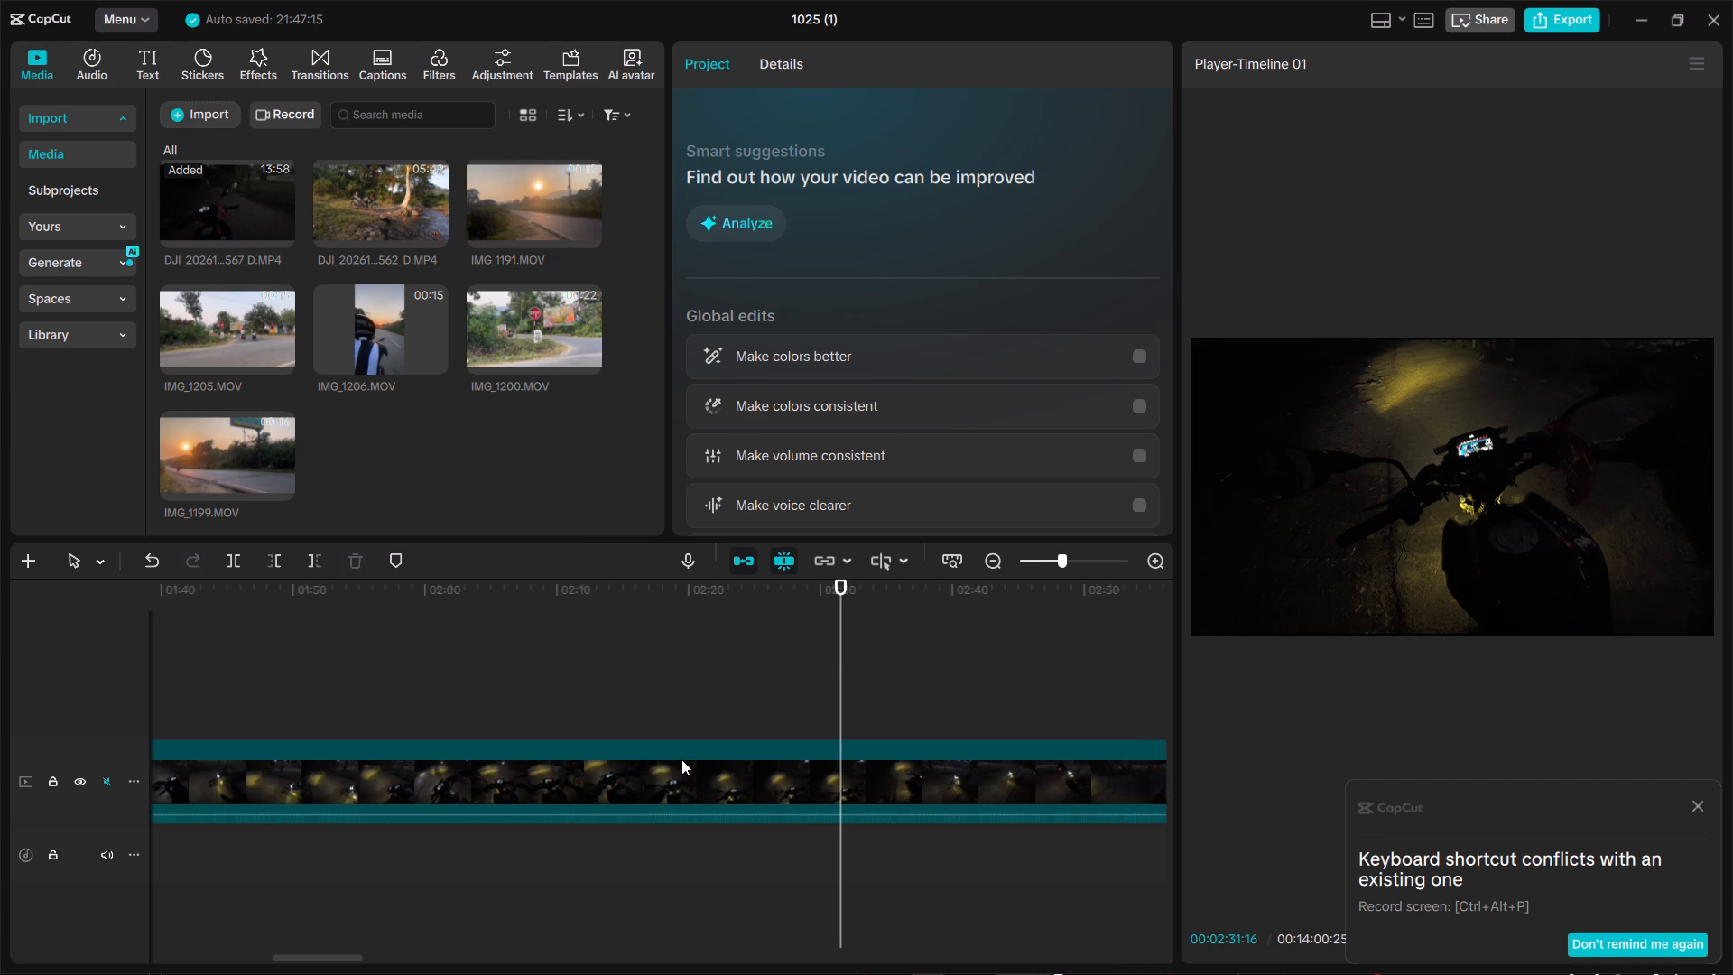
{"action": "scroll", "coordinate": [681, 759], "scroll_direction": "down", "scroll_amount": 15, "text": "ctrl"}
{"action": "scroll", "coordinate": [681, 759], "scroll_direction": "down", "scroll_amount": 14, "text": "ctrl"}
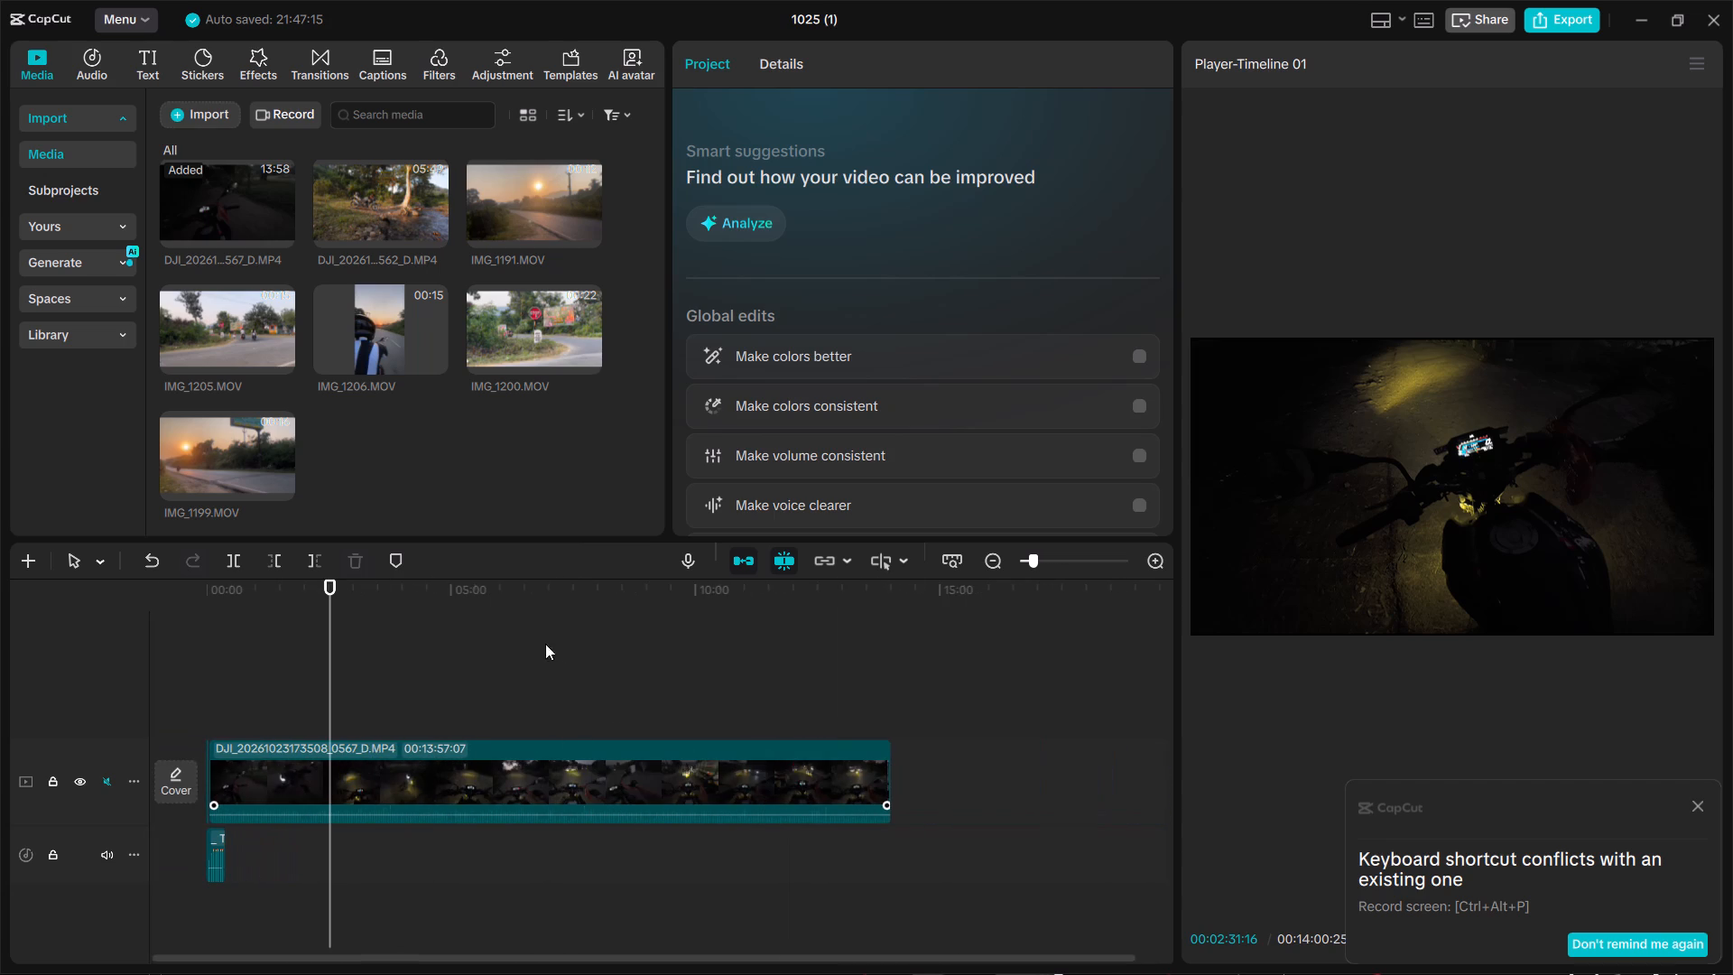
{"action": "left_click", "coordinate": [520, 607]}
{"action": "key", "text": "space"}
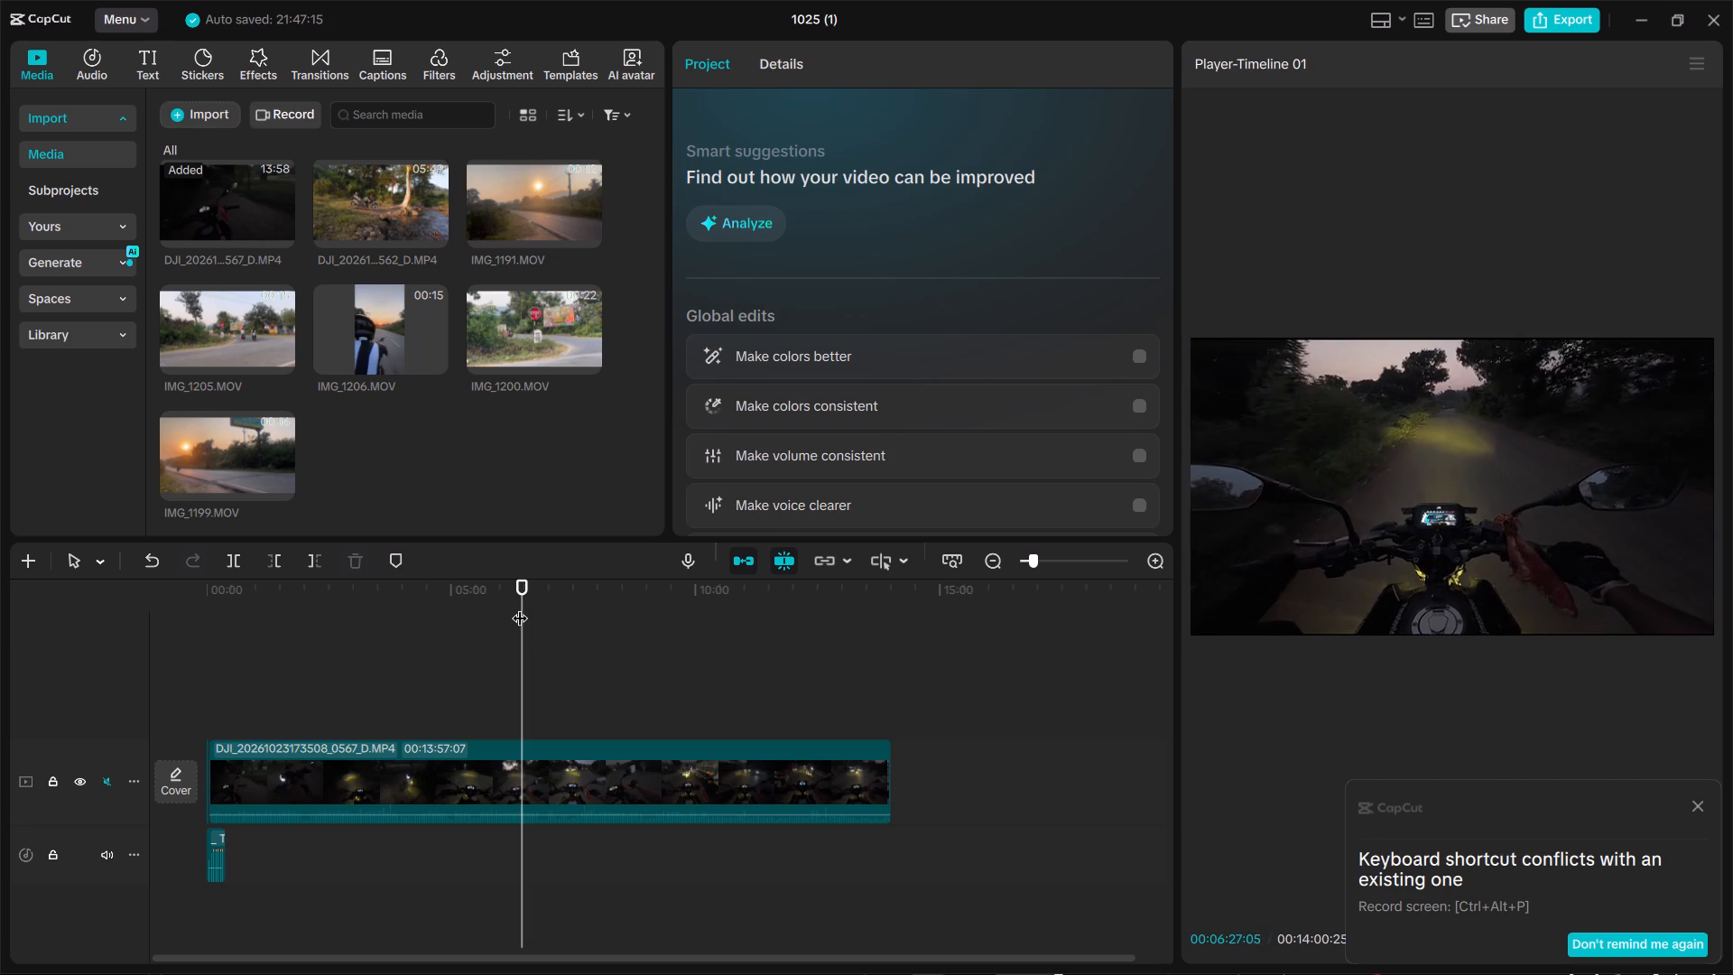
{"action": "left_click_drag", "start_coordinate": [565, 597], "coordinate": [693, 604]}
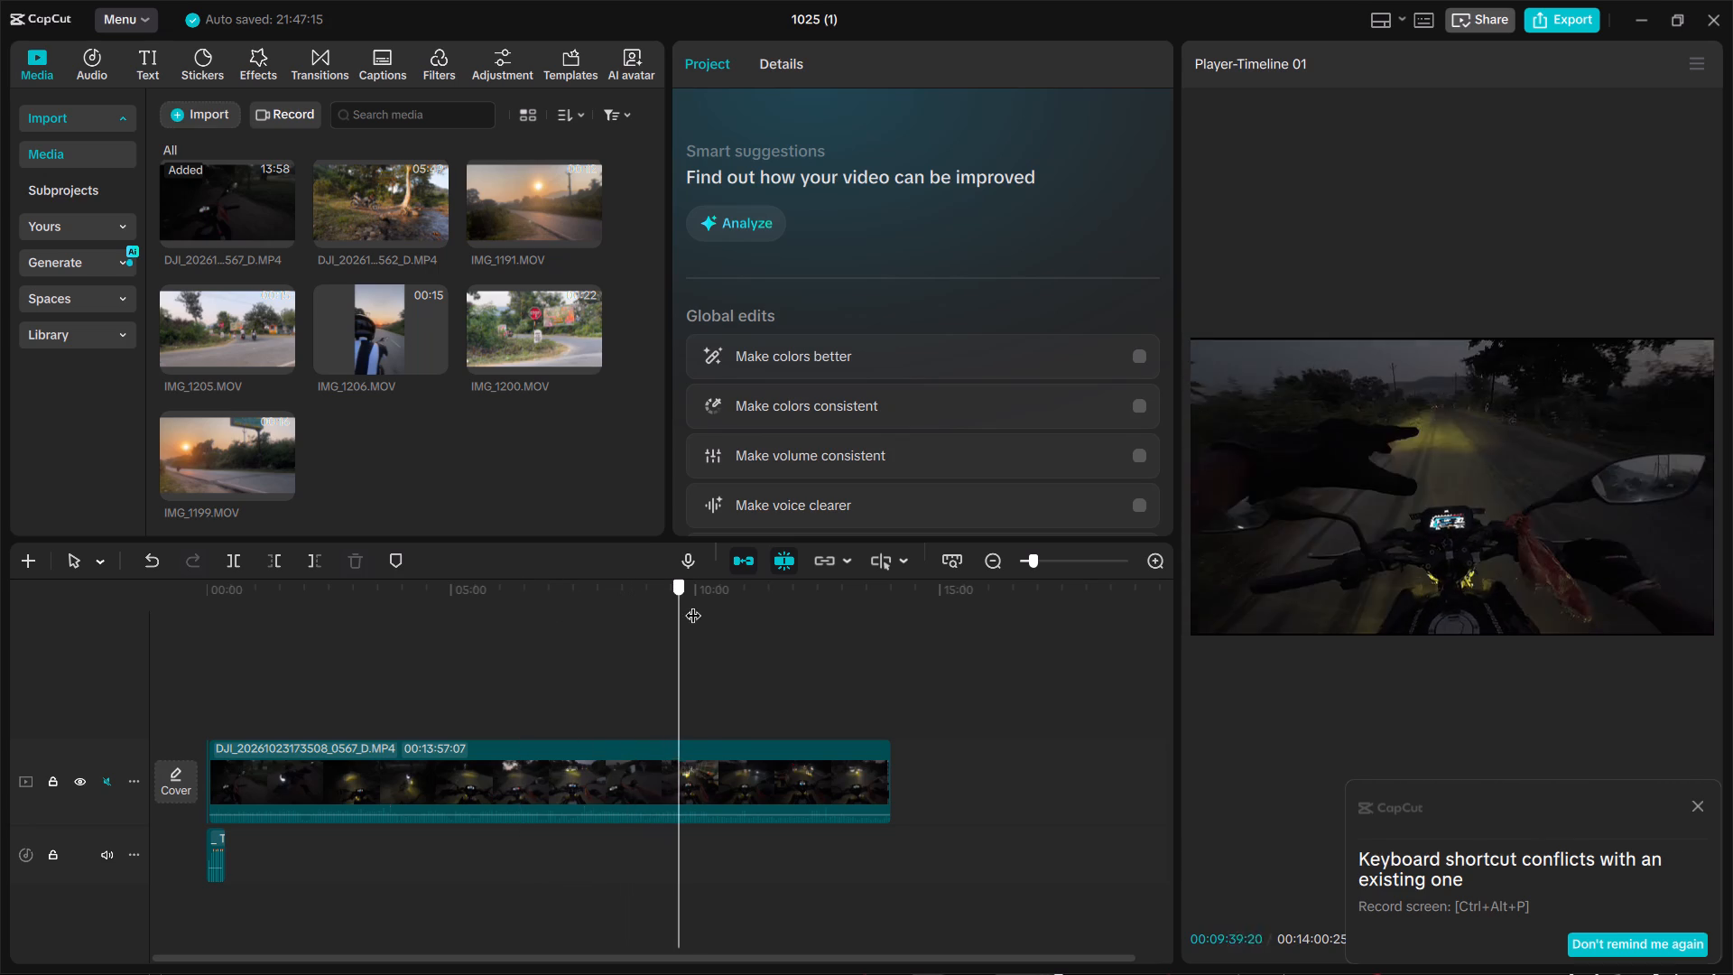
{"action": "left_click_drag", "start_coordinate": [693, 604], "coordinate": [852, 608]}
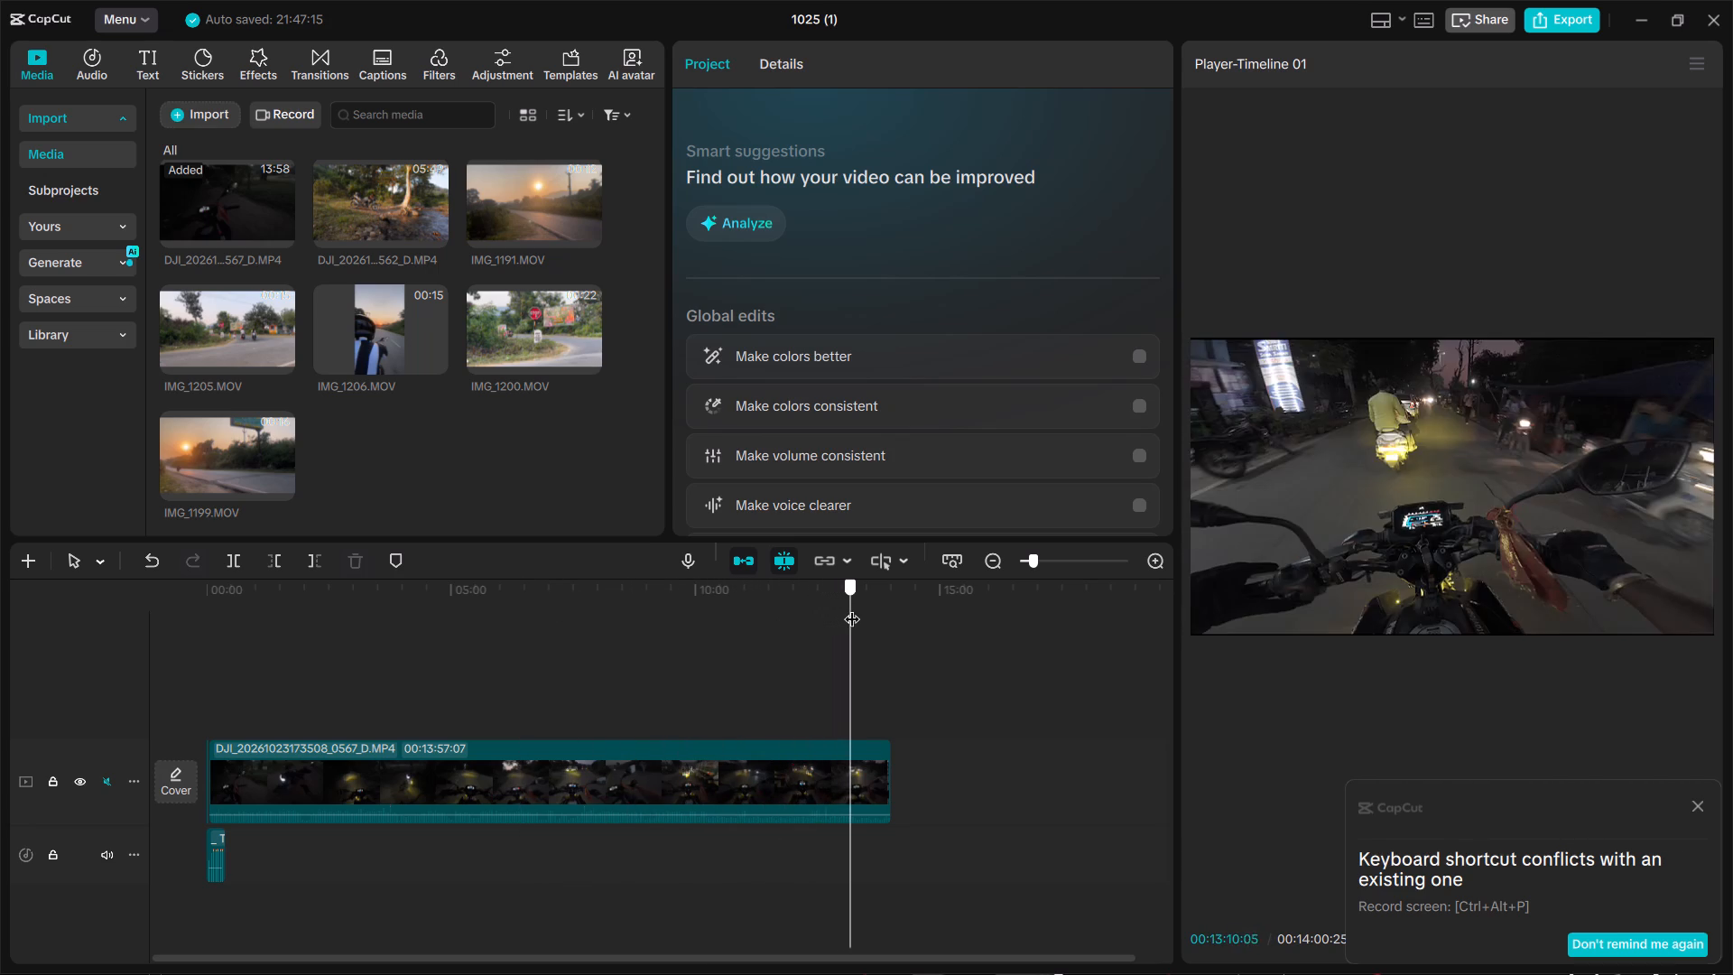
{"action": "left_click_drag", "start_coordinate": [852, 608], "coordinate": [854, 608]}
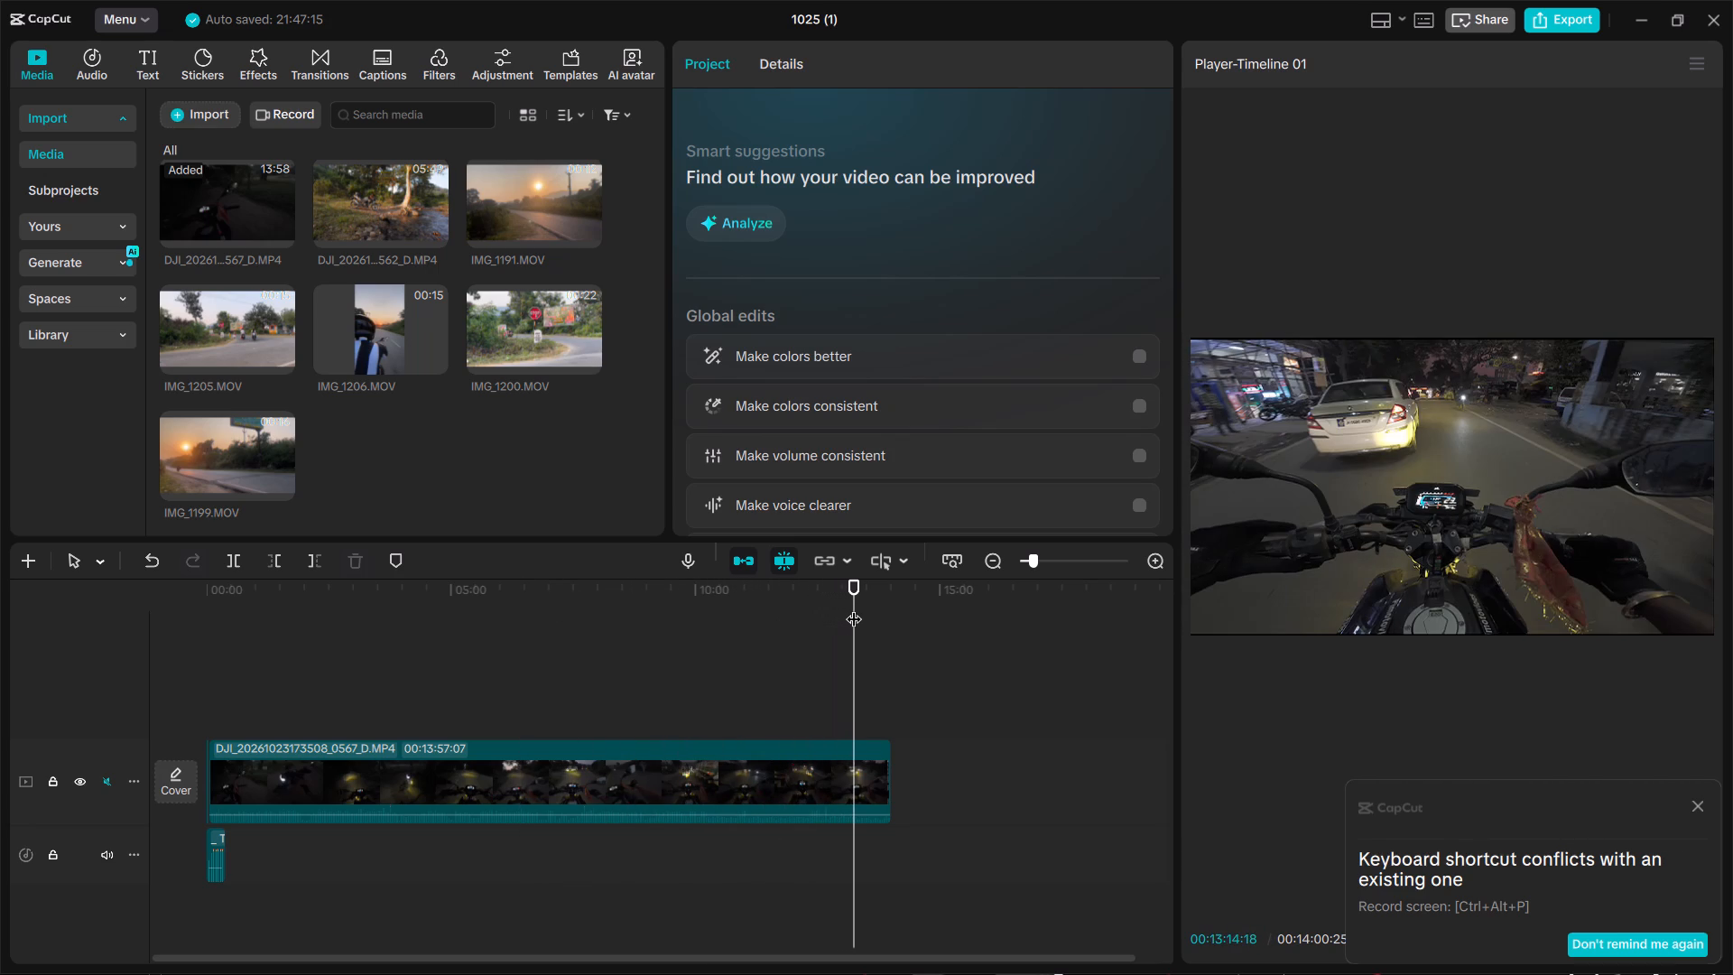
{"action": "key", "text": "space"}
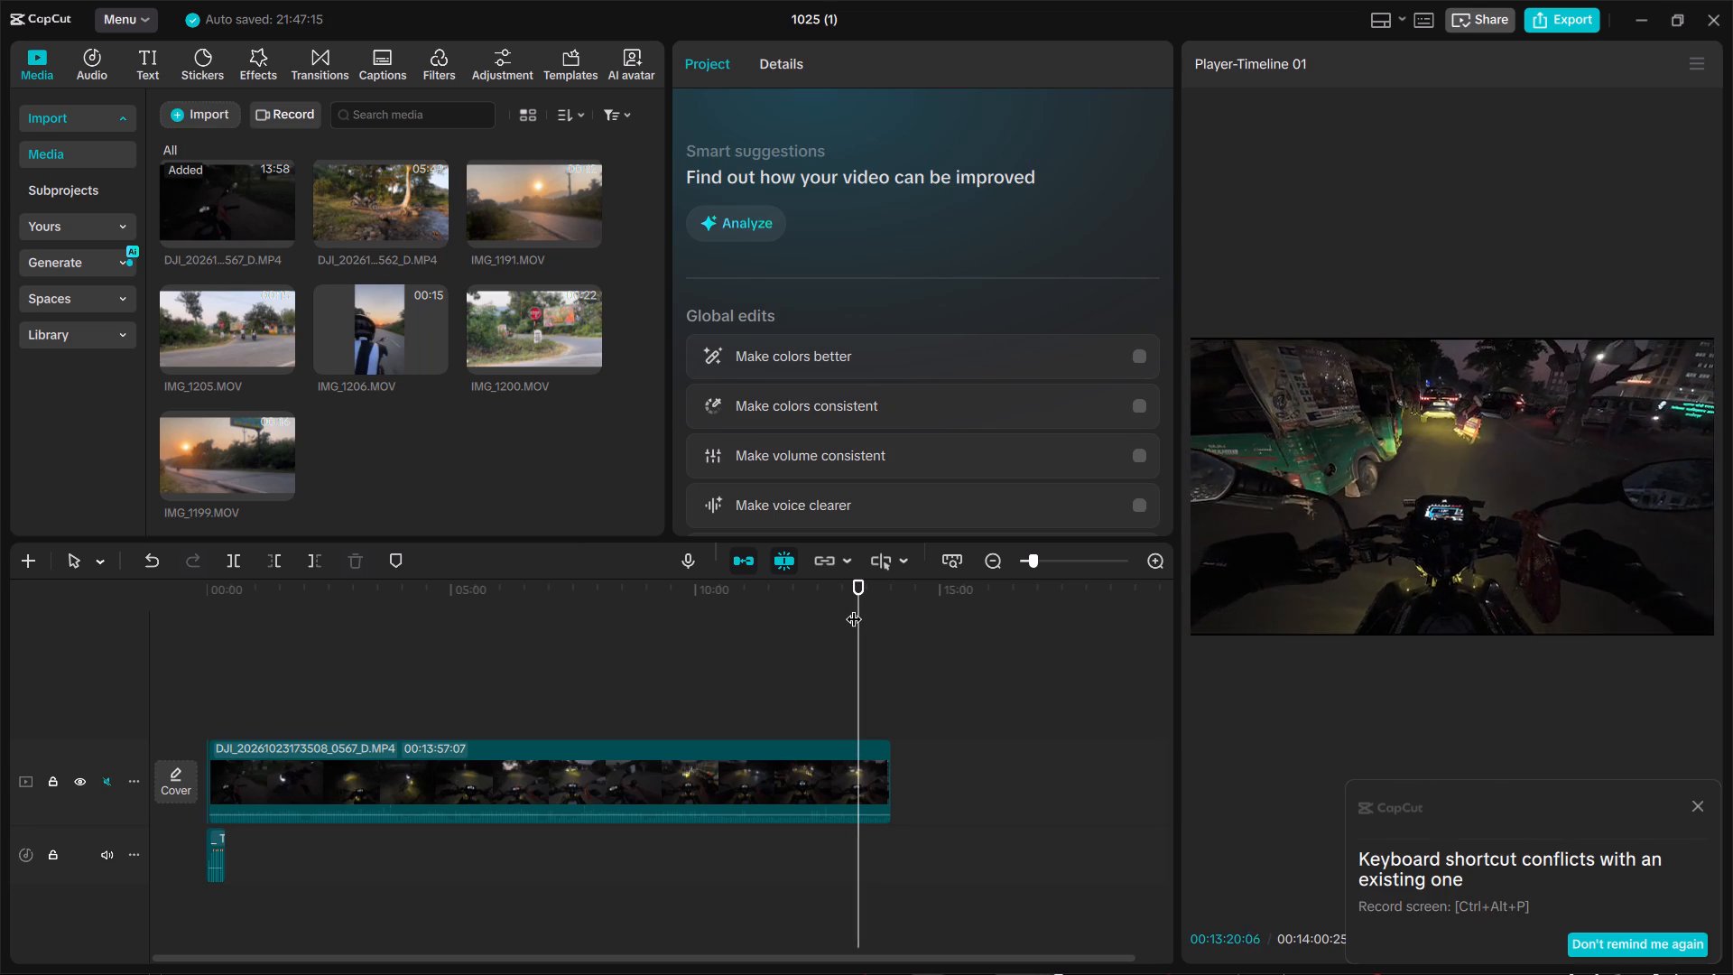
{"action": "key", "text": "space"}
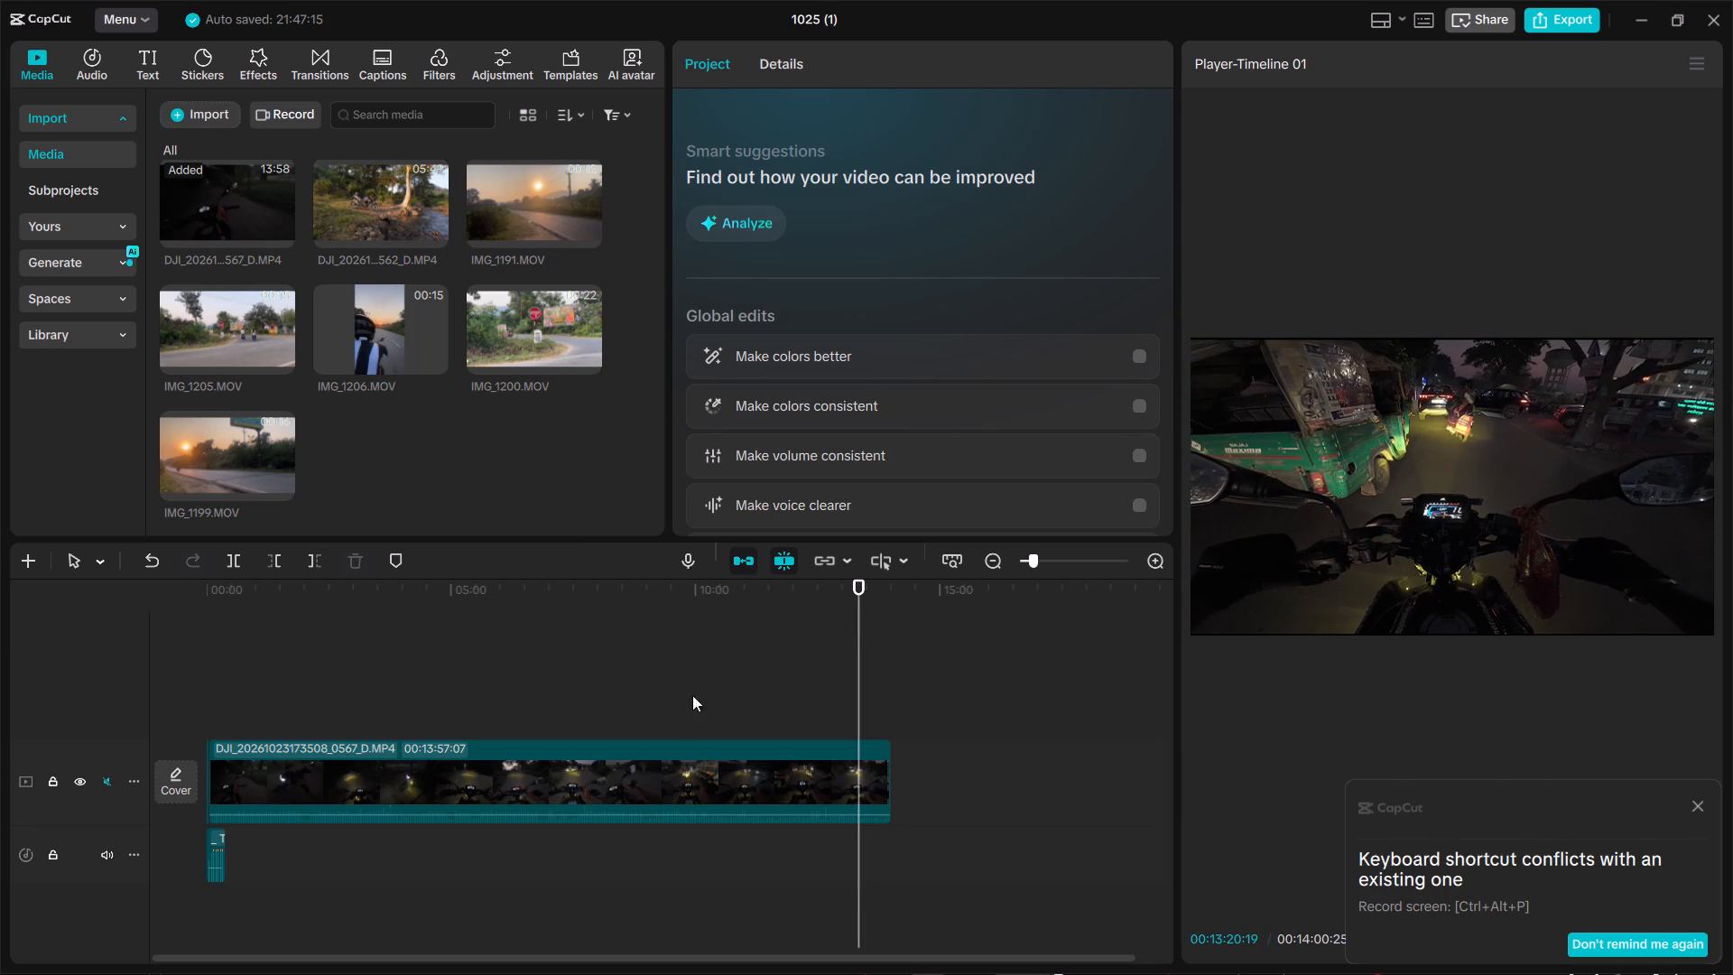
{"action": "left_click", "coordinate": [616, 755]}
{"action": "key", "text": "Delete"}
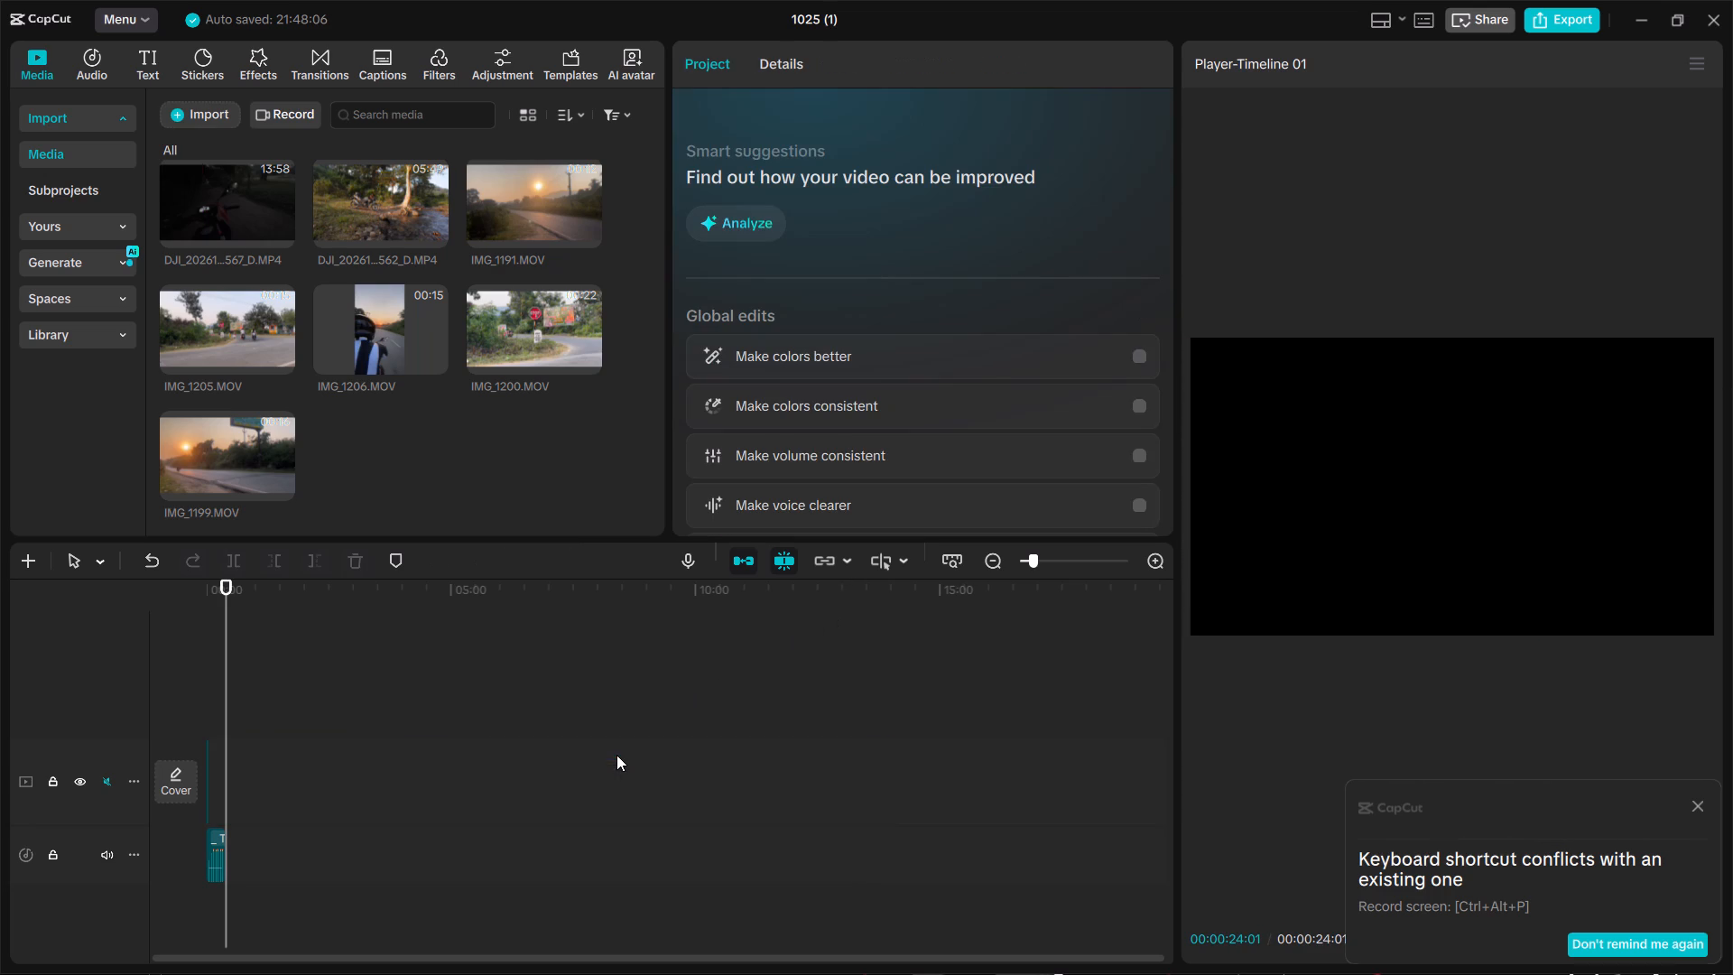
Preview IMG_1199.MOV and IMG_1200.MOV from the imported media.
{"action": "double_click", "coordinate": [249, 428]}
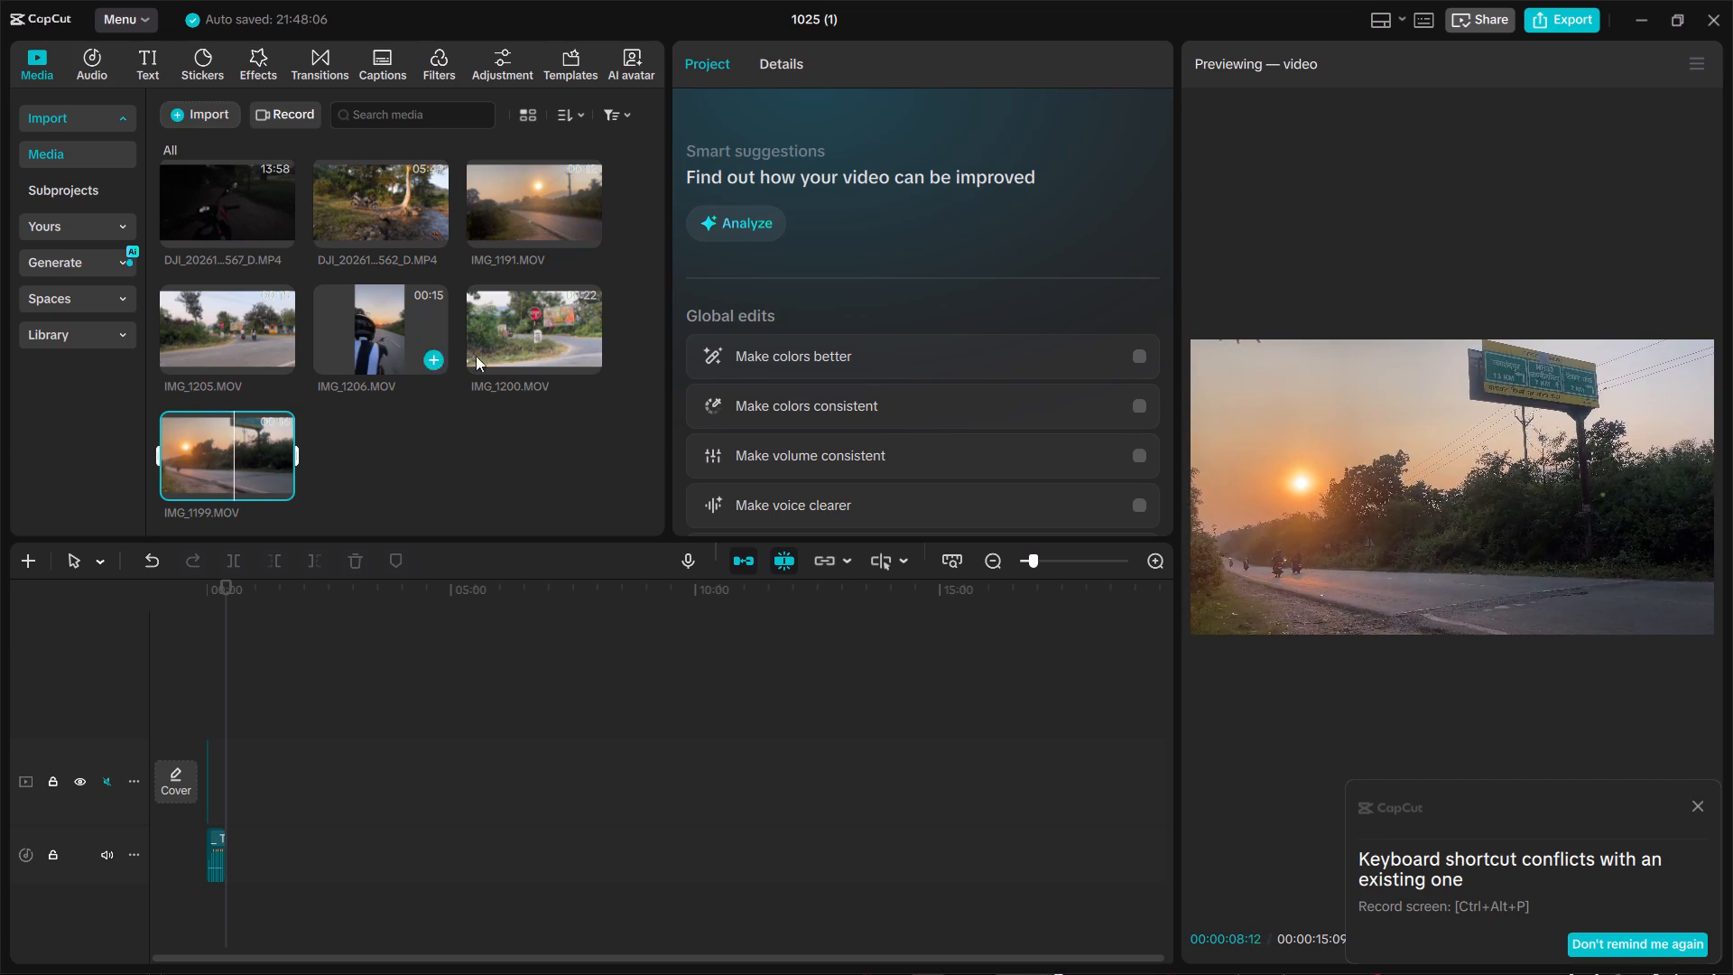
{"action": "double_click", "coordinate": [524, 350]}
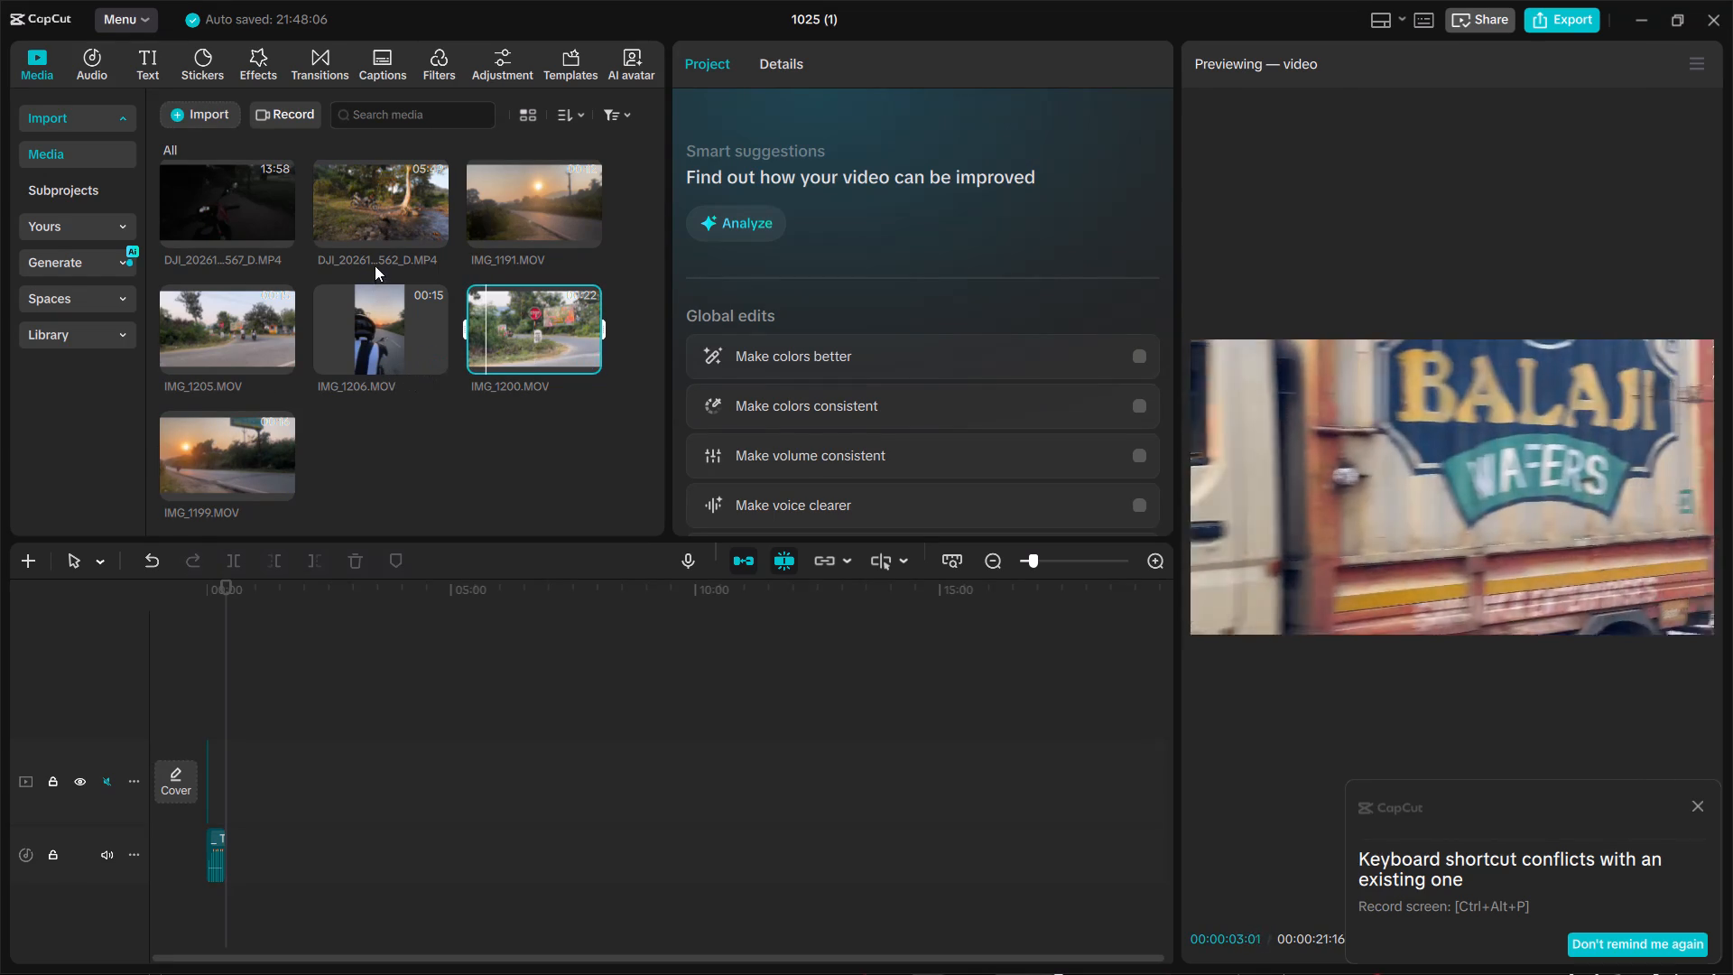
{"action": "left_click_drag", "start_coordinate": [370, 229], "coordinate": [288, 800]}
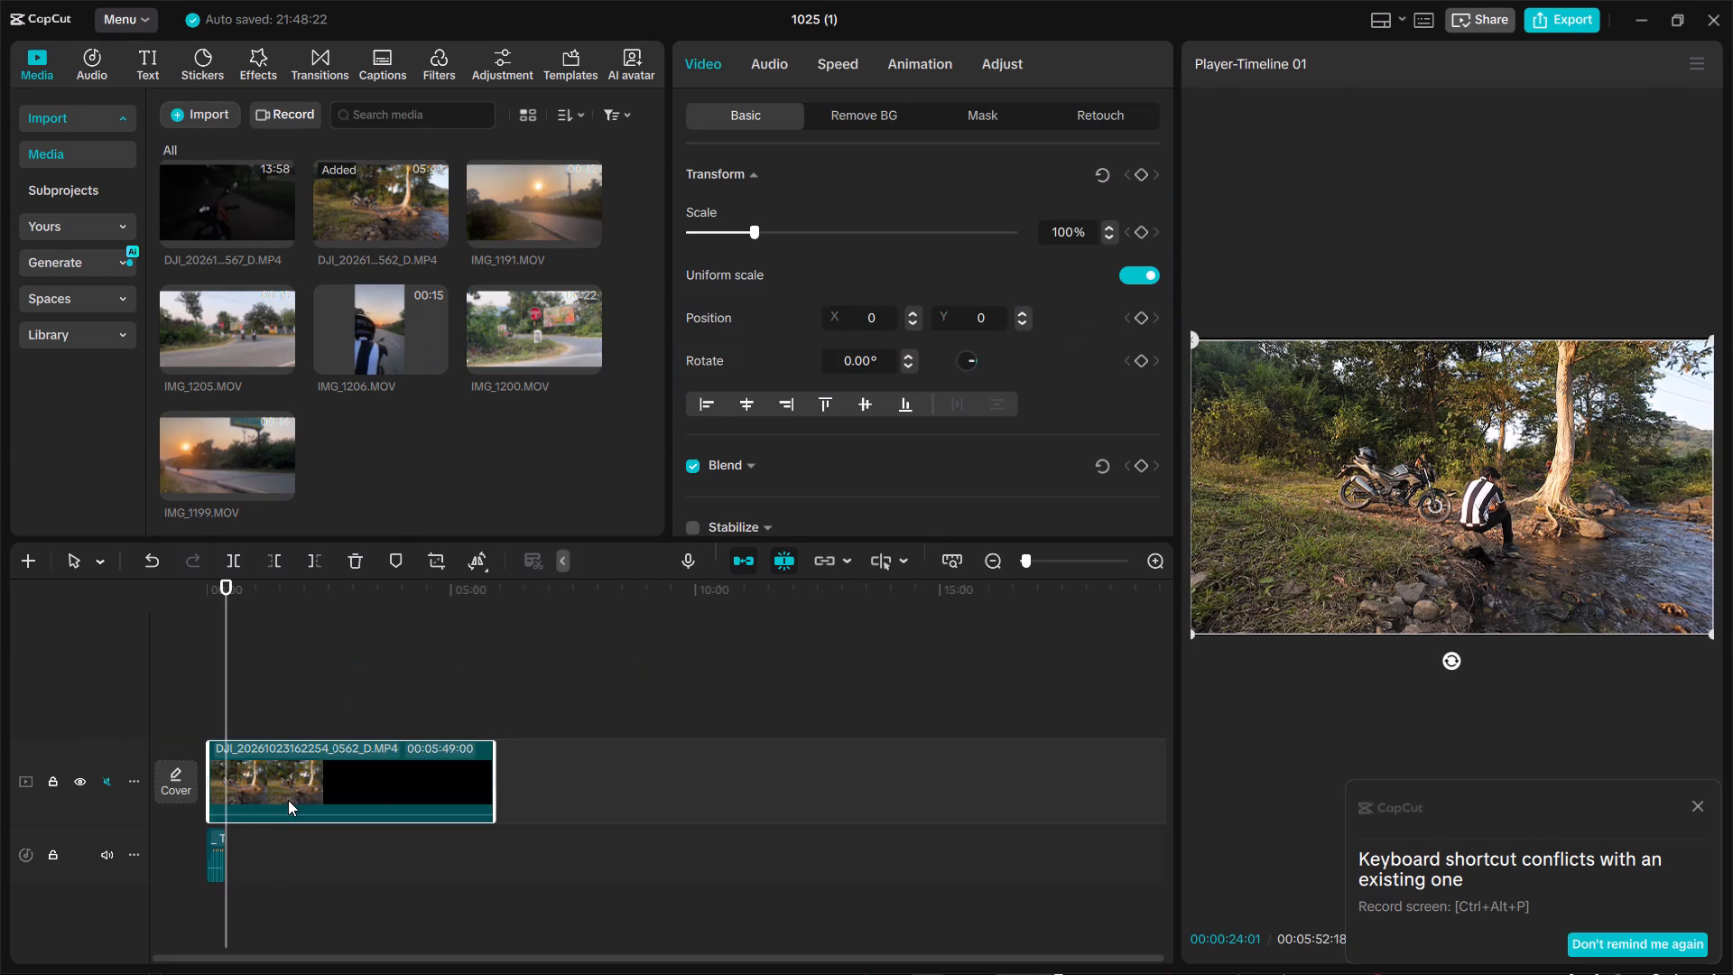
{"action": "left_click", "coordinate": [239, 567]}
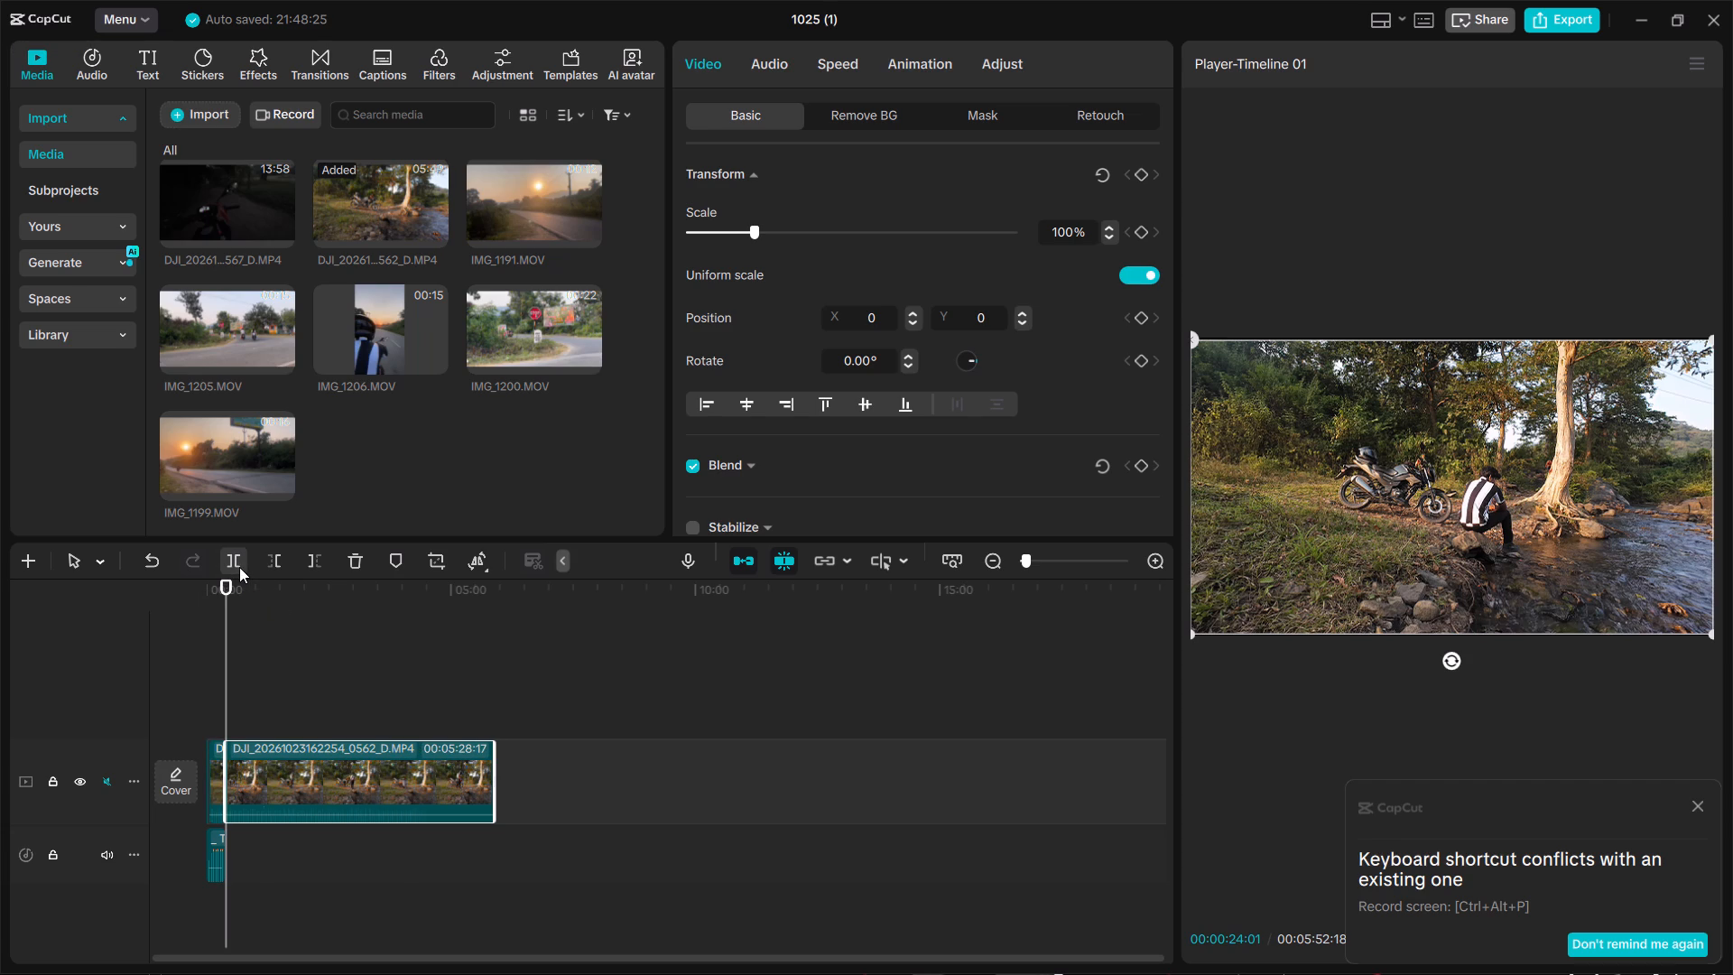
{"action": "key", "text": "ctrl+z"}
{"action": "scroll", "coordinate": [332, 715], "scroll_direction": "up", "scroll_amount": 4}
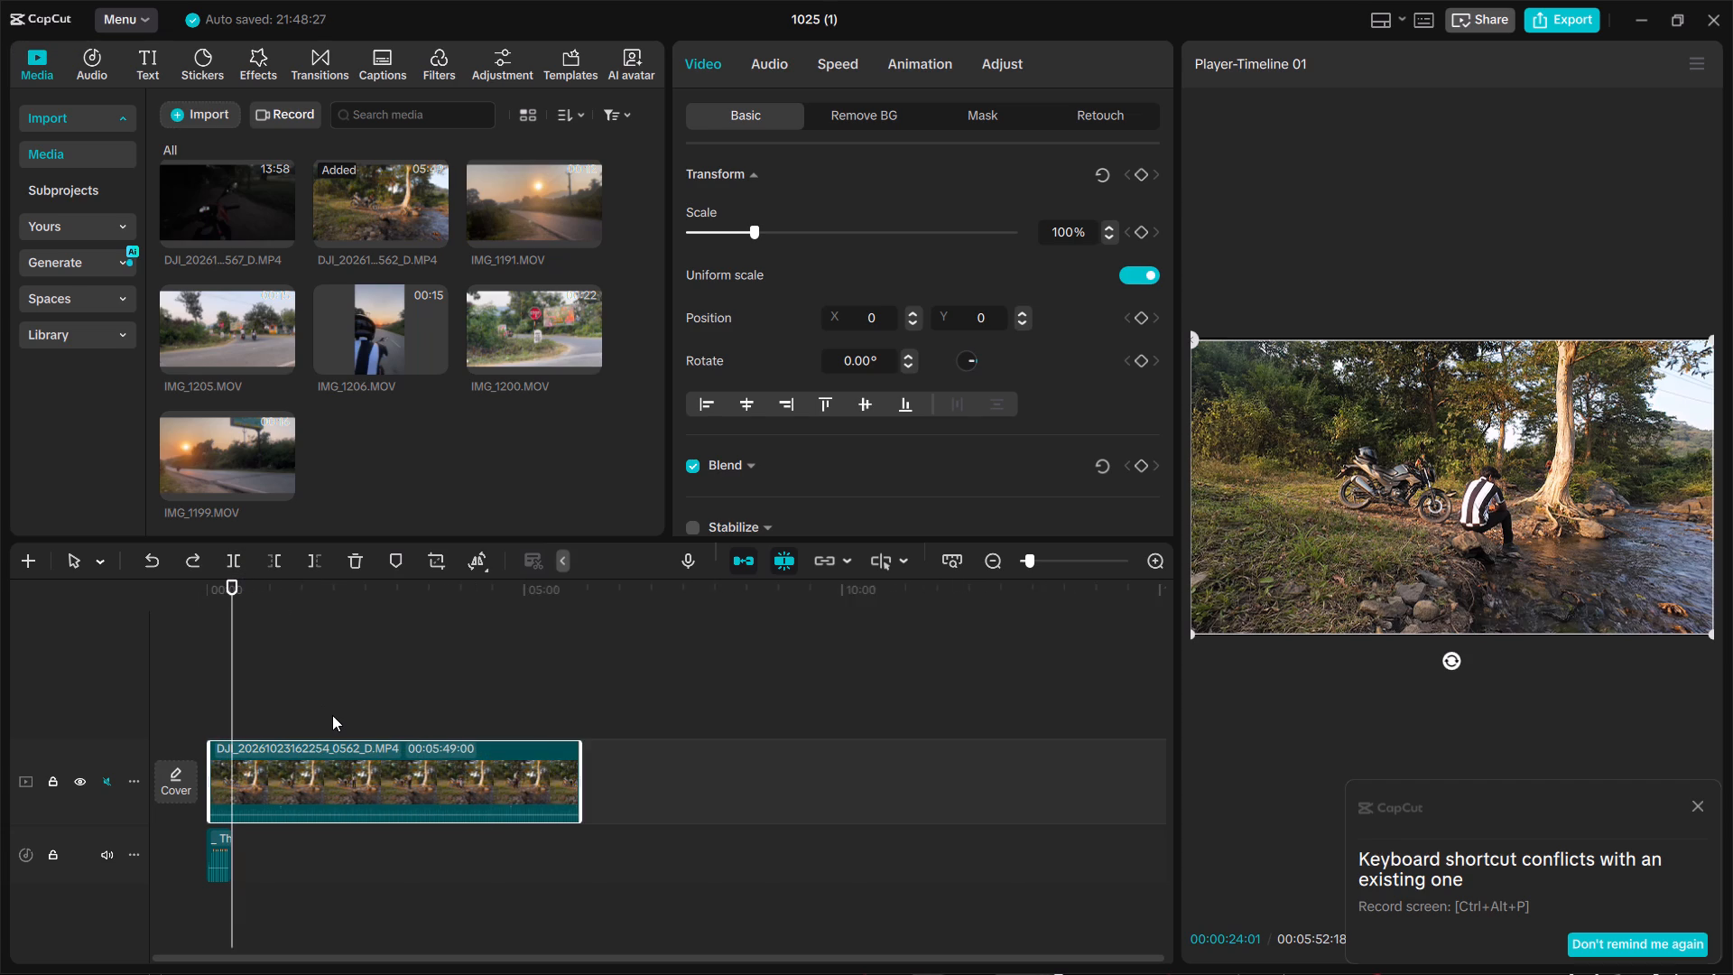
{"action": "scroll", "coordinate": [332, 715], "scroll_direction": "up", "scroll_amount": 6, "text": "ctrl"}
{"action": "scroll", "coordinate": [332, 715], "scroll_direction": "up", "scroll_amount": 1}
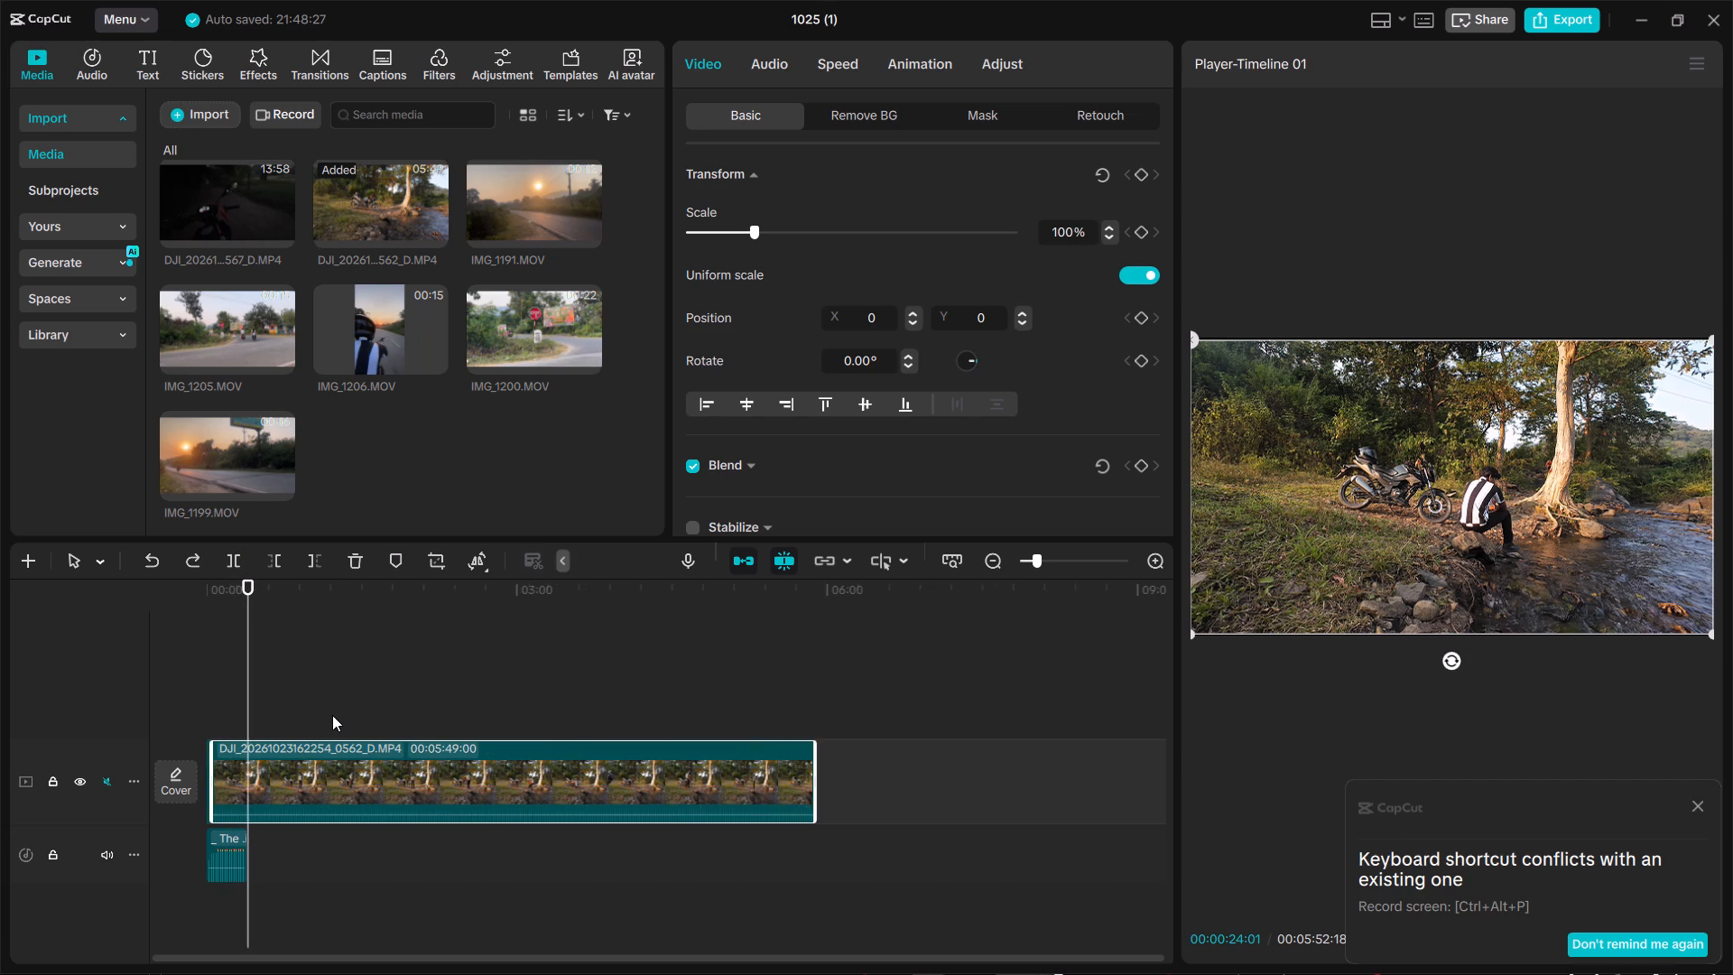
{"action": "scroll", "coordinate": [332, 715], "scroll_direction": "up", "scroll_amount": 12, "text": "ctrl"}
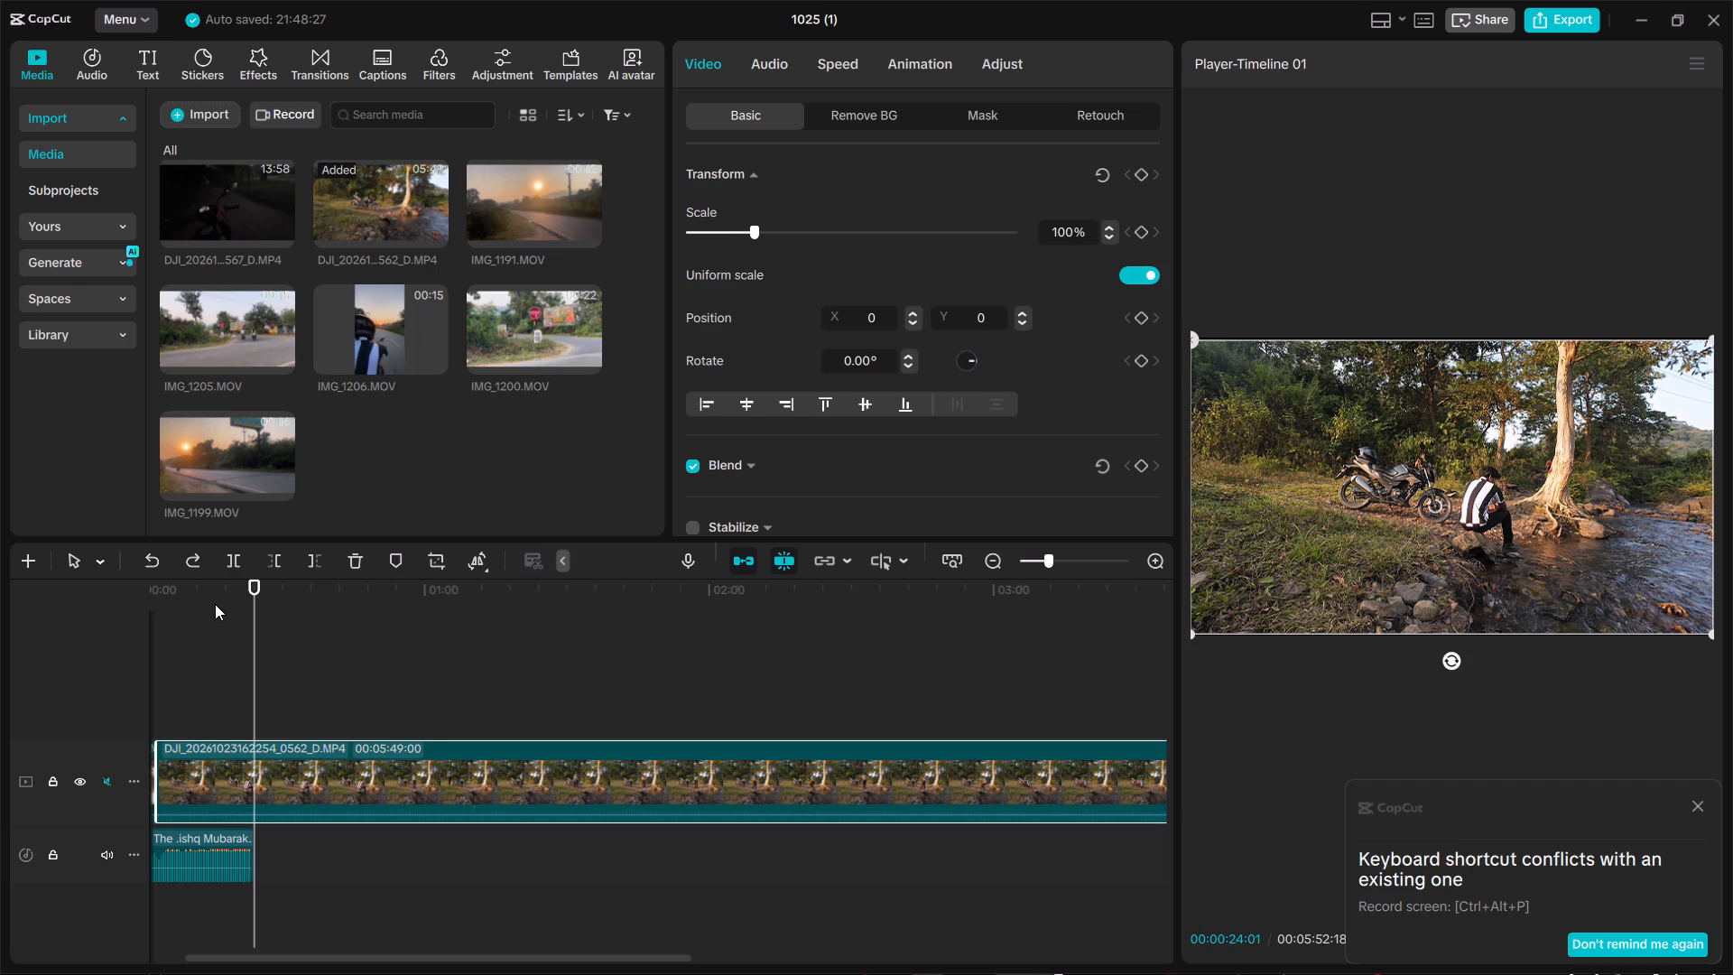
{"action": "left_click_drag", "start_coordinate": [215, 604], "coordinate": [122, 601]}
{"action": "key", "text": "space"}
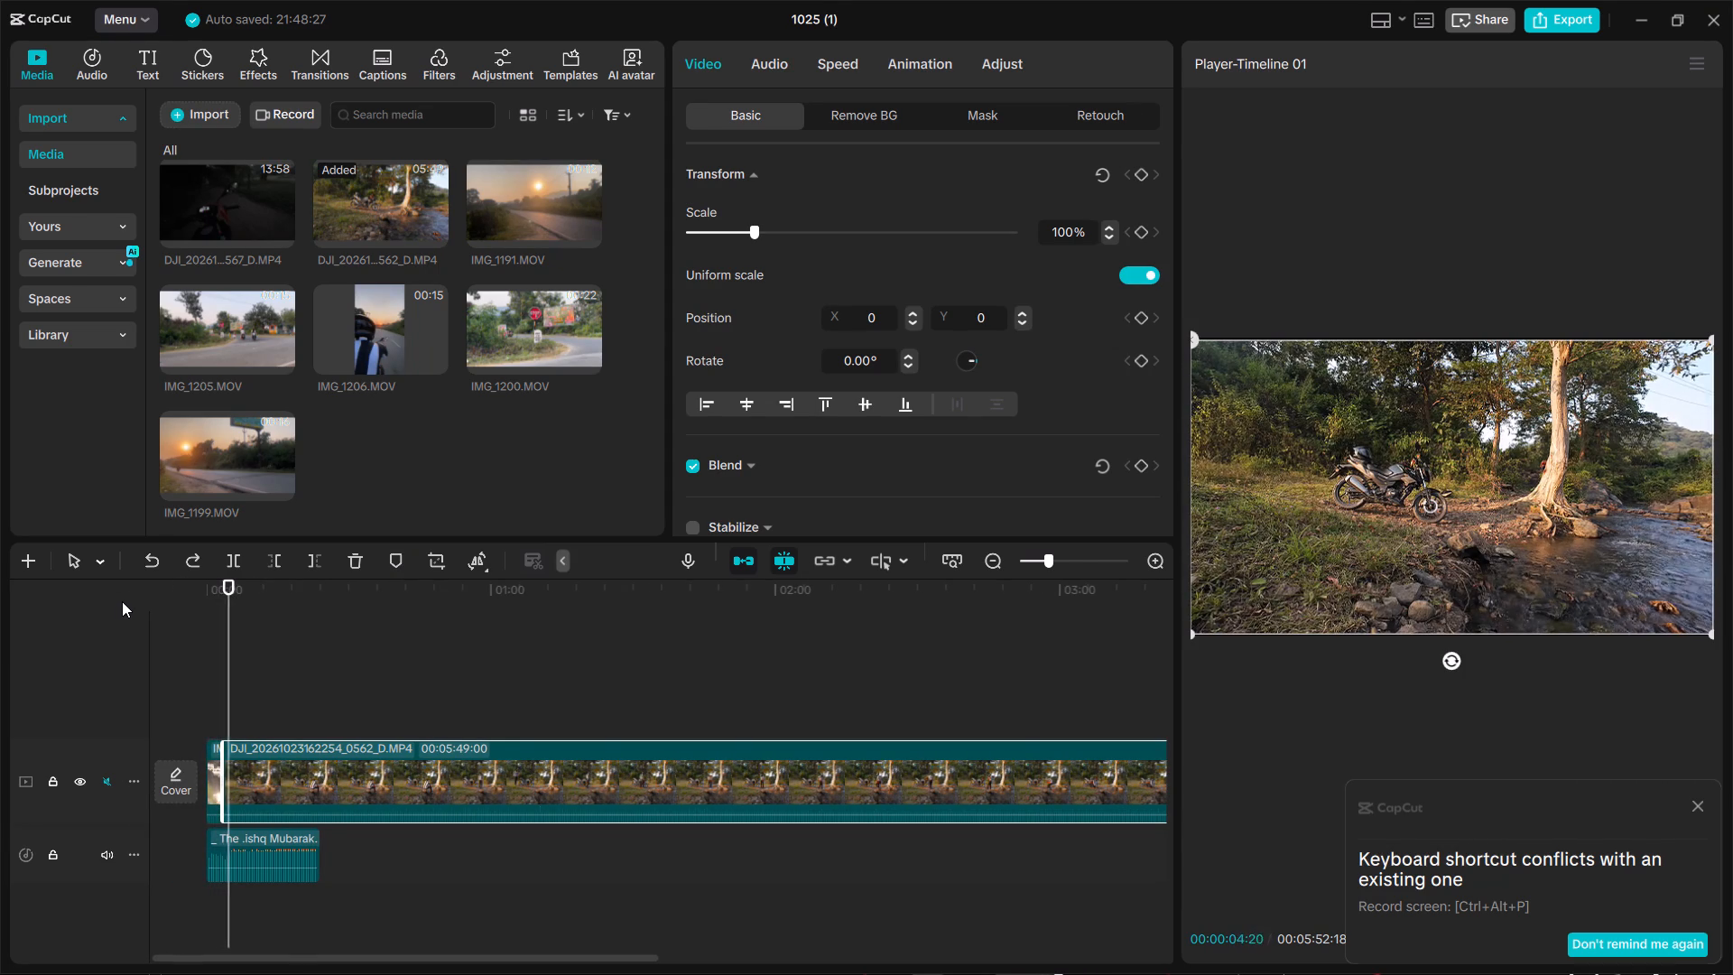
{"action": "key", "text": "space"}
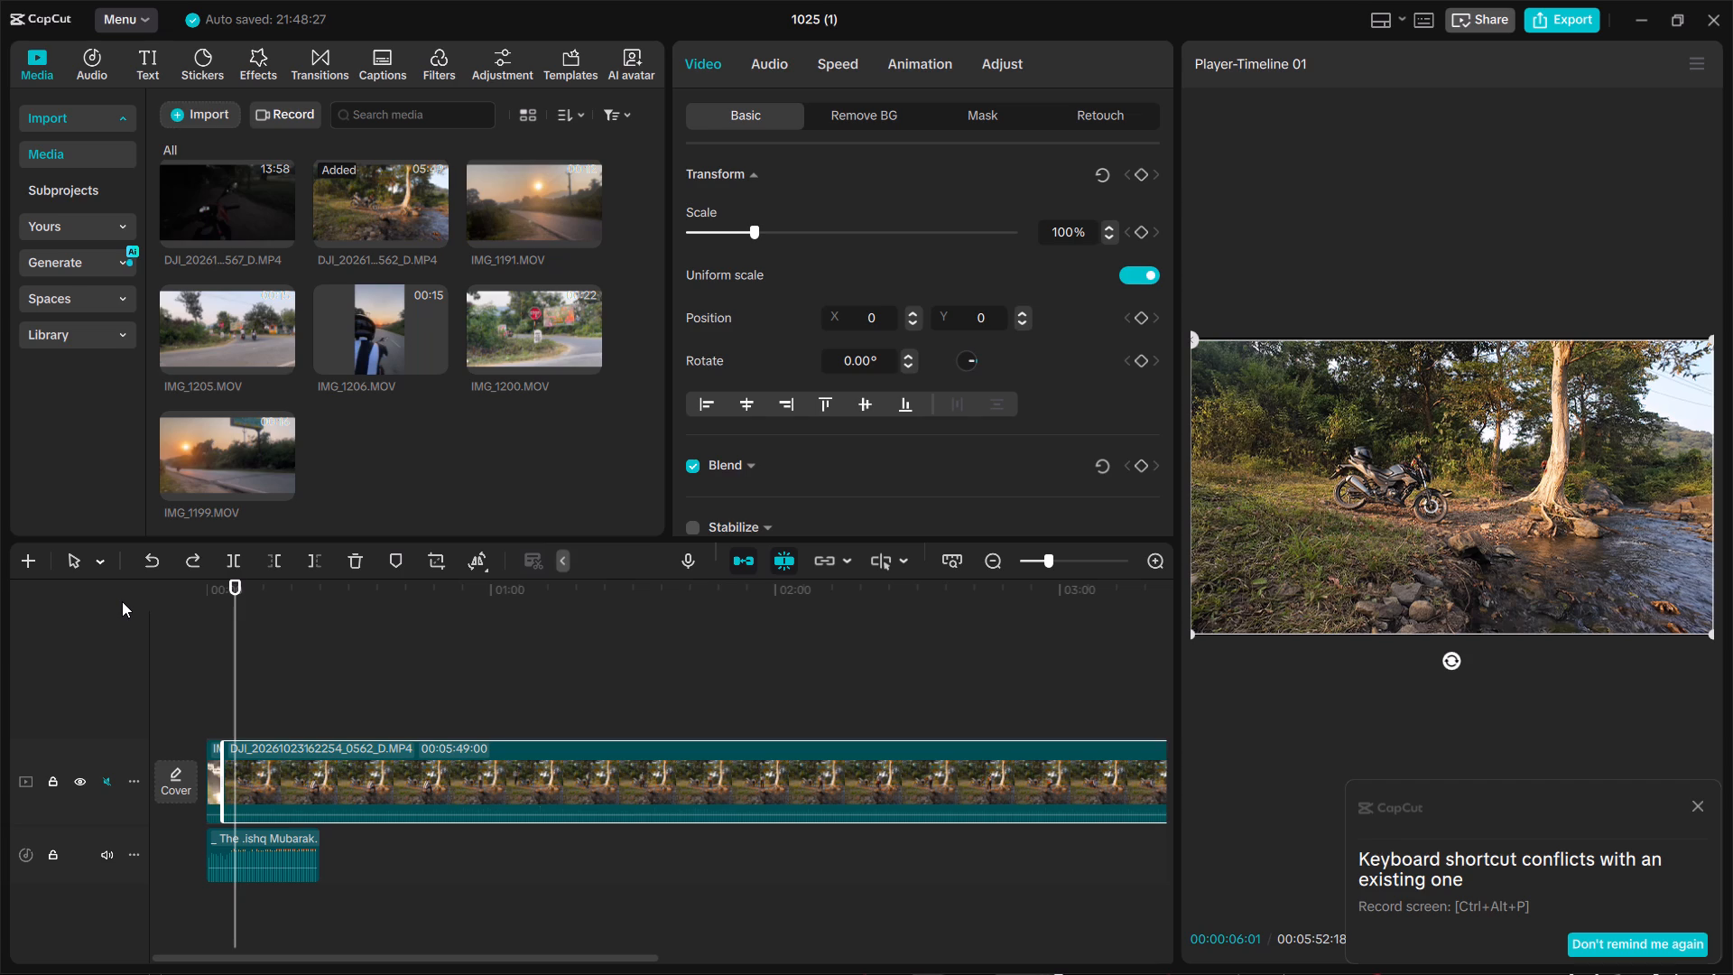
{"action": "left_click", "coordinate": [232, 563]}
{"action": "left_click_drag", "start_coordinate": [239, 761], "coordinate": [301, 761]}
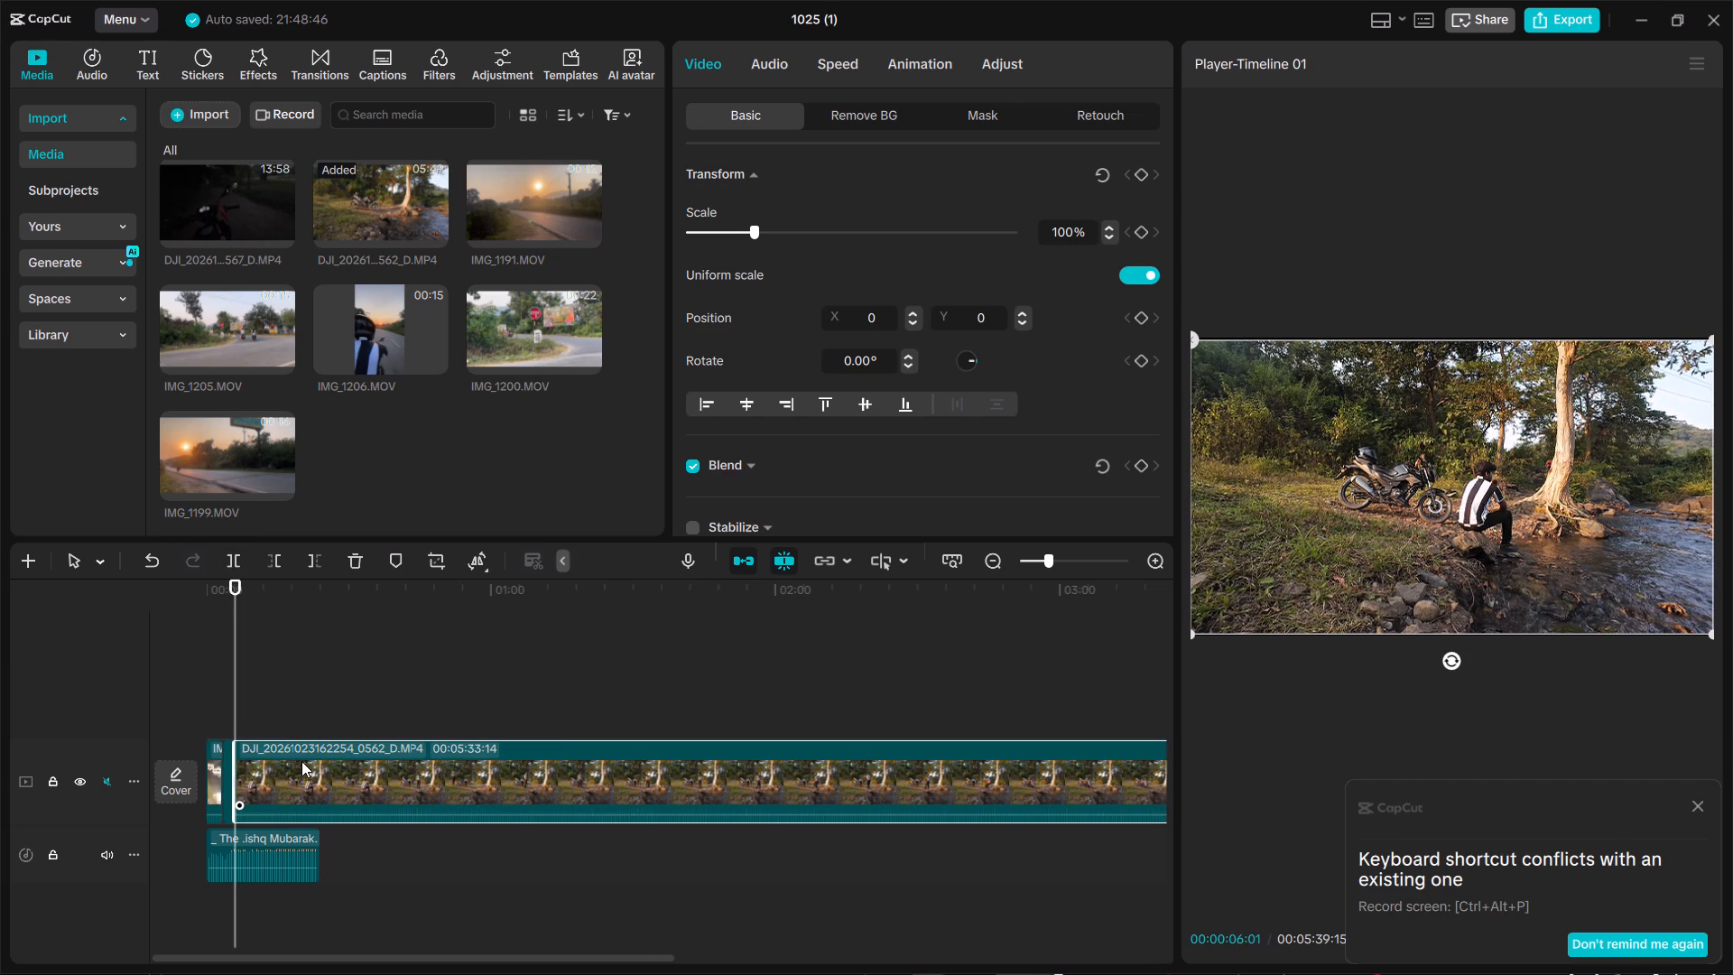
{"action": "left_click_drag", "start_coordinate": [229, 608], "coordinate": [220, 608]}
{"action": "key", "text": "space"}
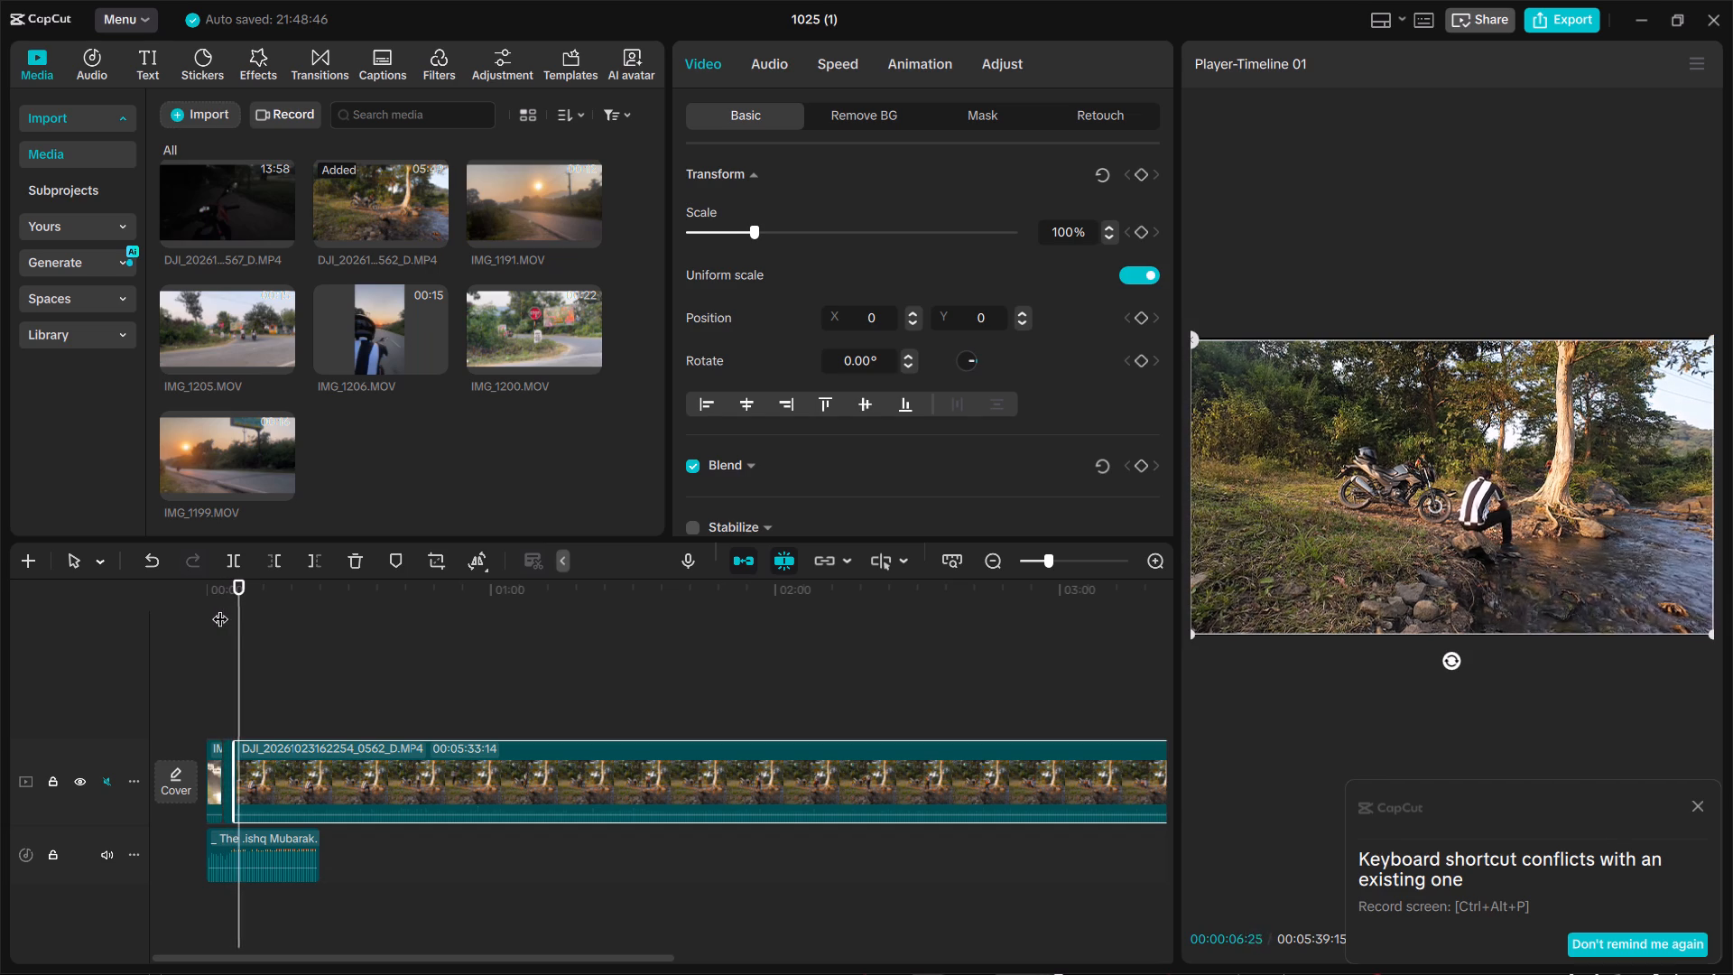
{"action": "key", "text": "space"}
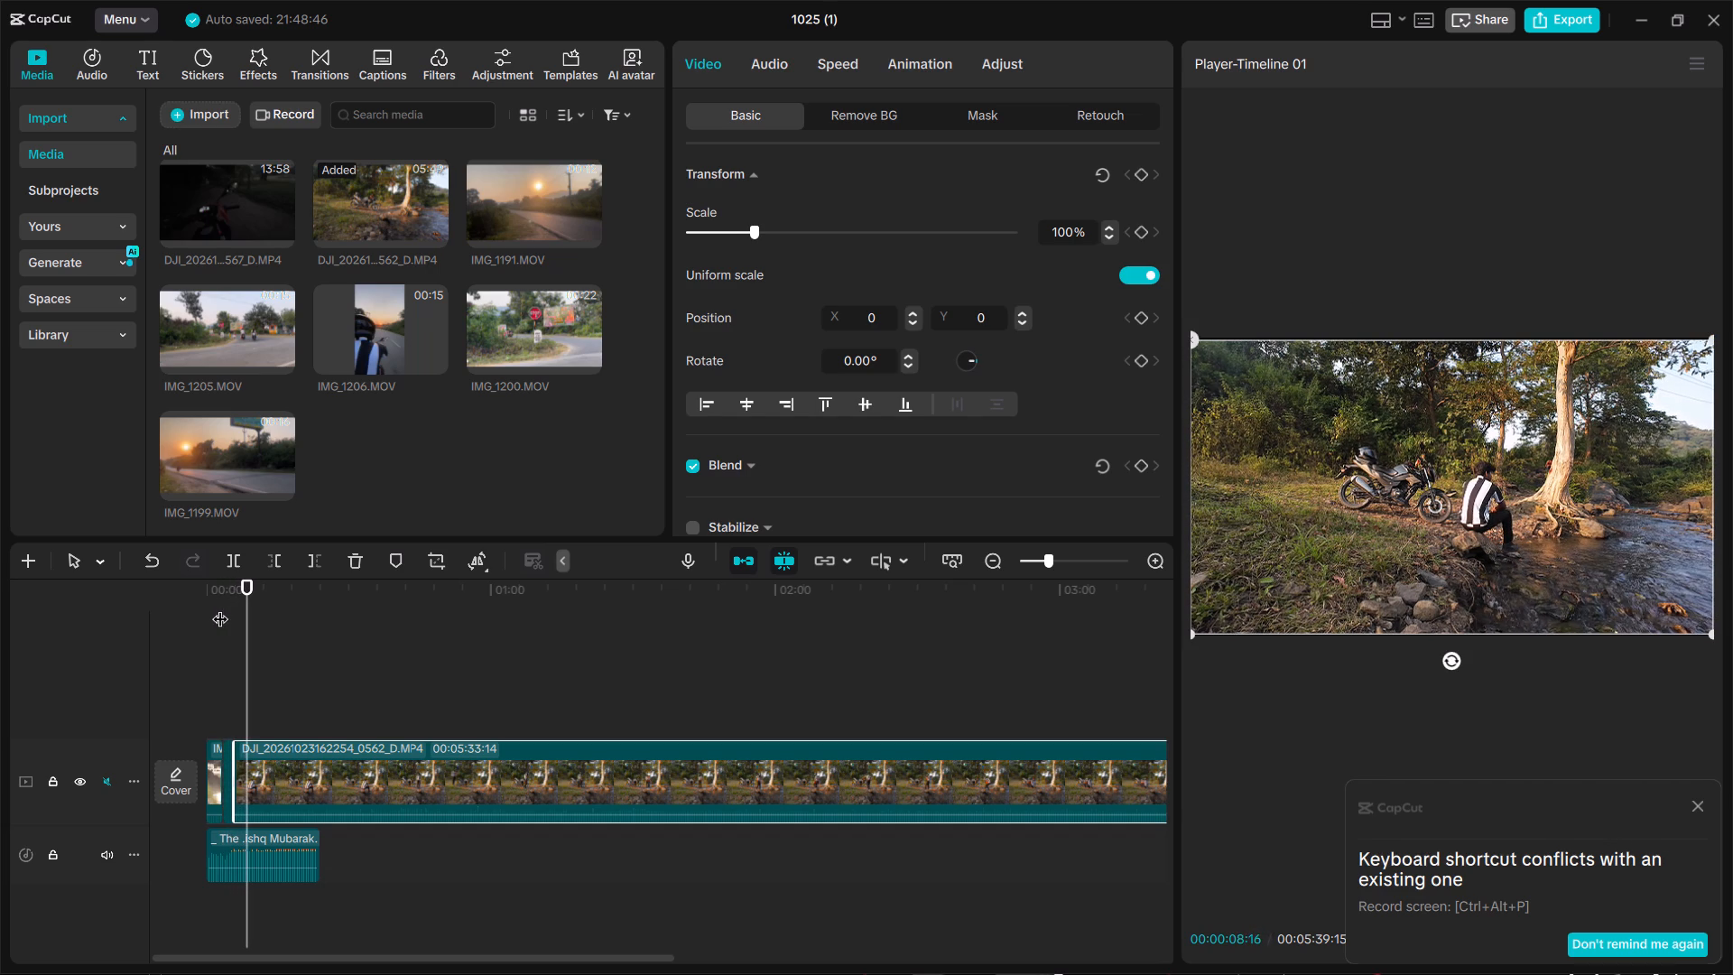
{"action": "key", "text": "space"}
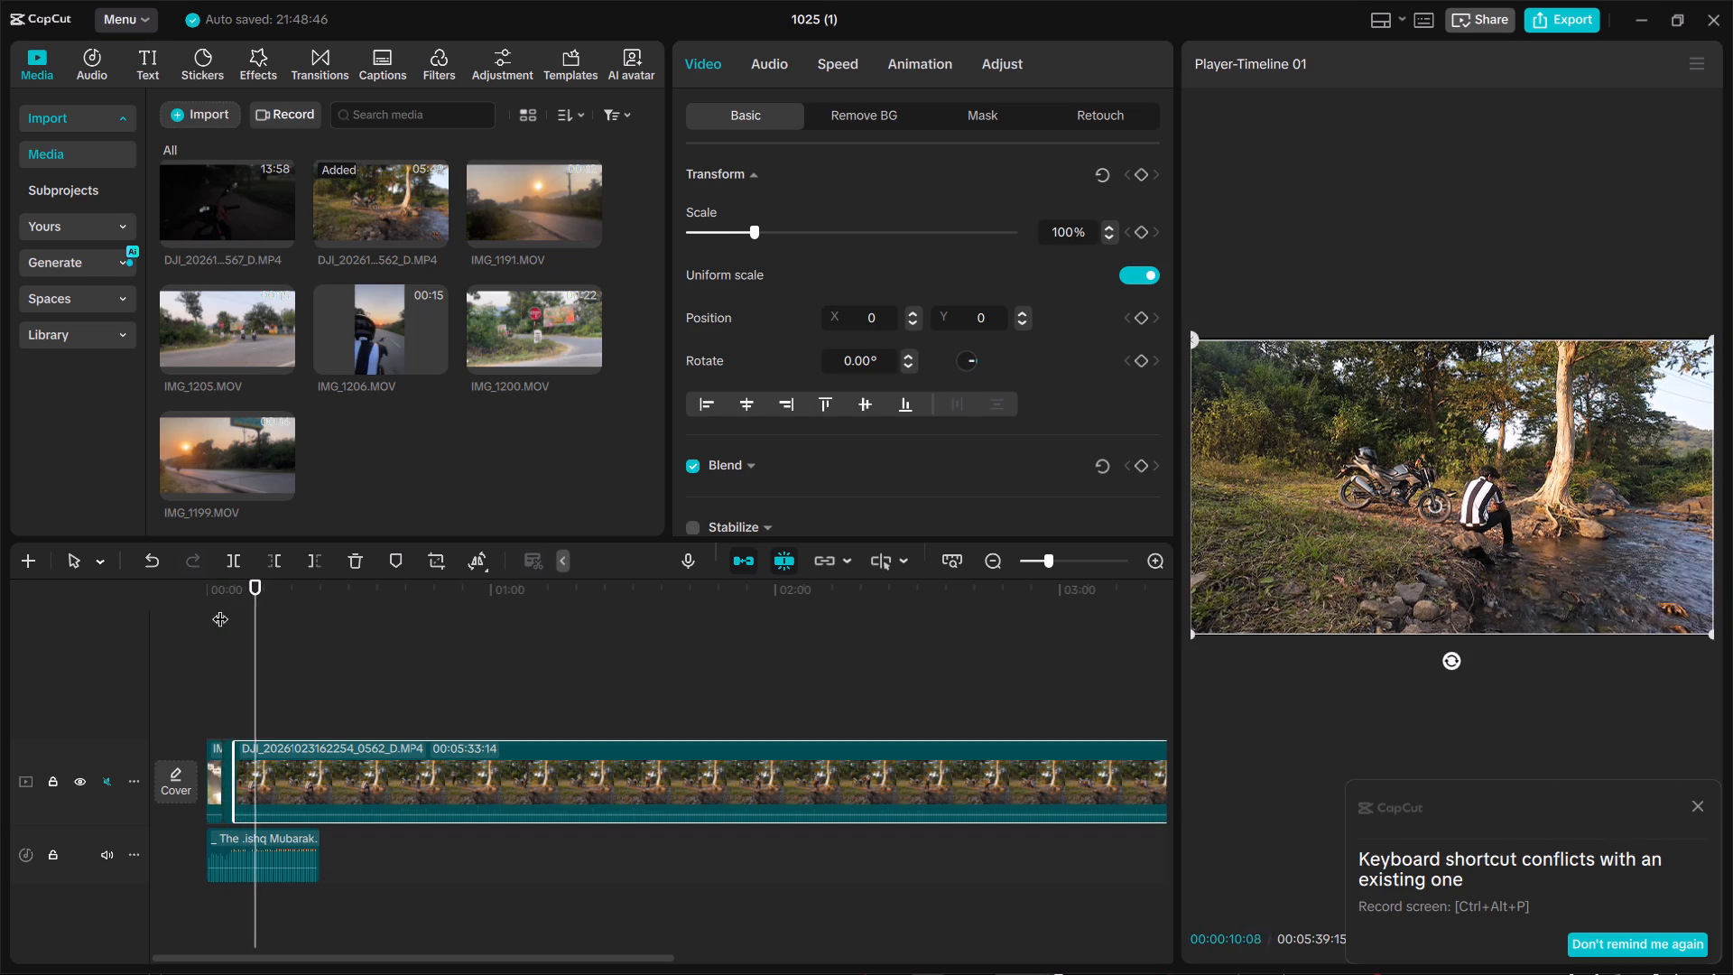
{"action": "key", "text": "space"}
{"action": "key", "text": "space"}
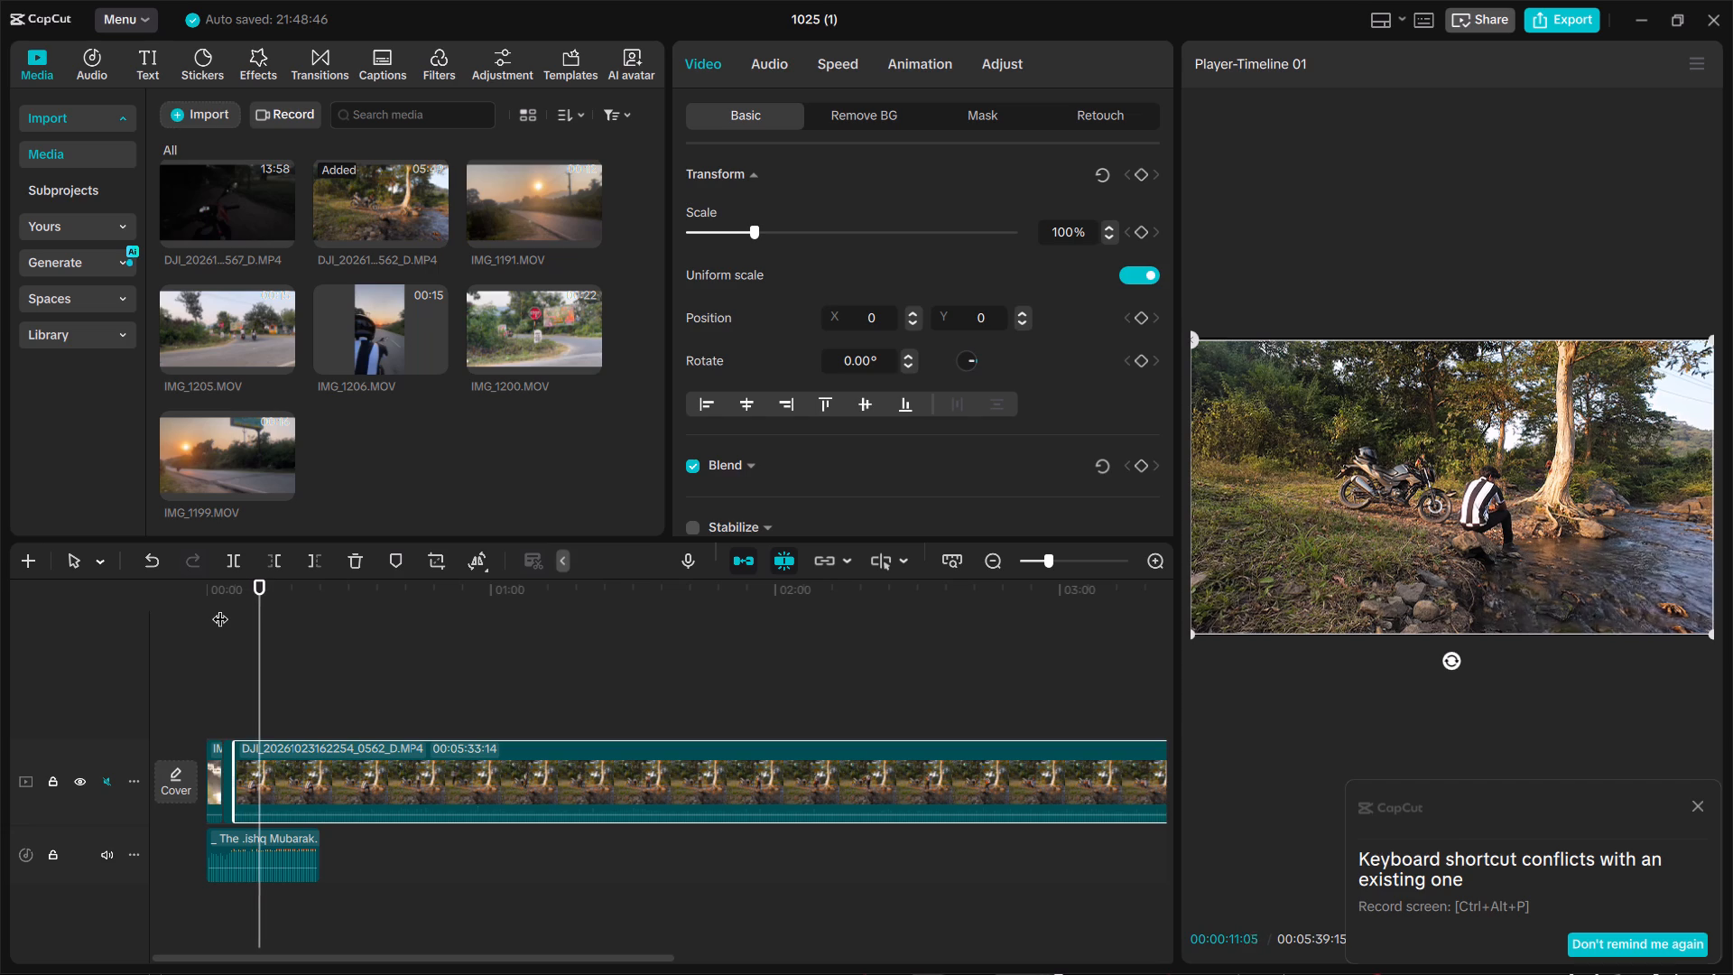
{"action": "key", "text": "space"}
{"action": "key", "text": "space"}
{"action": "key", "text": "space"}
{"action": "key", "text": "space"}
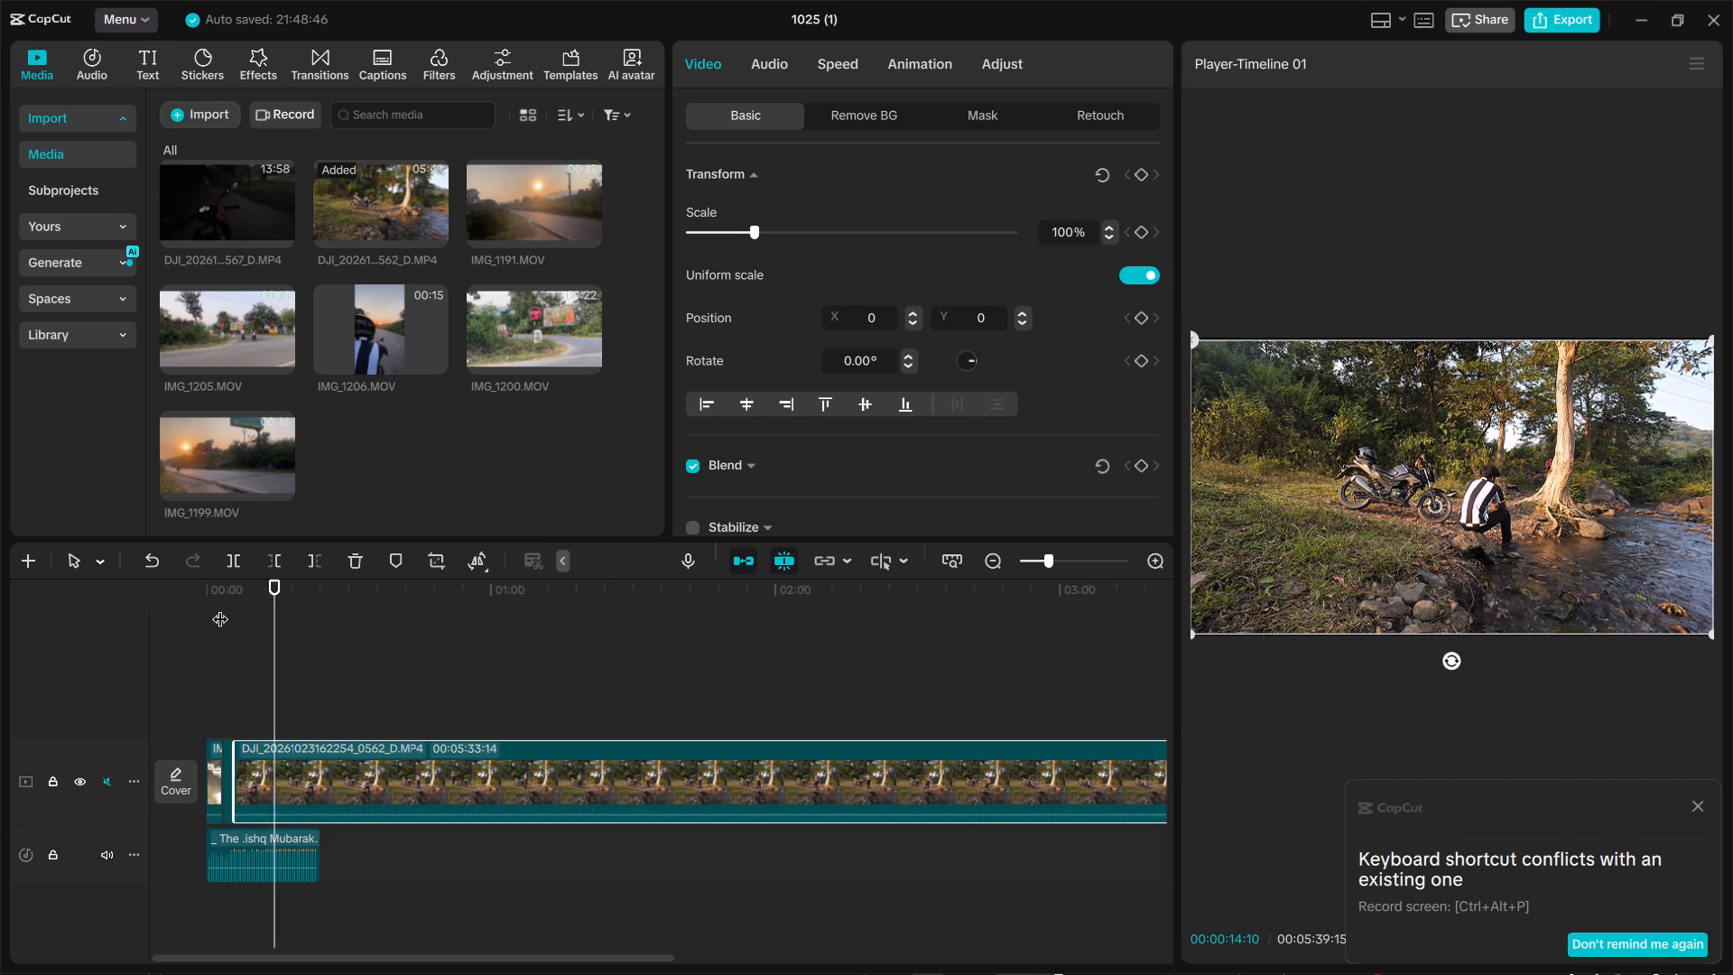
{"action": "key", "text": "space"}
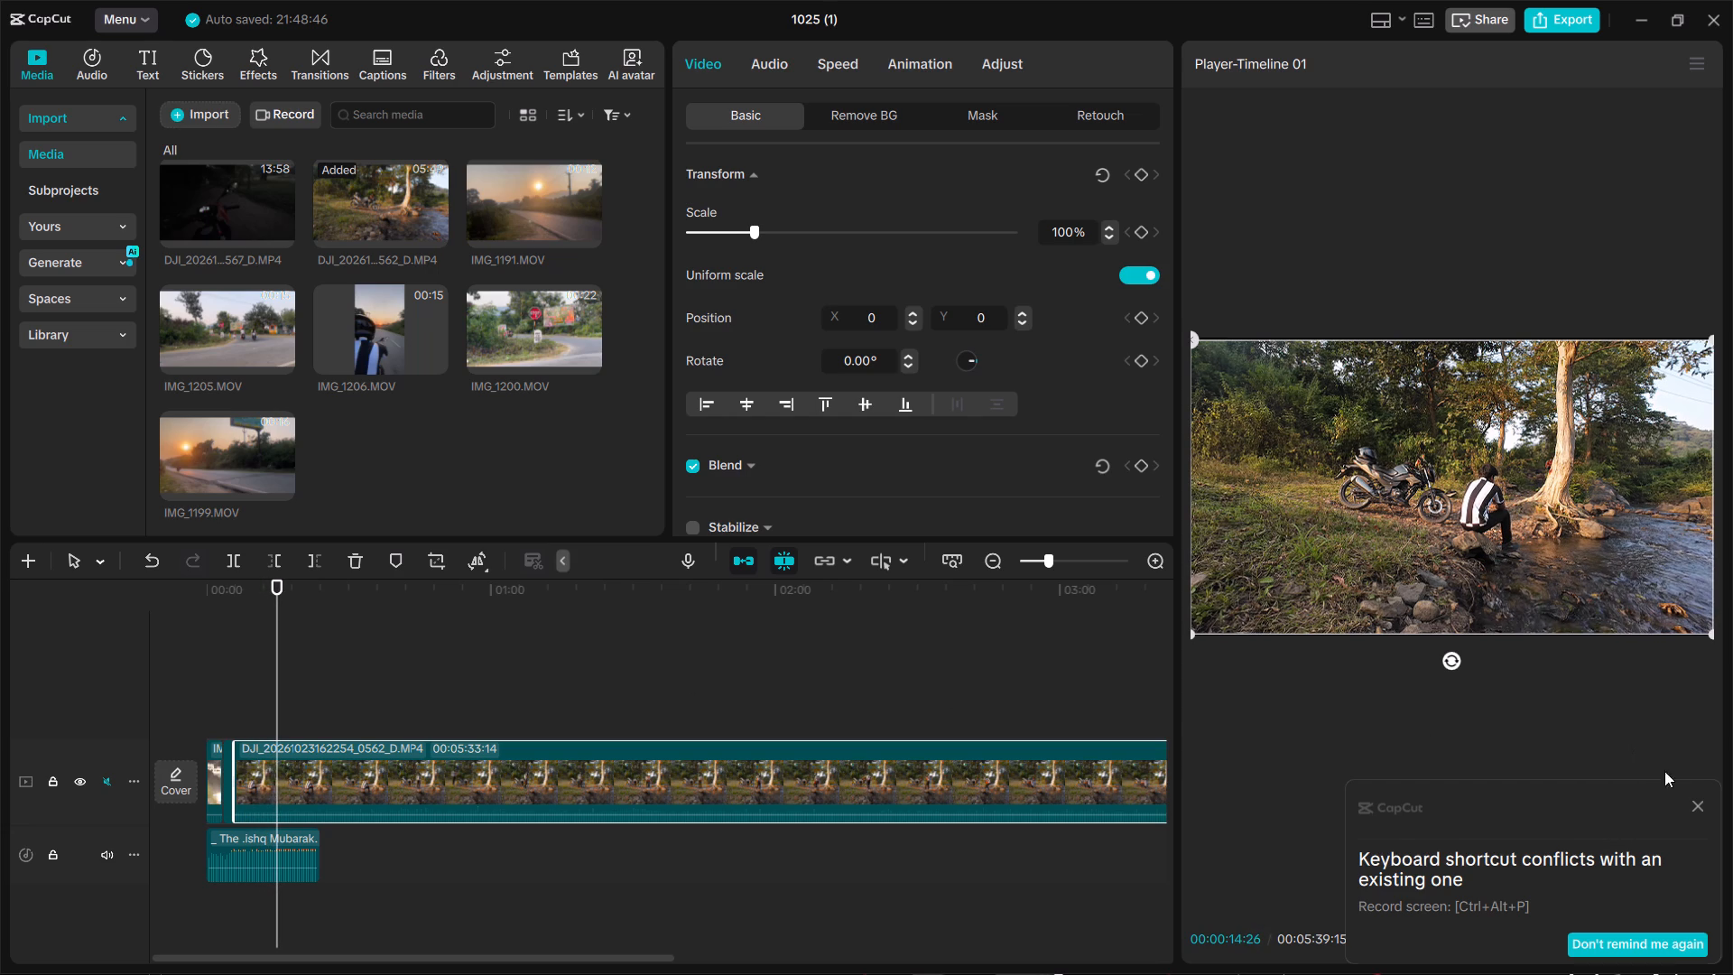
Dismiss the shortcut-conflict notification and set the project's aspect ratio to 9:16.
{"action": "left_click", "coordinate": [1695, 812]}
{"action": "left_click", "coordinate": [1702, 805]}
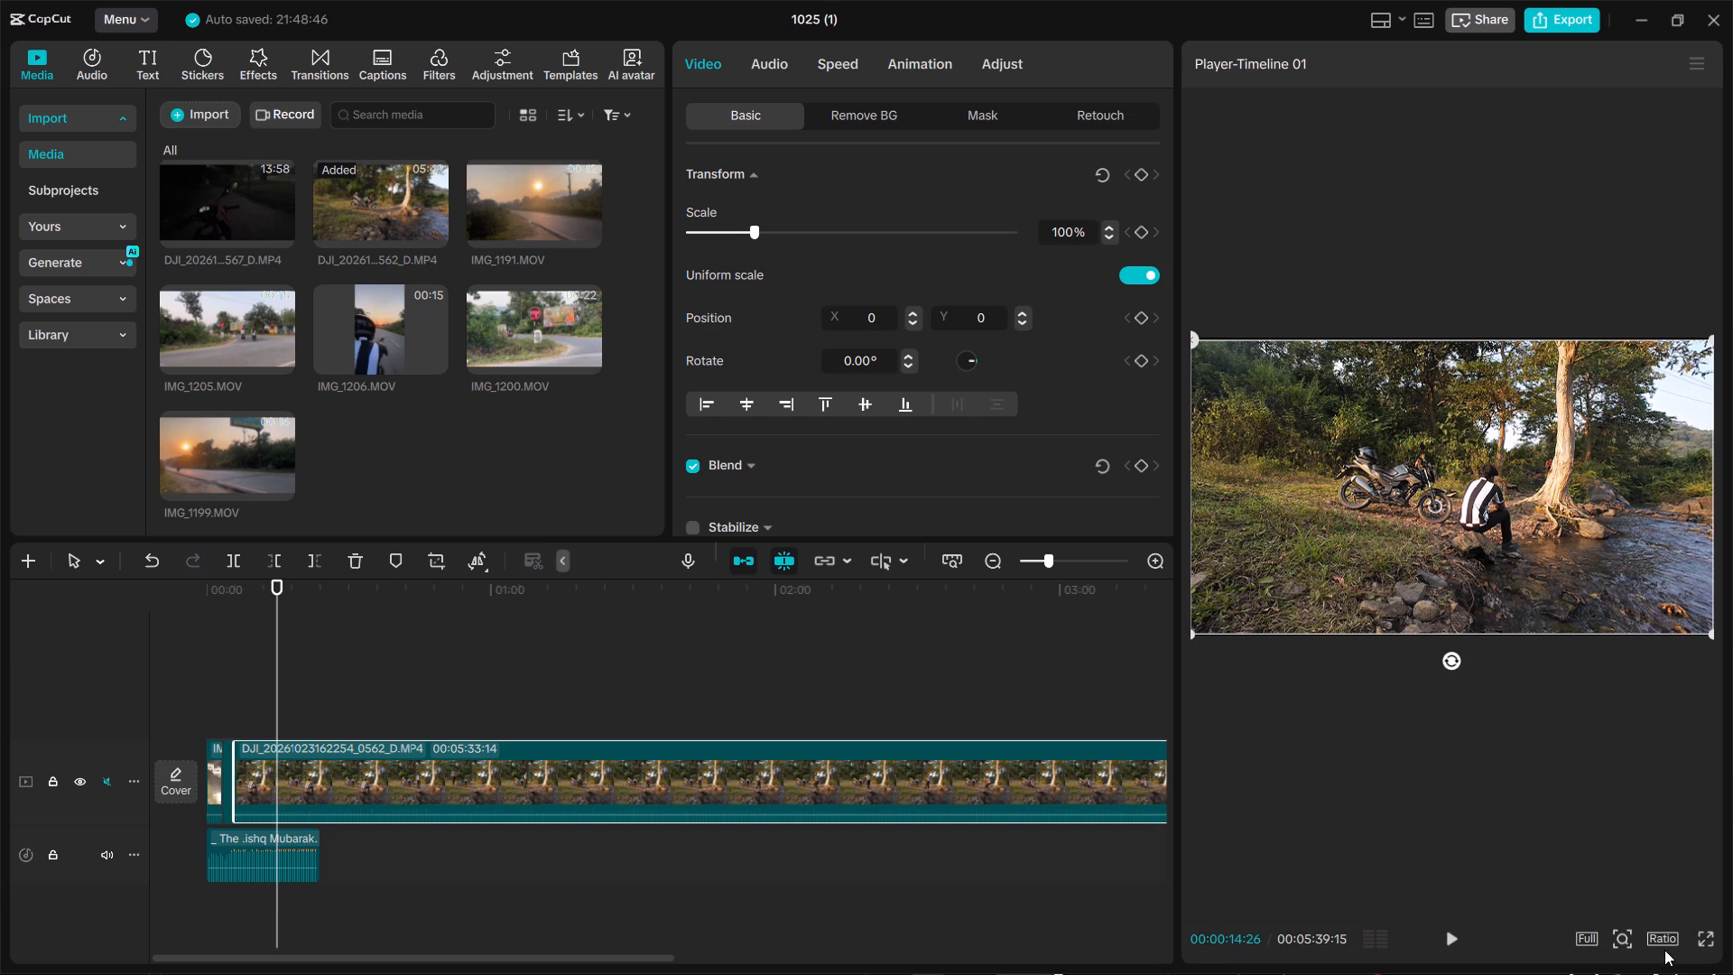
{"action": "left_click", "coordinate": [1670, 936]}
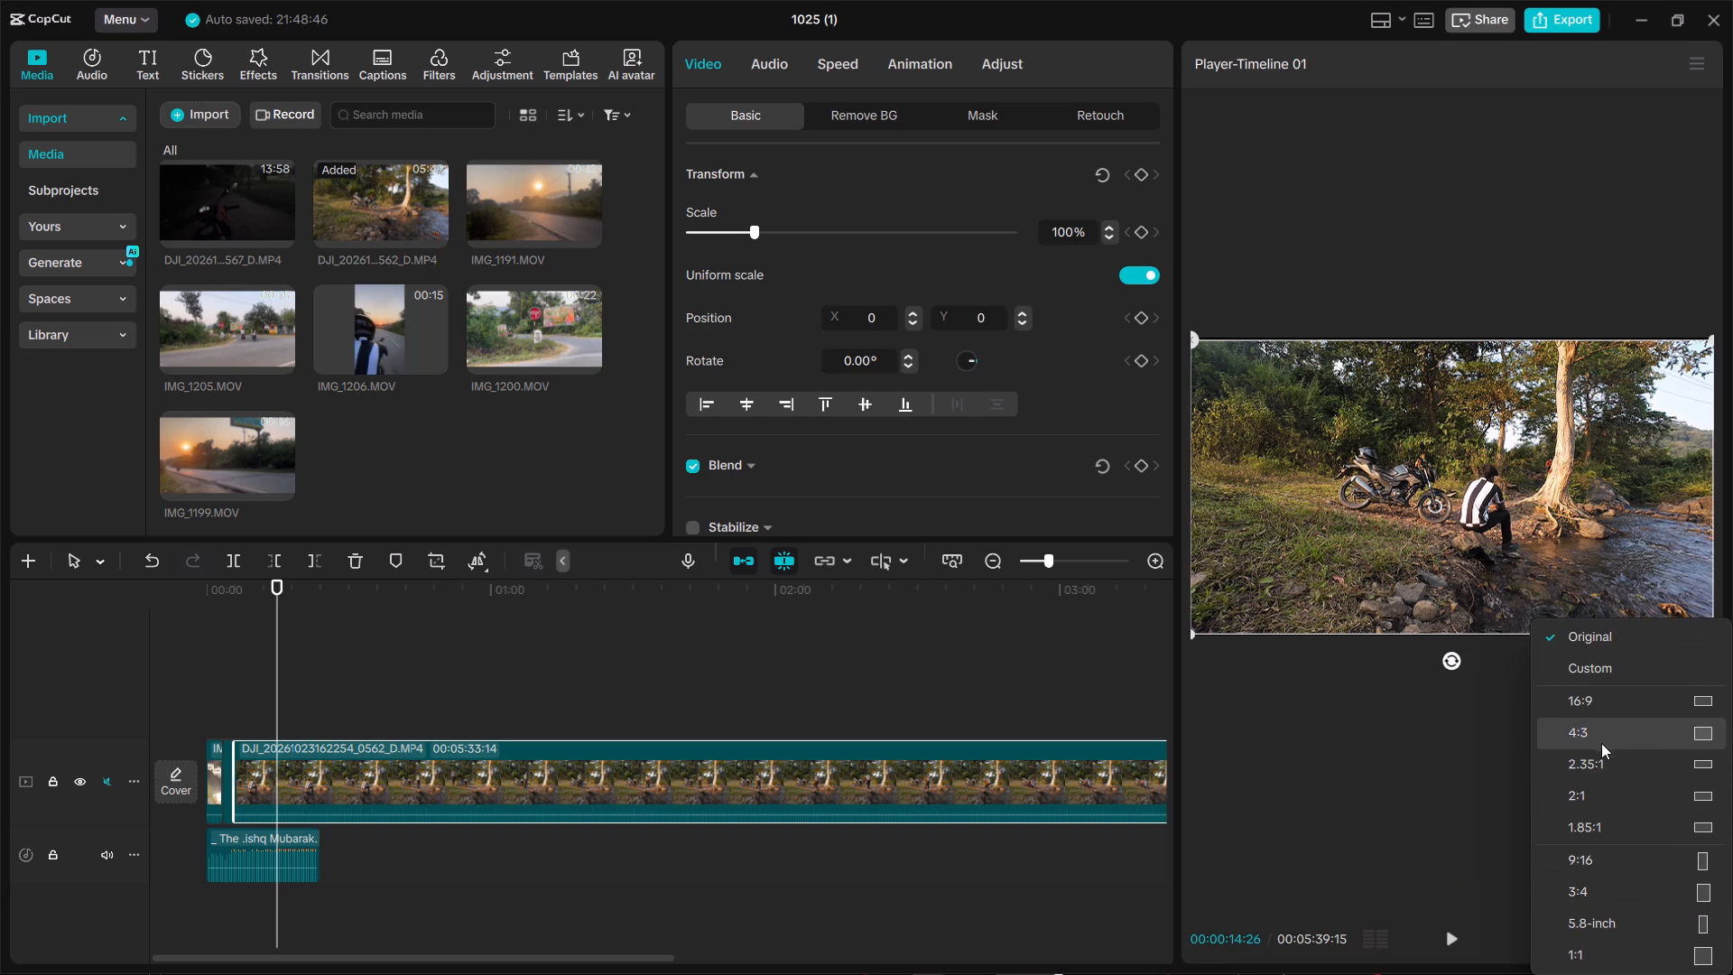
{"action": "left_click", "coordinate": [1608, 857]}
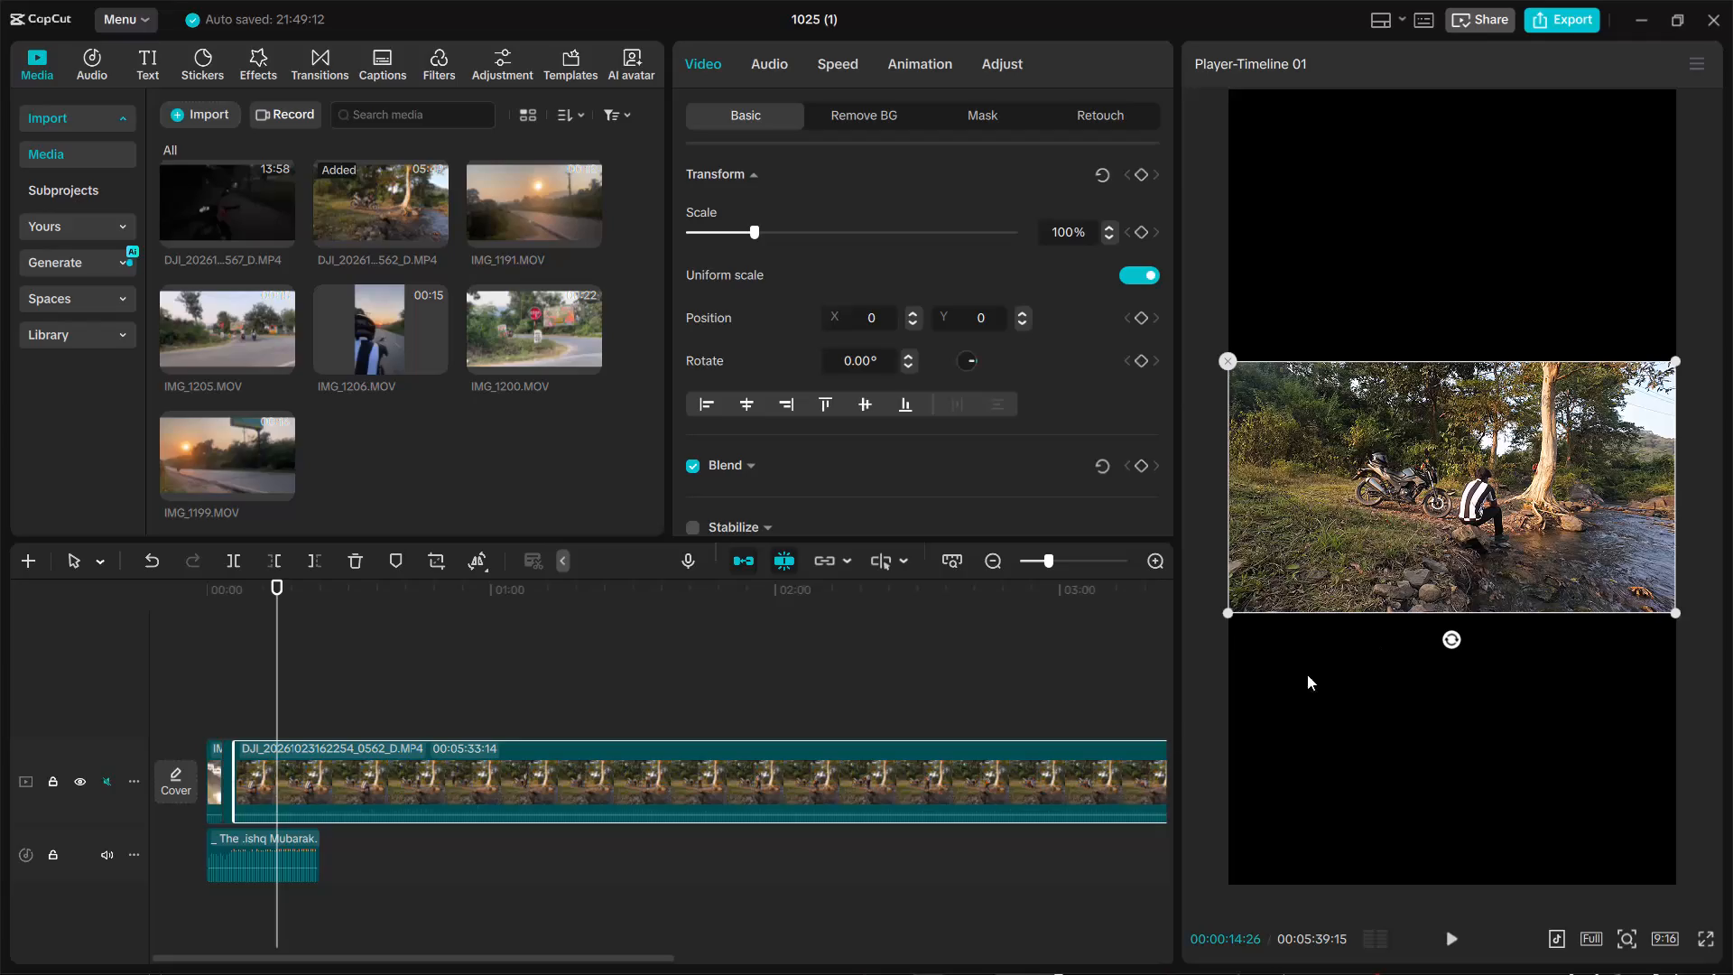
{"action": "scroll", "coordinate": [295, 653], "scroll_direction": "up", "scroll_amount": 11, "text": "ctrl"}
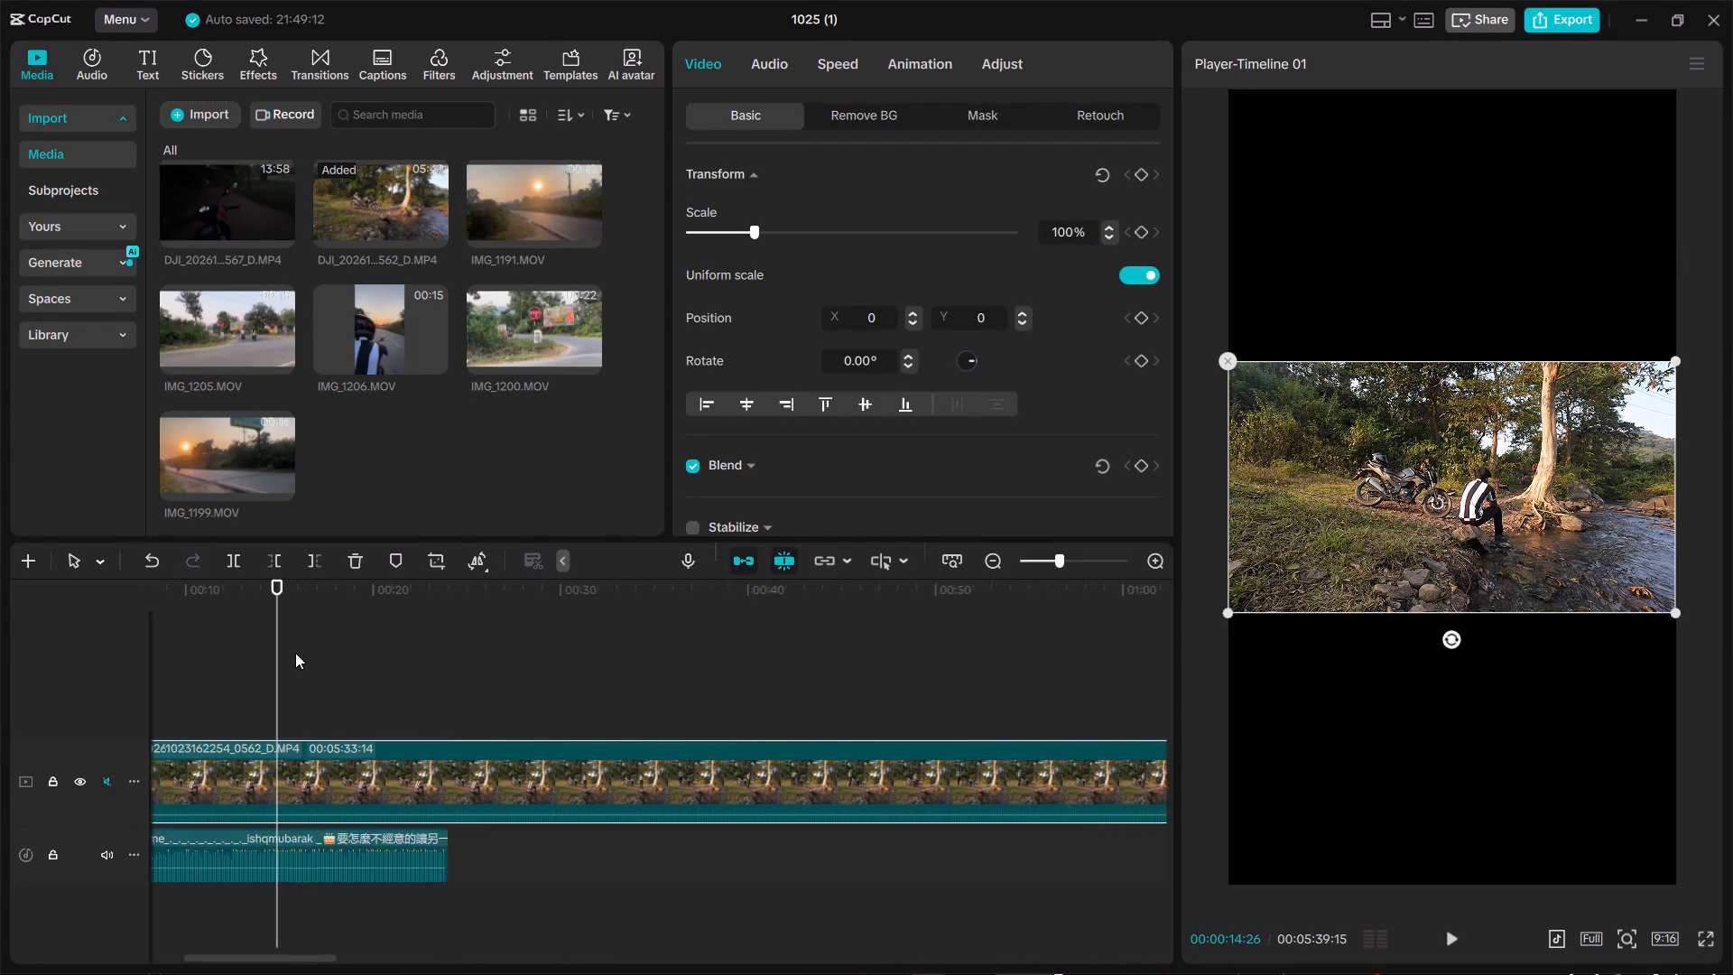
{"action": "scroll", "coordinate": [295, 653], "scroll_direction": "up", "scroll_amount": 1, "text": "ctrl"}
{"action": "left_click_drag", "start_coordinate": [191, 602], "coordinate": [55, 581]}
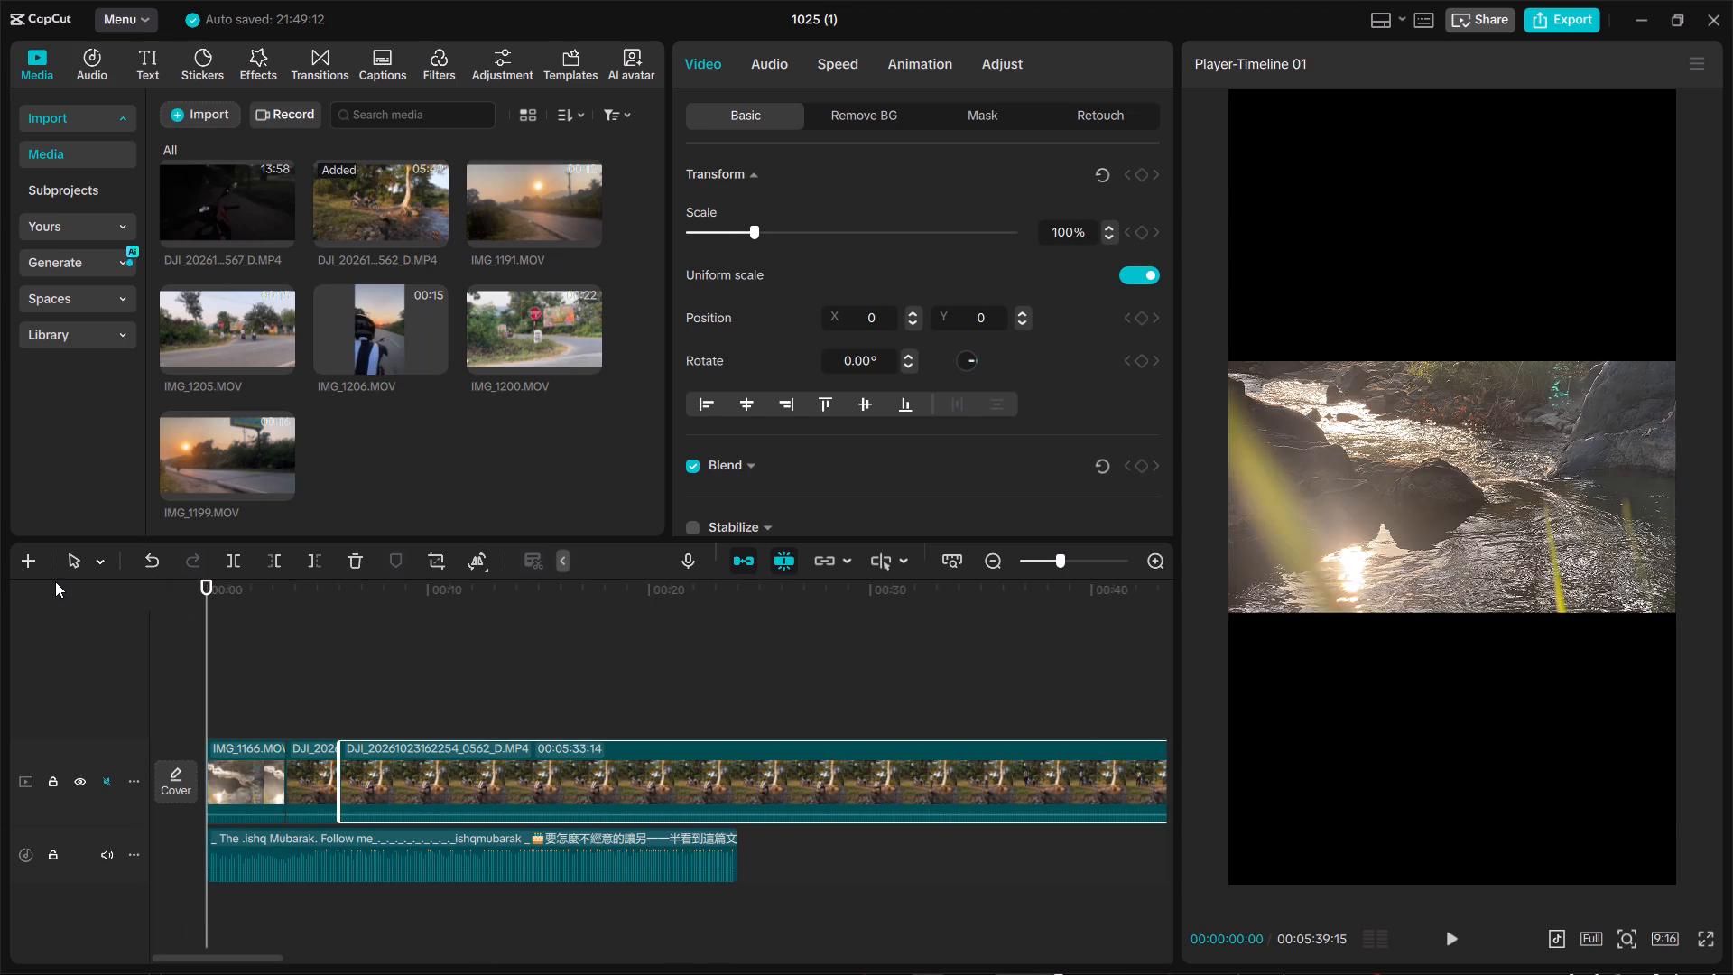
{"action": "key", "text": "space"}
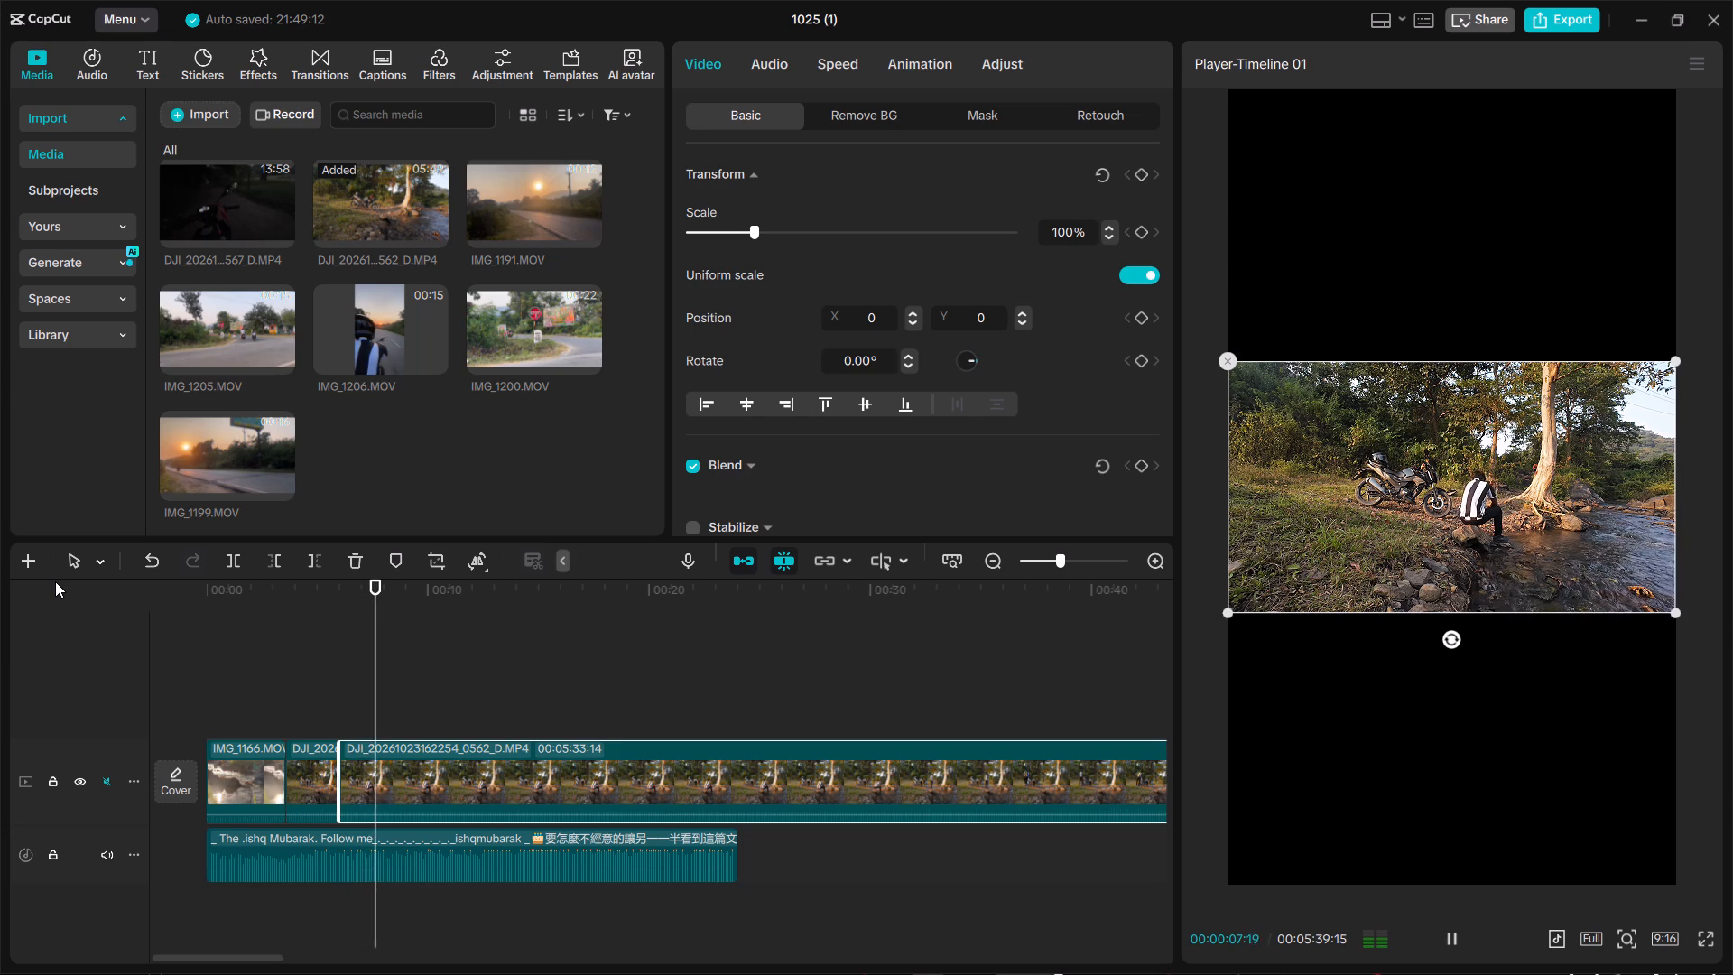
{"action": "key", "text": "space"}
{"action": "key", "text": "space"}
{"action": "key", "text": "space"}
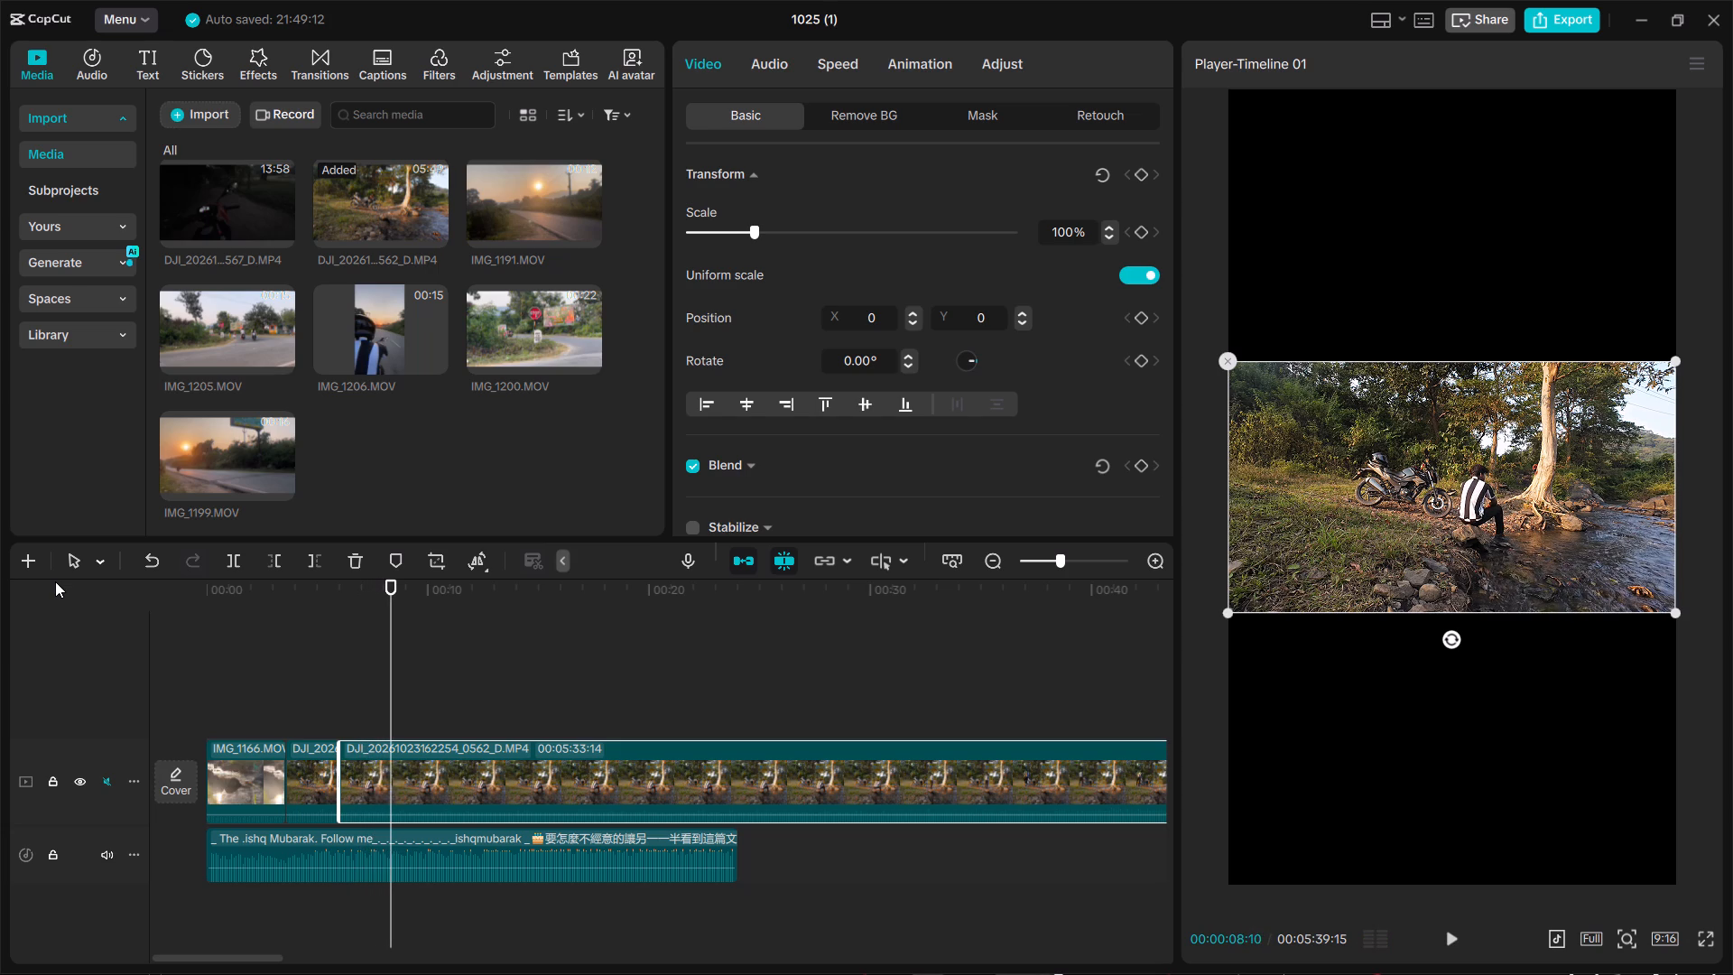
{"action": "key", "text": "space"}
{"action": "key", "text": "space"}
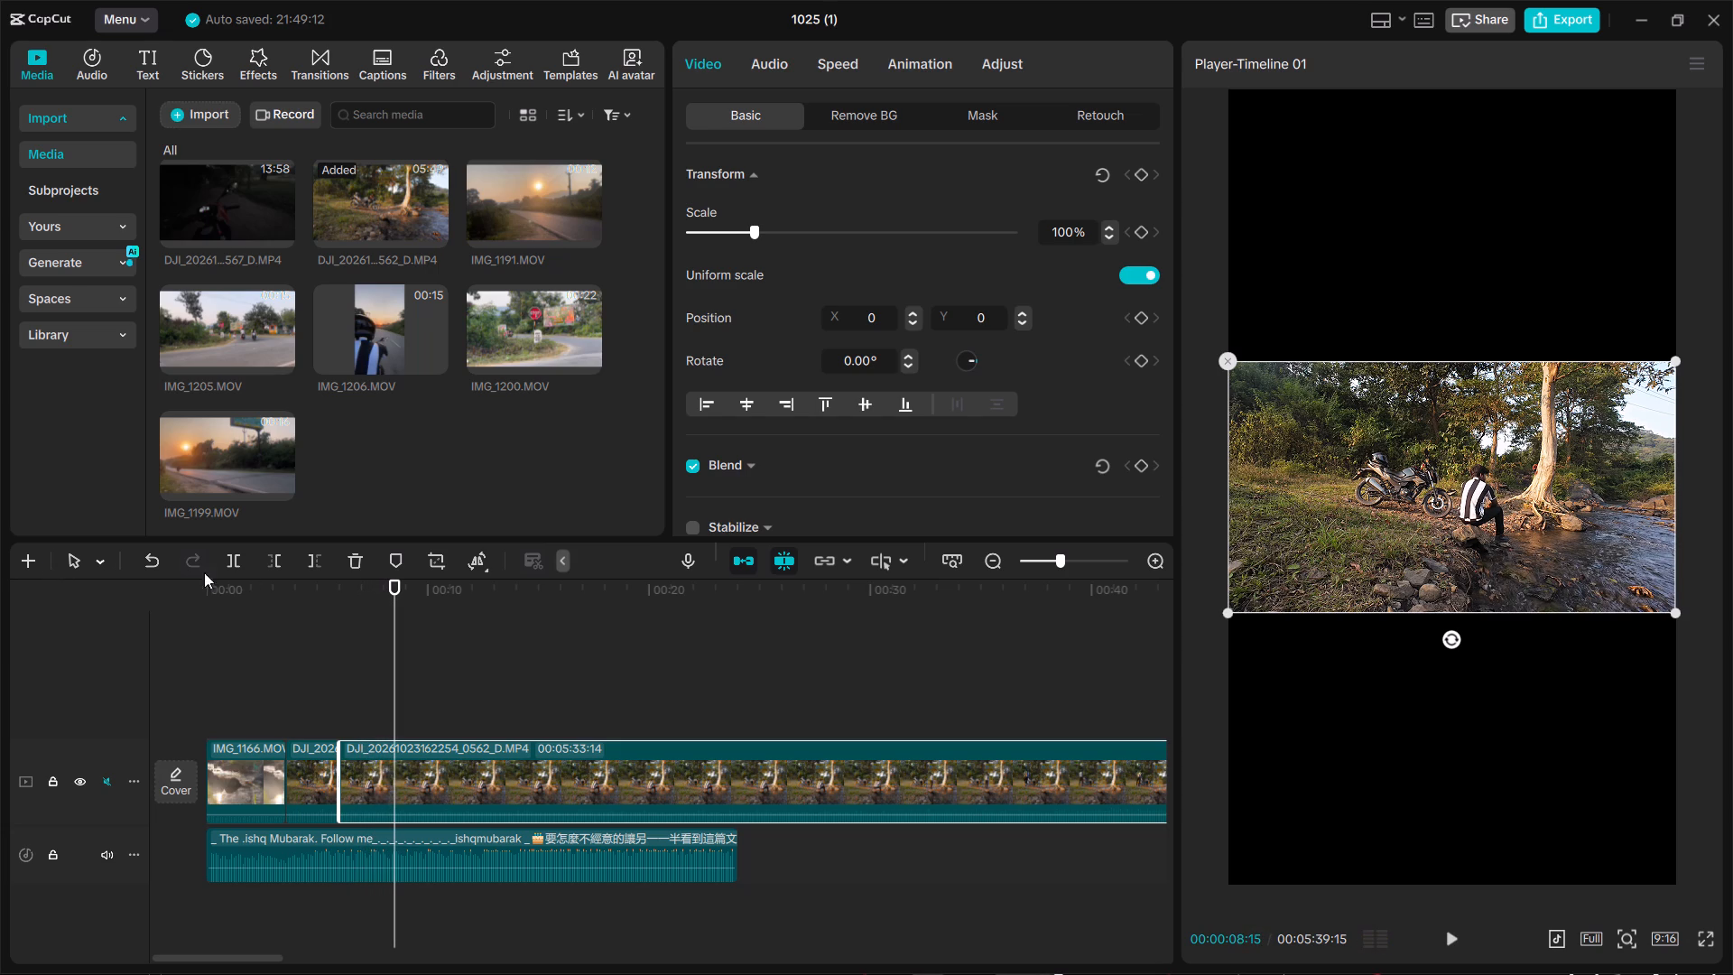
{"action": "left_click", "coordinate": [240, 563]}
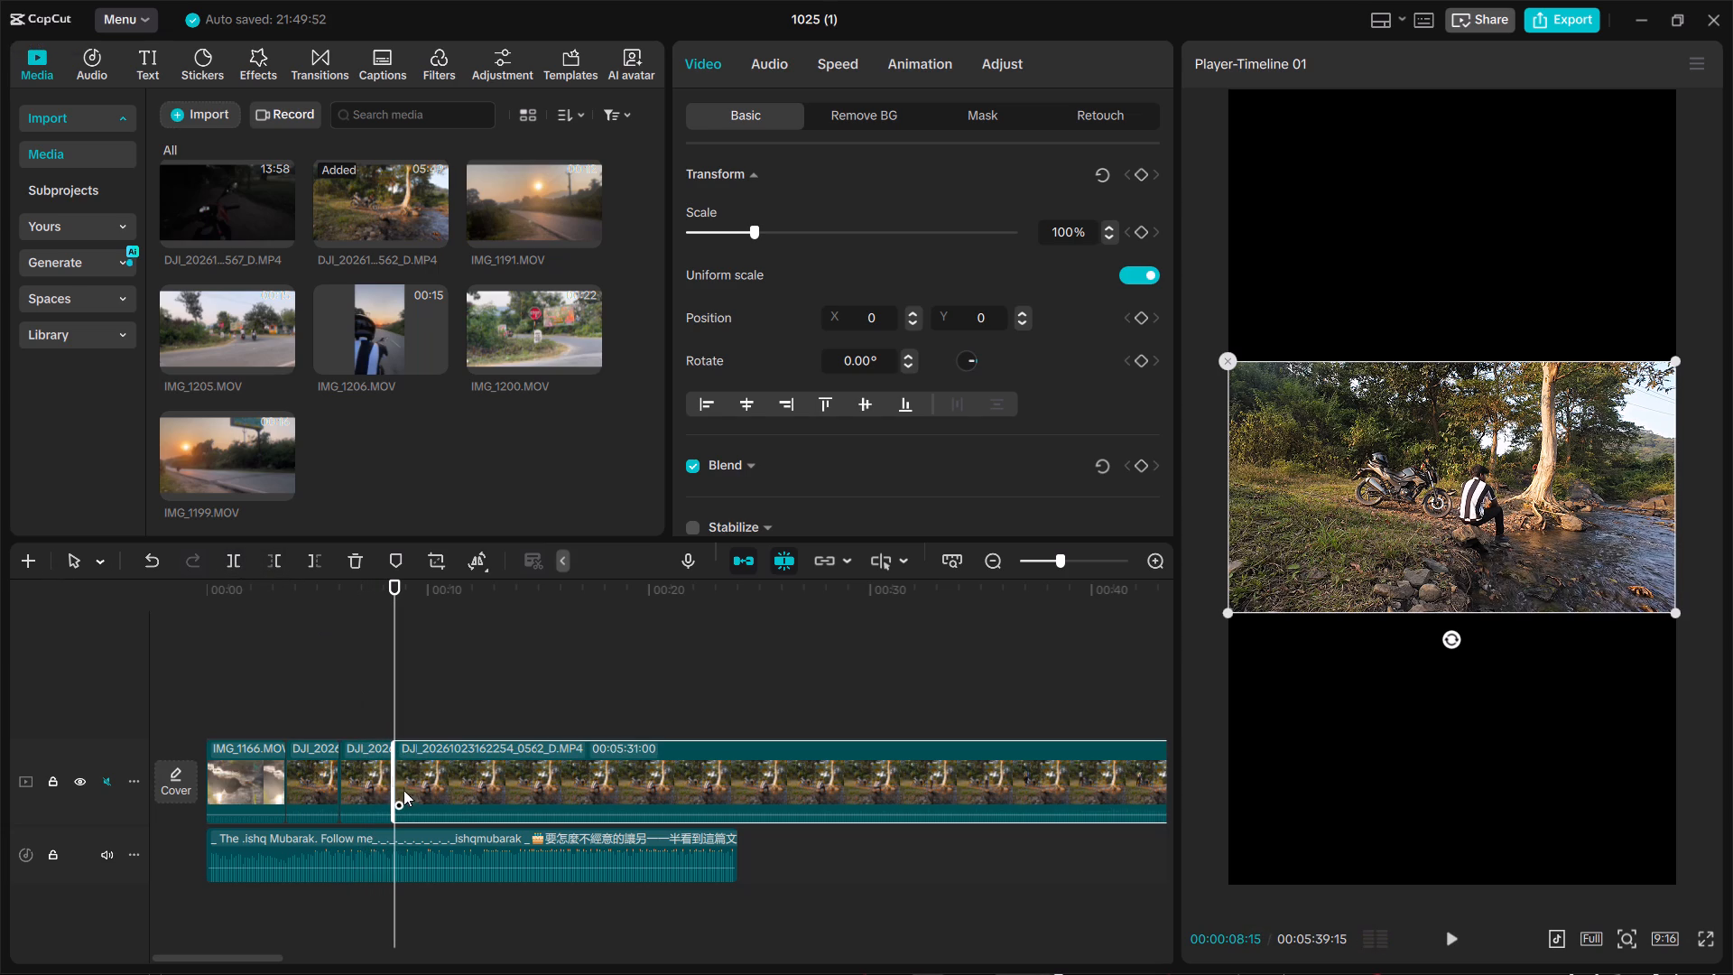
{"action": "left_click_drag", "start_coordinate": [400, 781], "coordinate": [761, 794]}
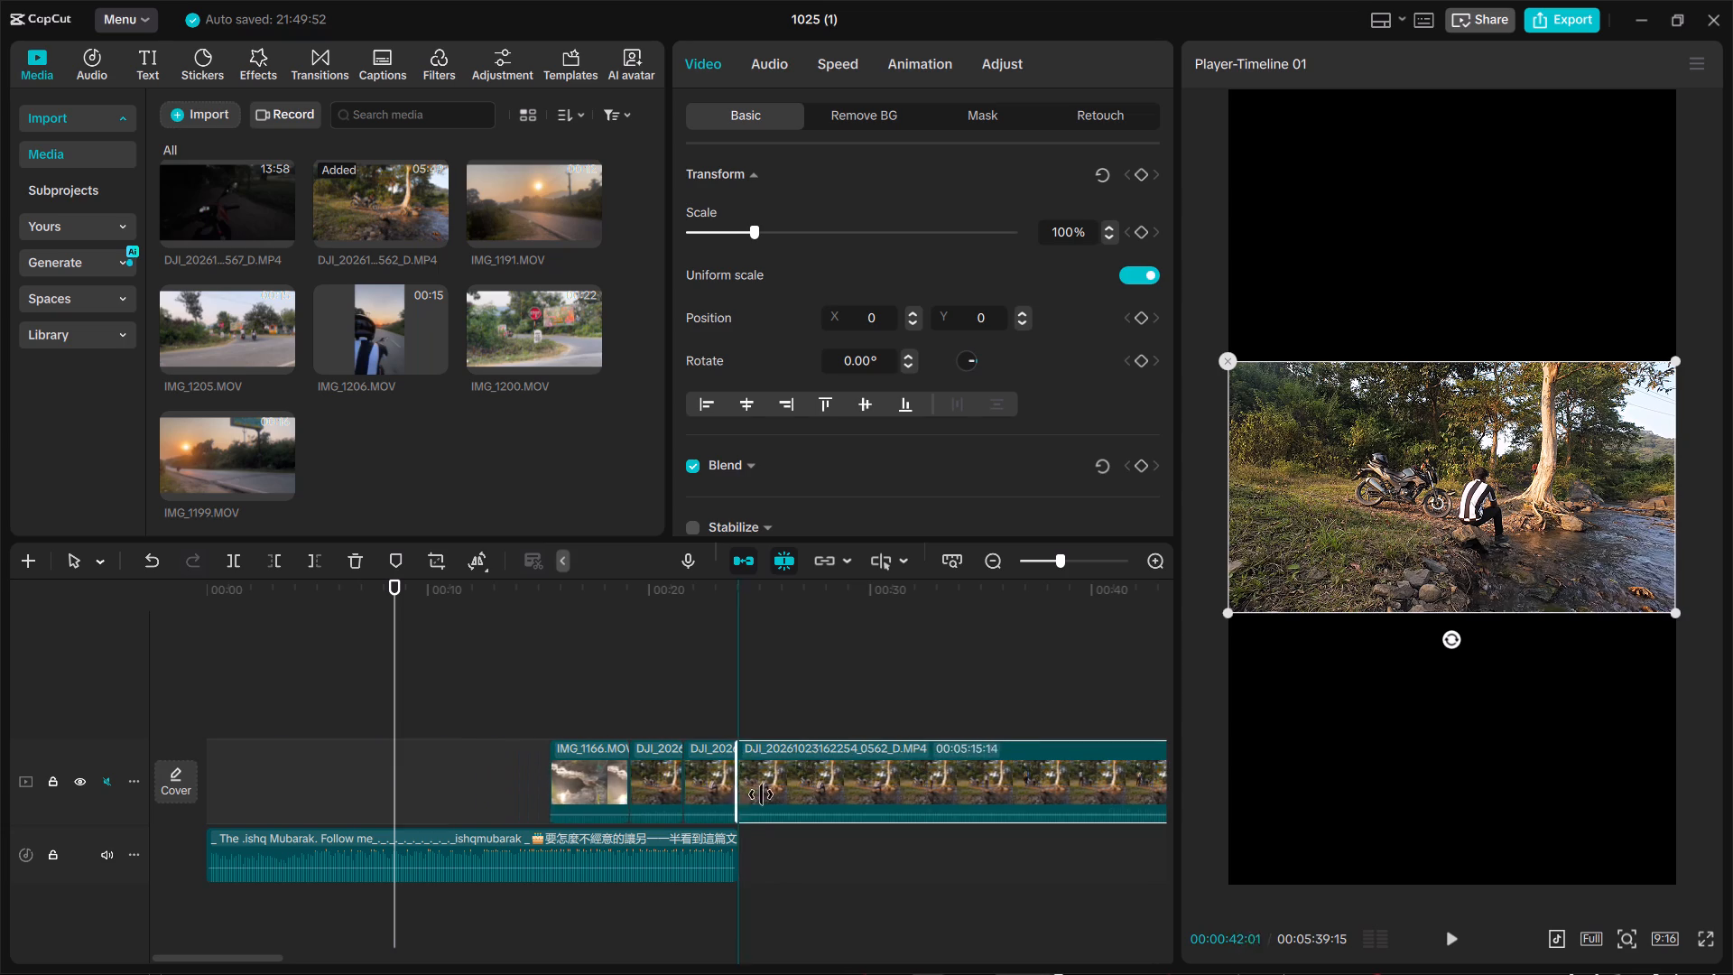
{"action": "left_click_drag", "start_coordinate": [761, 794], "coordinate": [958, 792]}
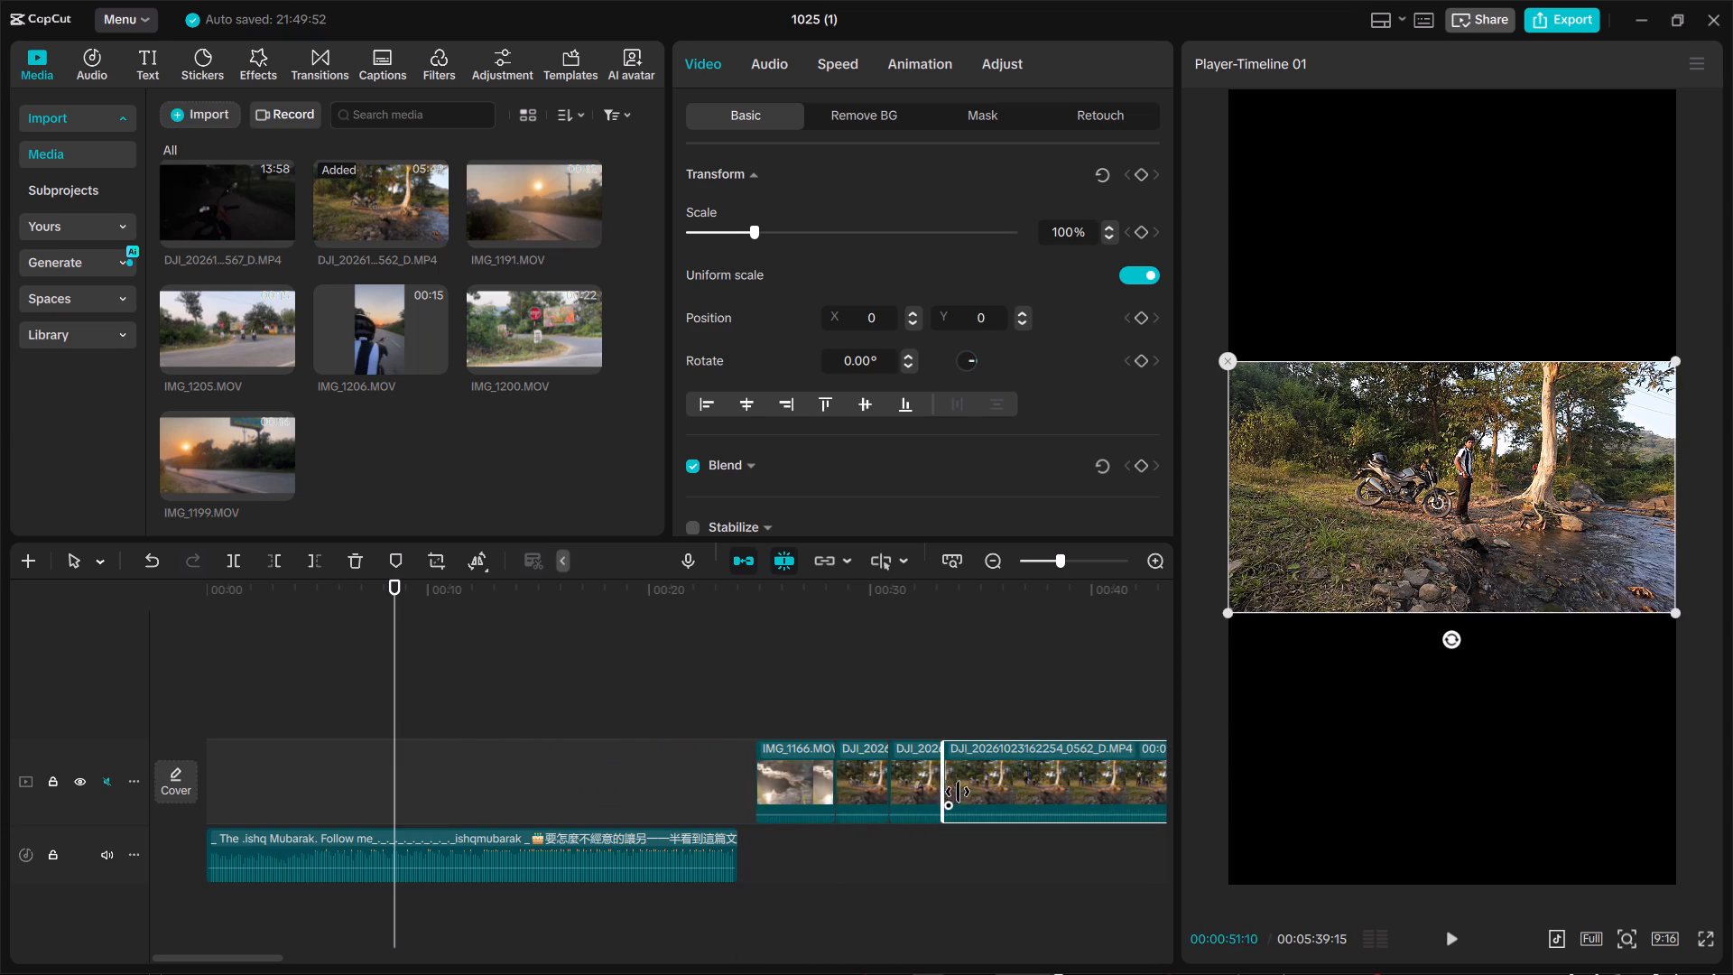
{"action": "left_click_drag", "start_coordinate": [958, 792], "coordinate": [1002, 789]}
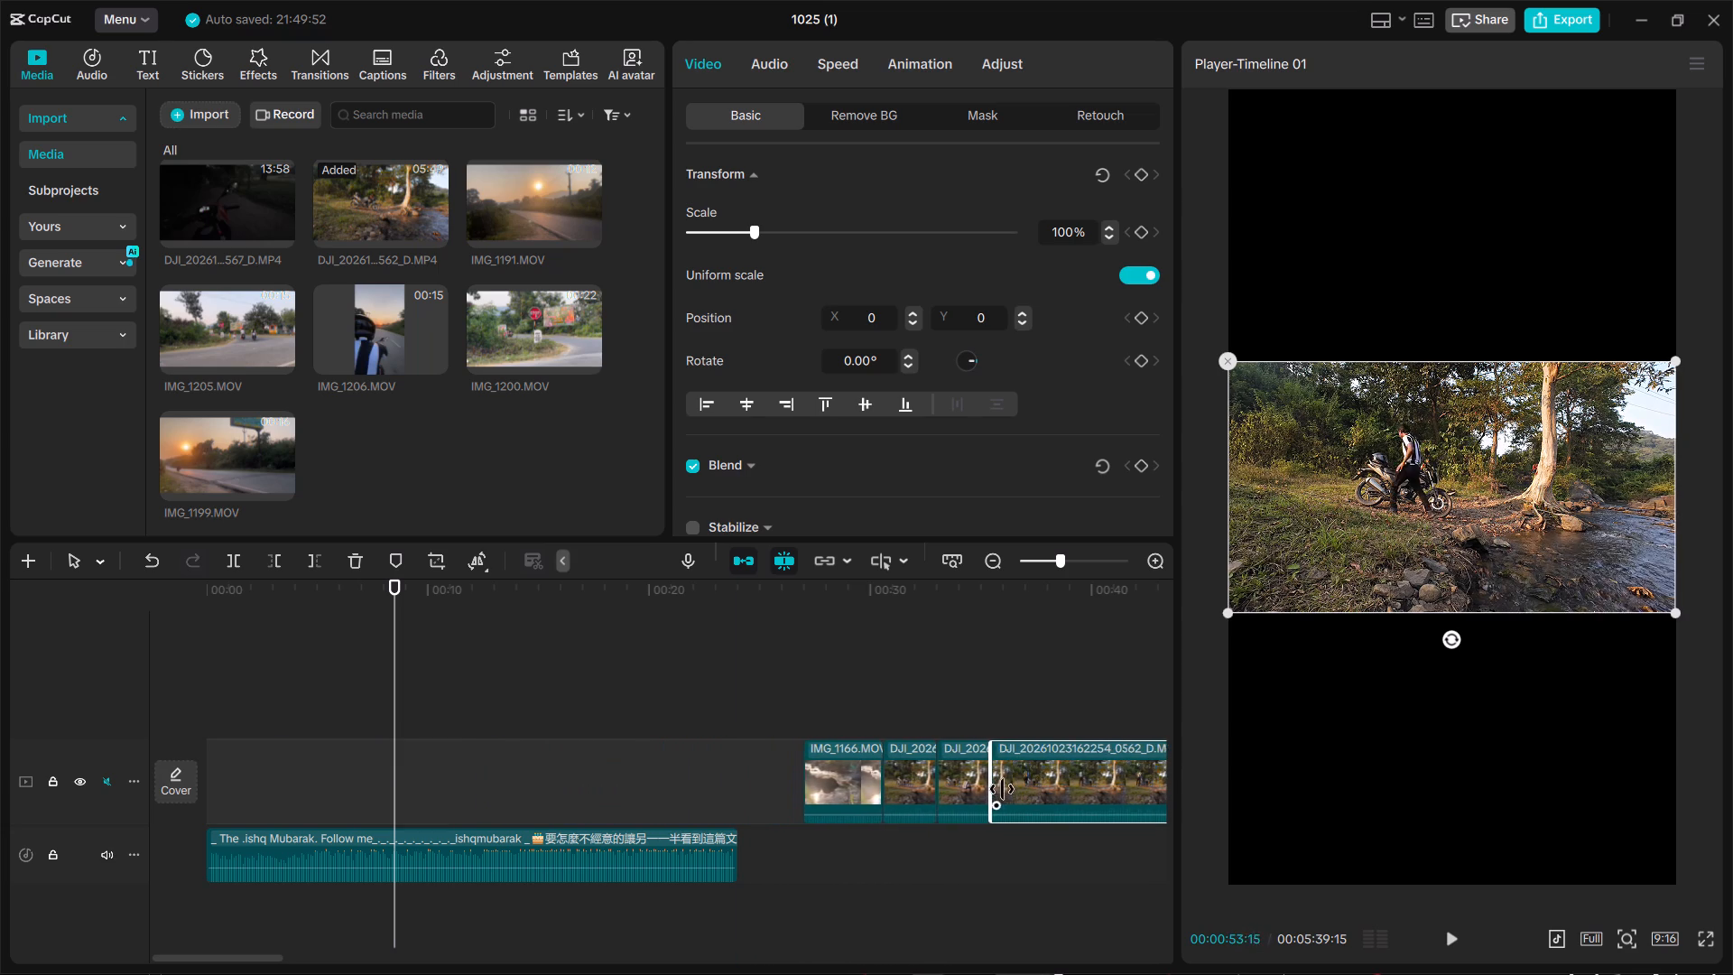
{"action": "left_click_drag", "start_coordinate": [1002, 789], "coordinate": [1026, 791]}
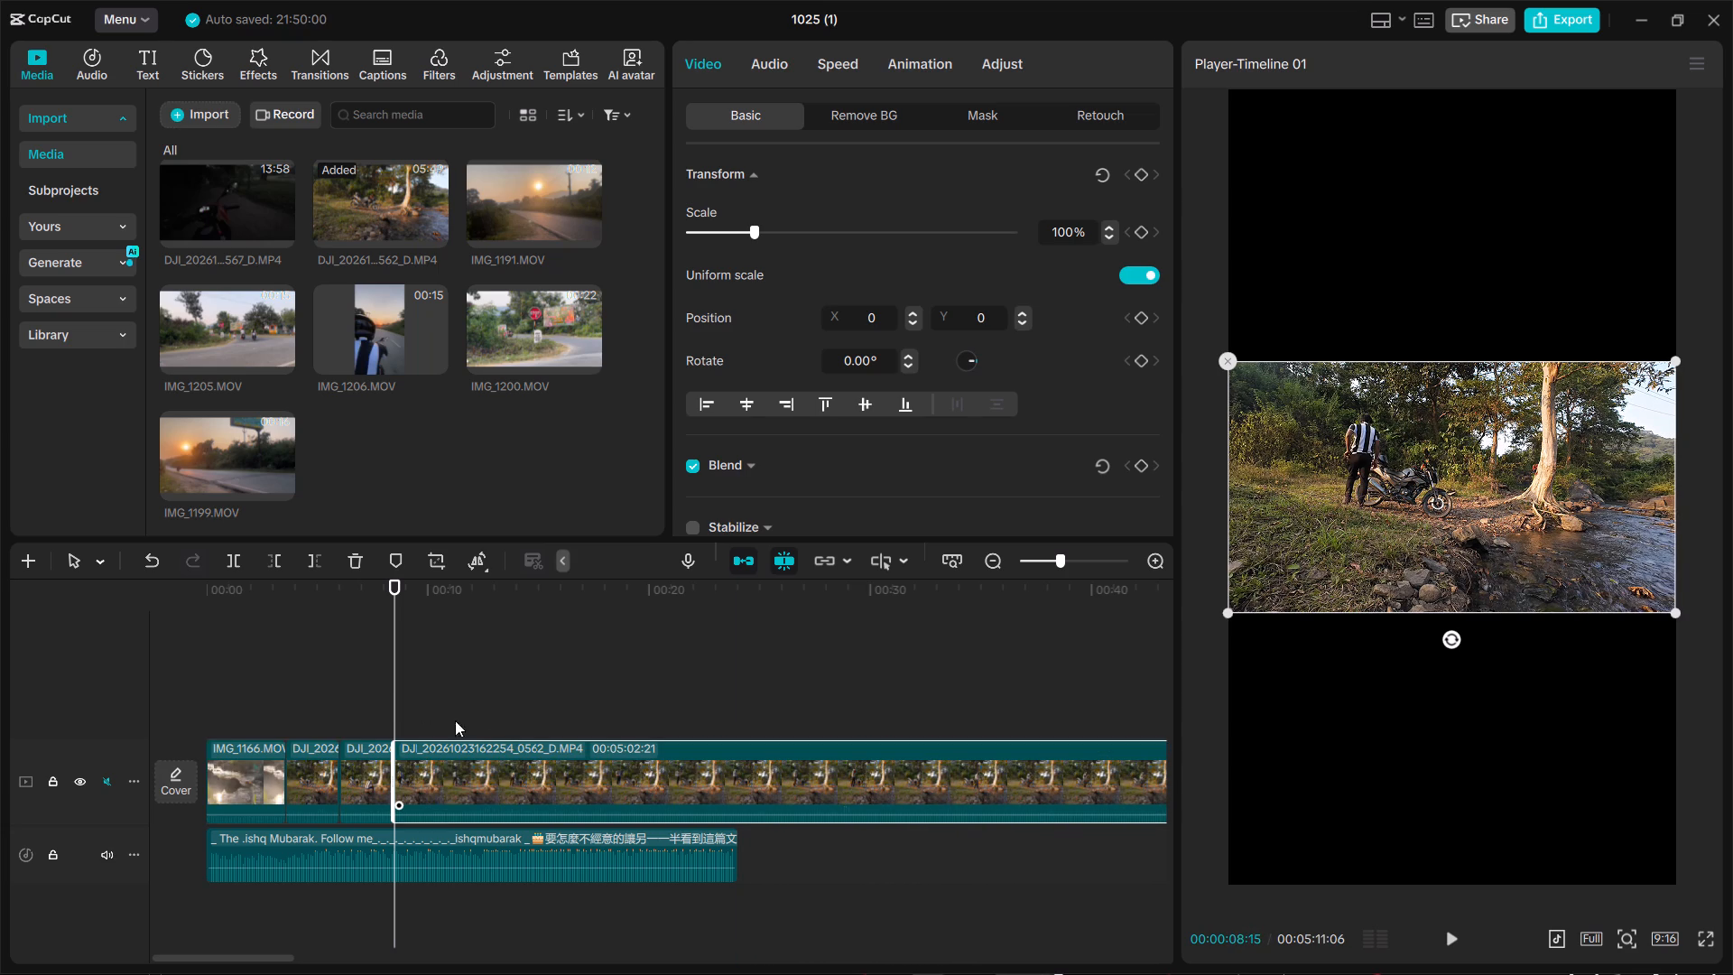
{"action": "key", "text": "space"}
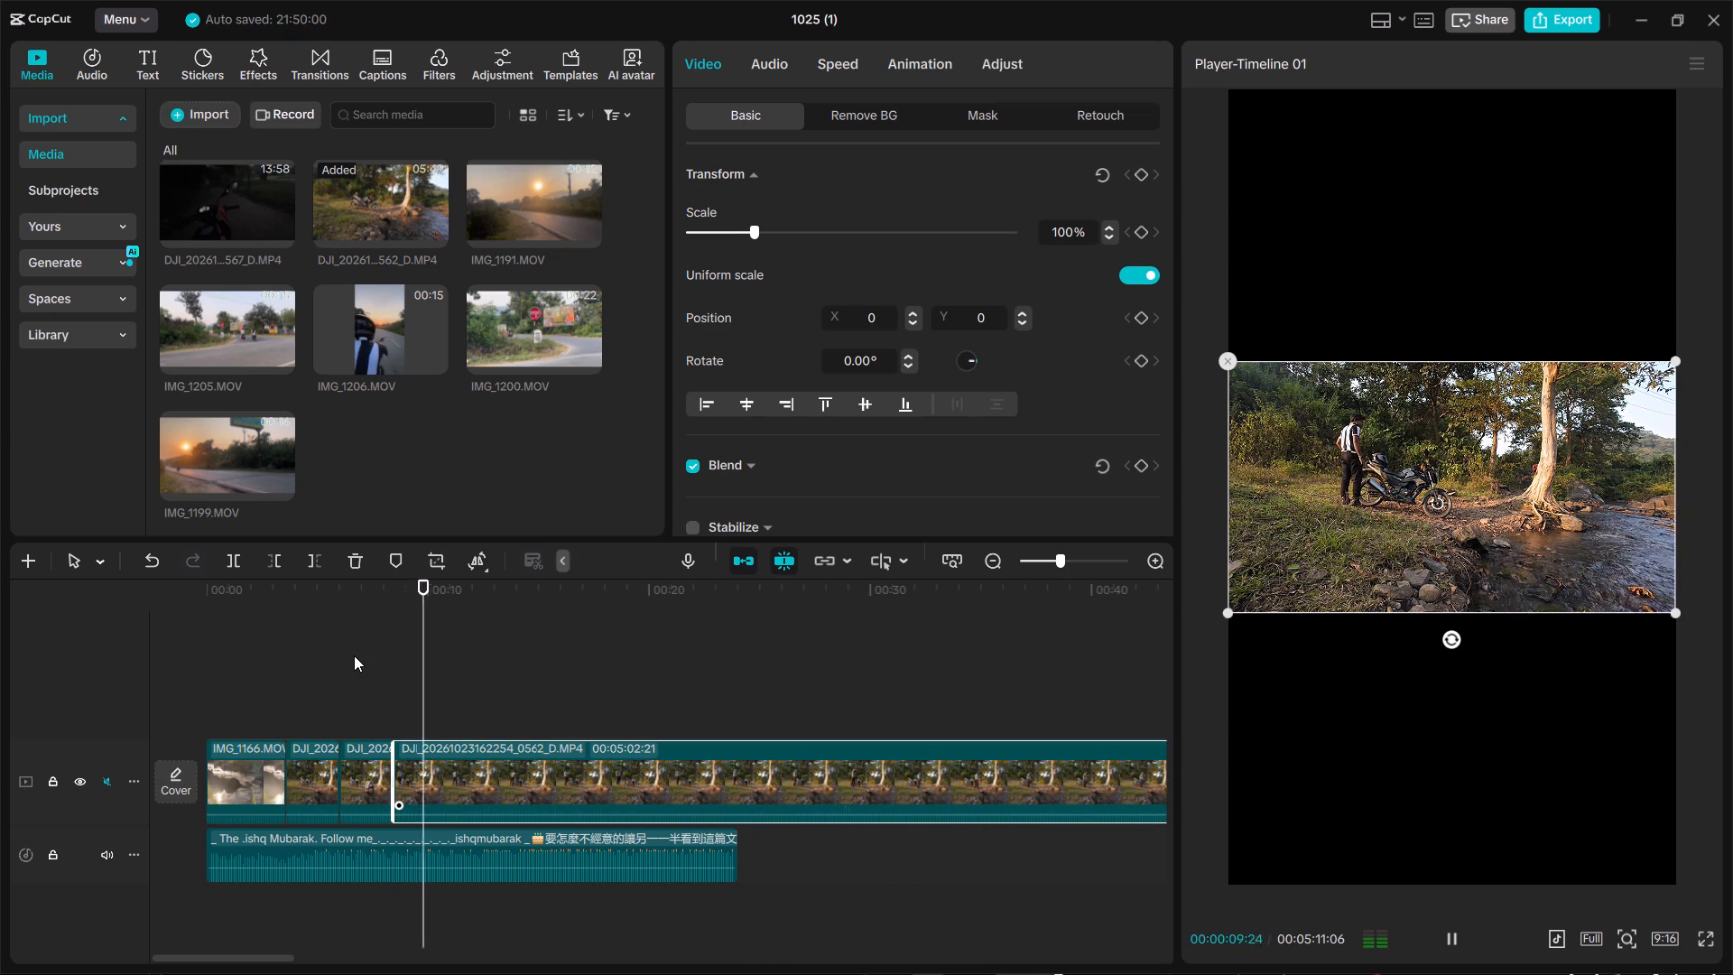
{"action": "key", "text": "space"}
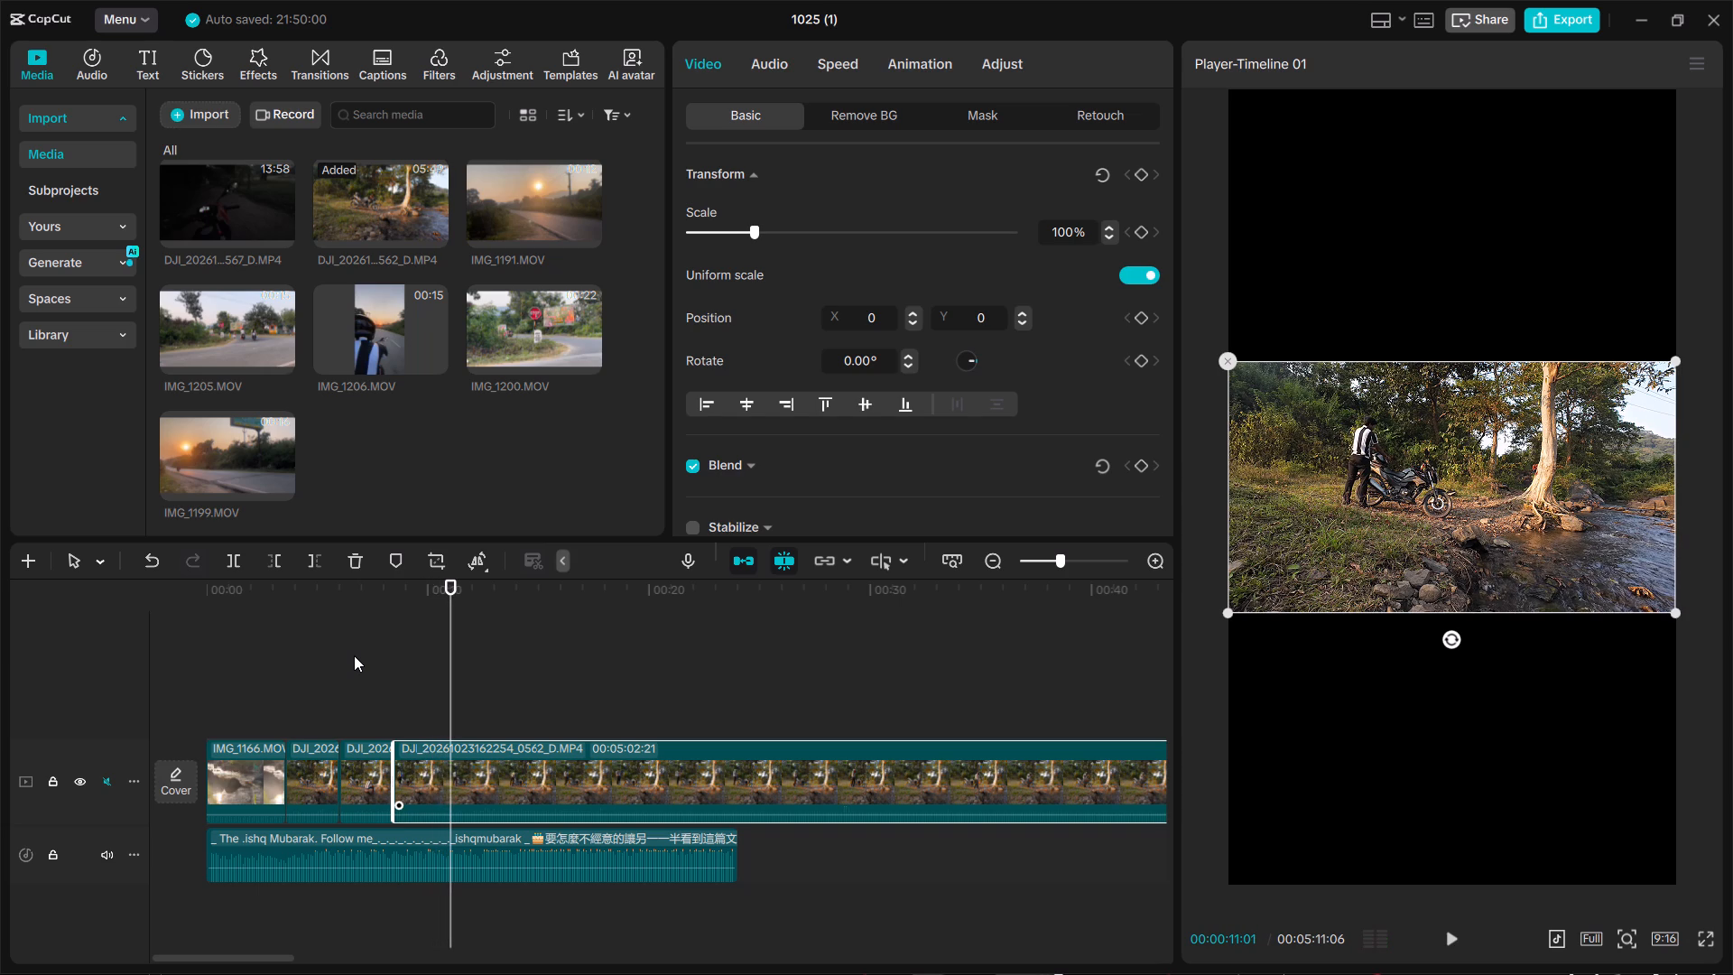
{"action": "key", "text": "space"}
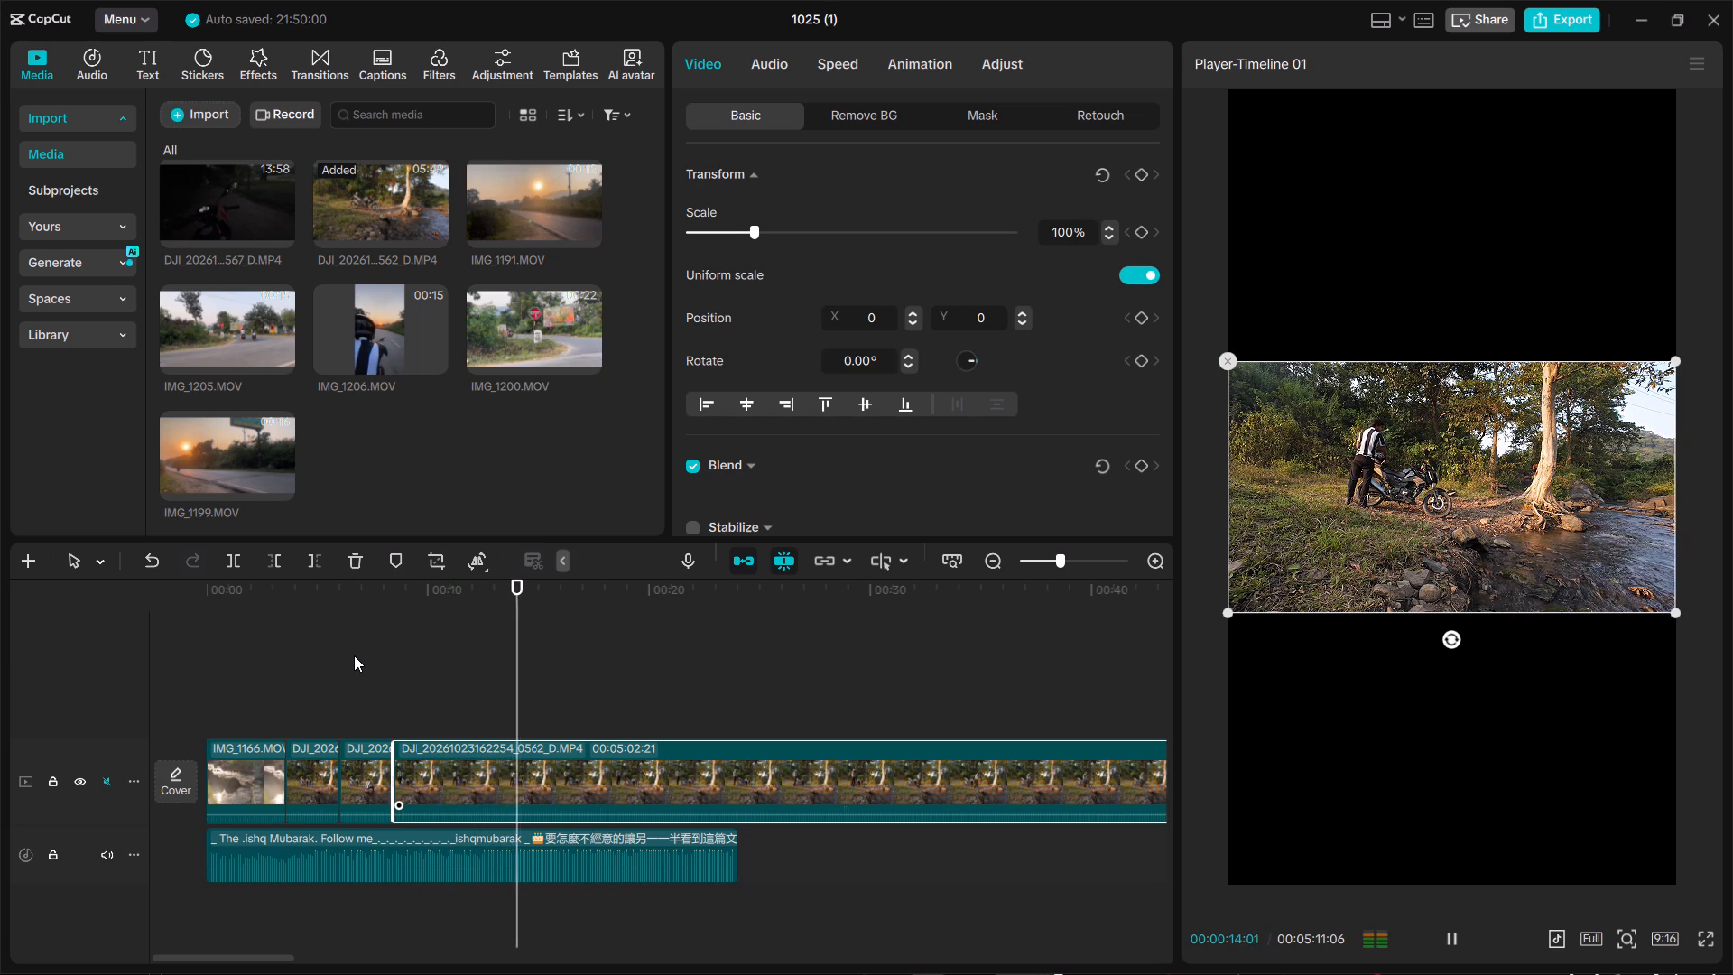
{"action": "key", "text": "space"}
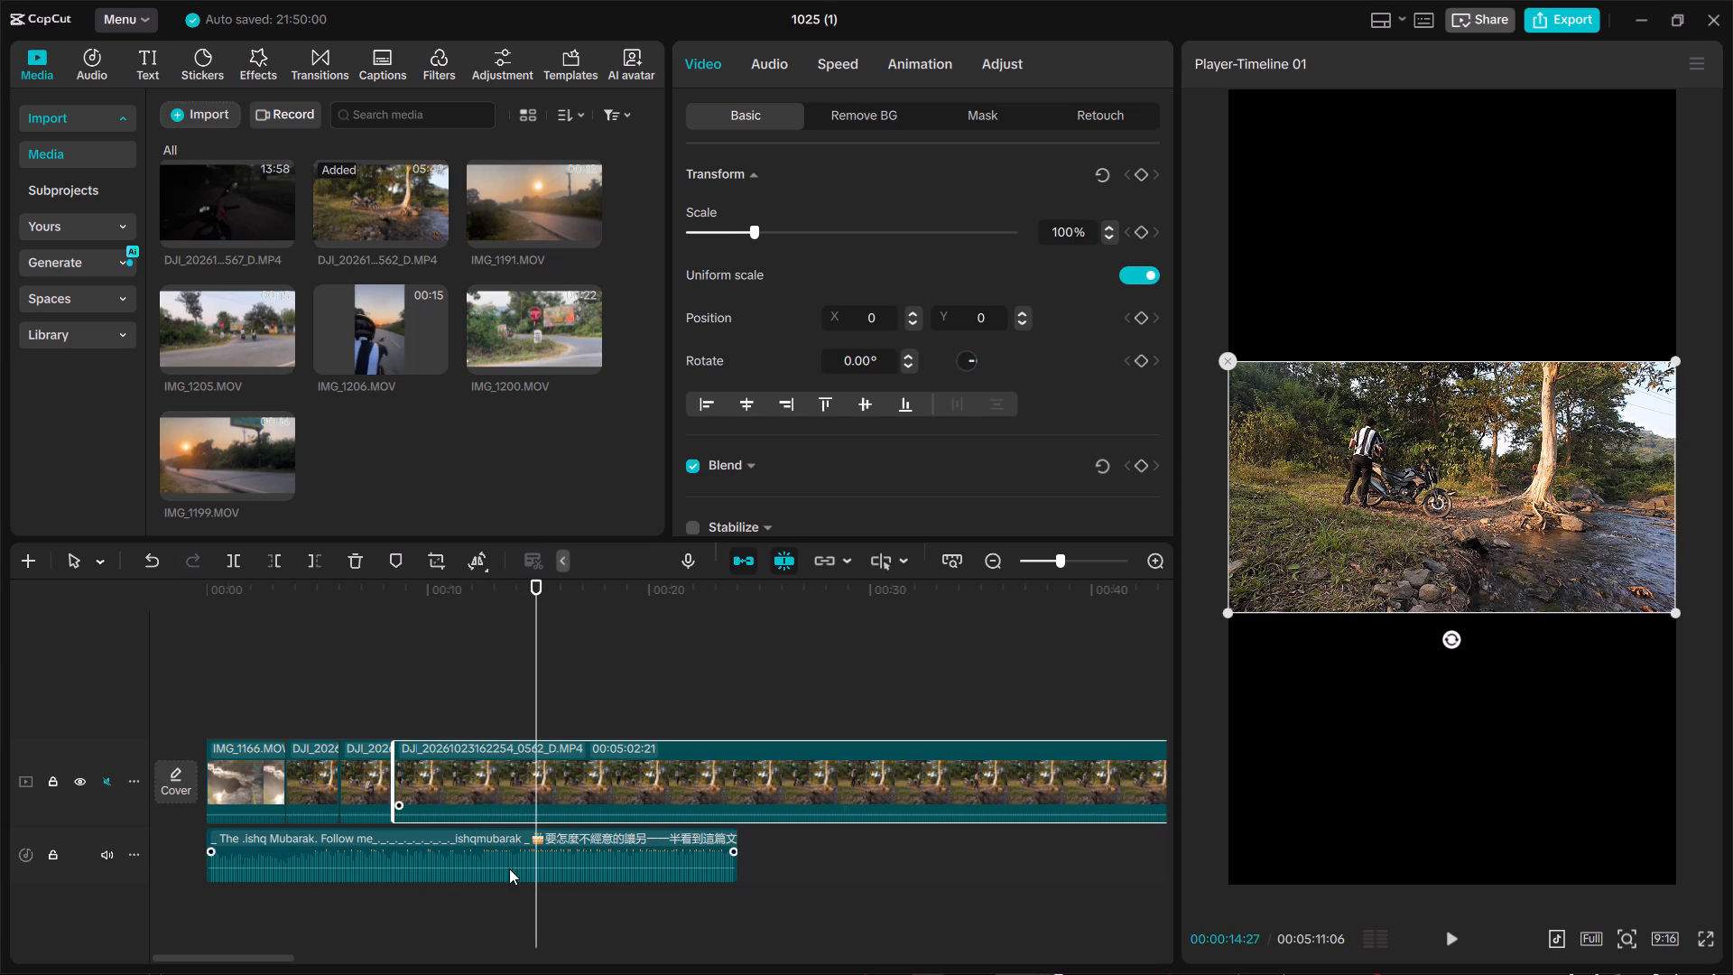
{"action": "left_click", "coordinate": [524, 625]}
{"action": "left_click", "coordinate": [524, 625]}
{"action": "left_click_drag", "start_coordinate": [524, 625], "coordinate": [603, 621]}
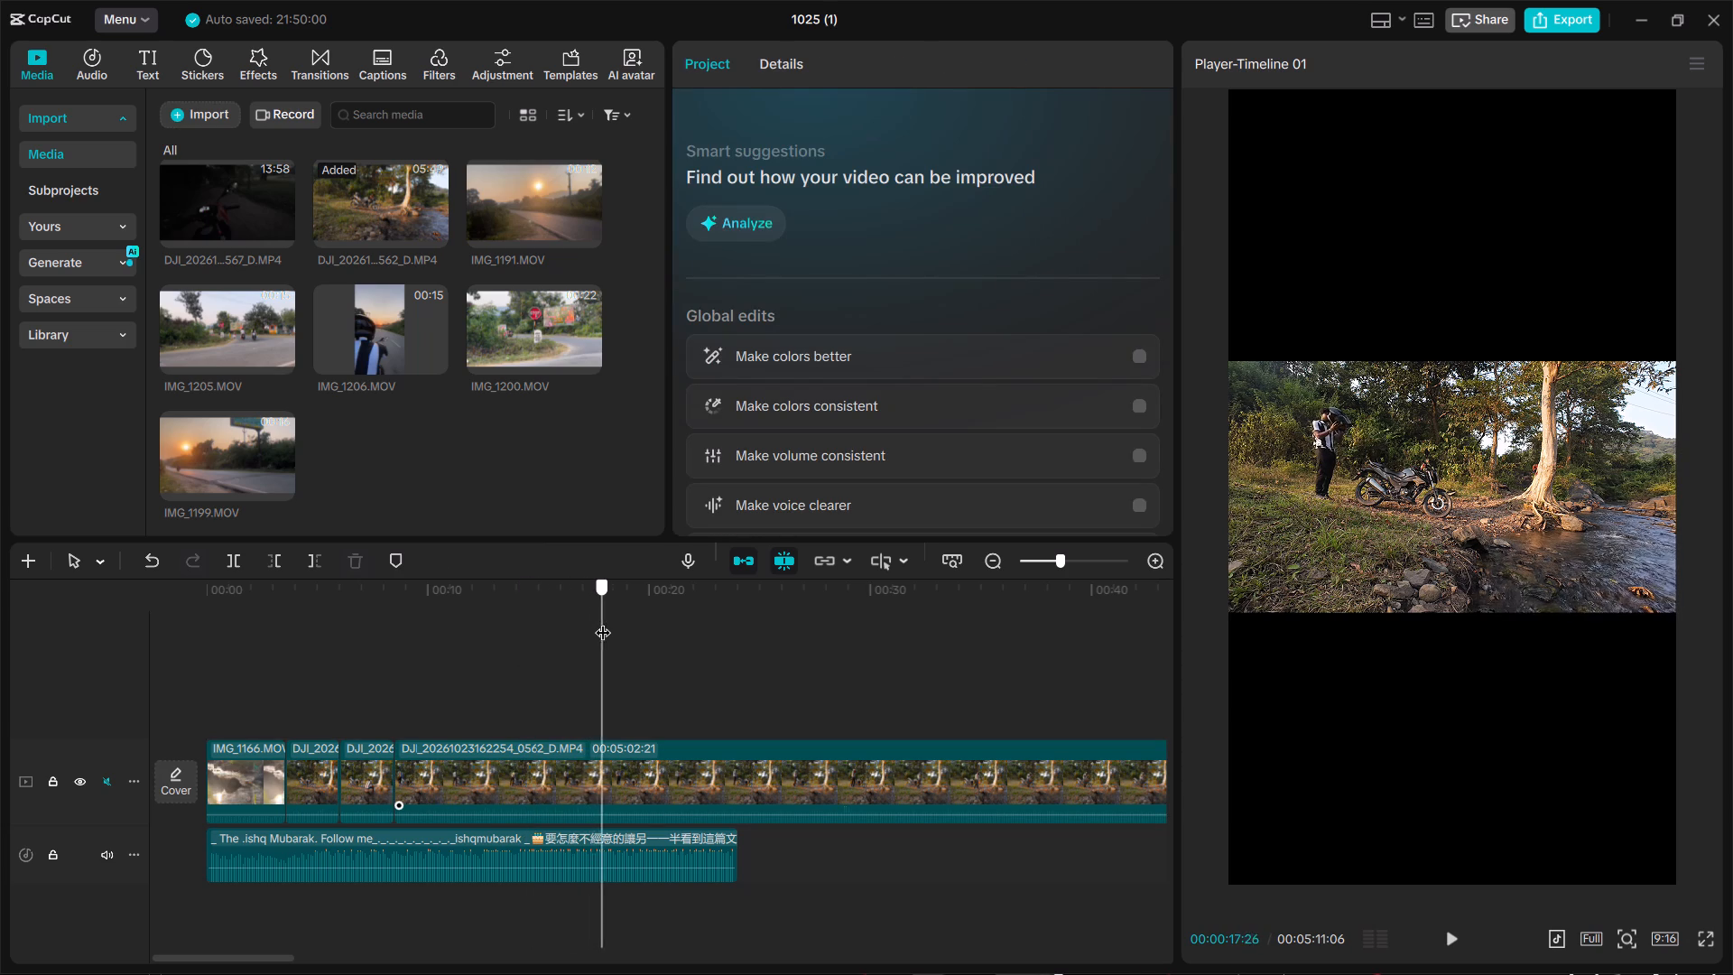
{"action": "left_click_drag", "start_coordinate": [603, 621], "coordinate": [627, 621]}
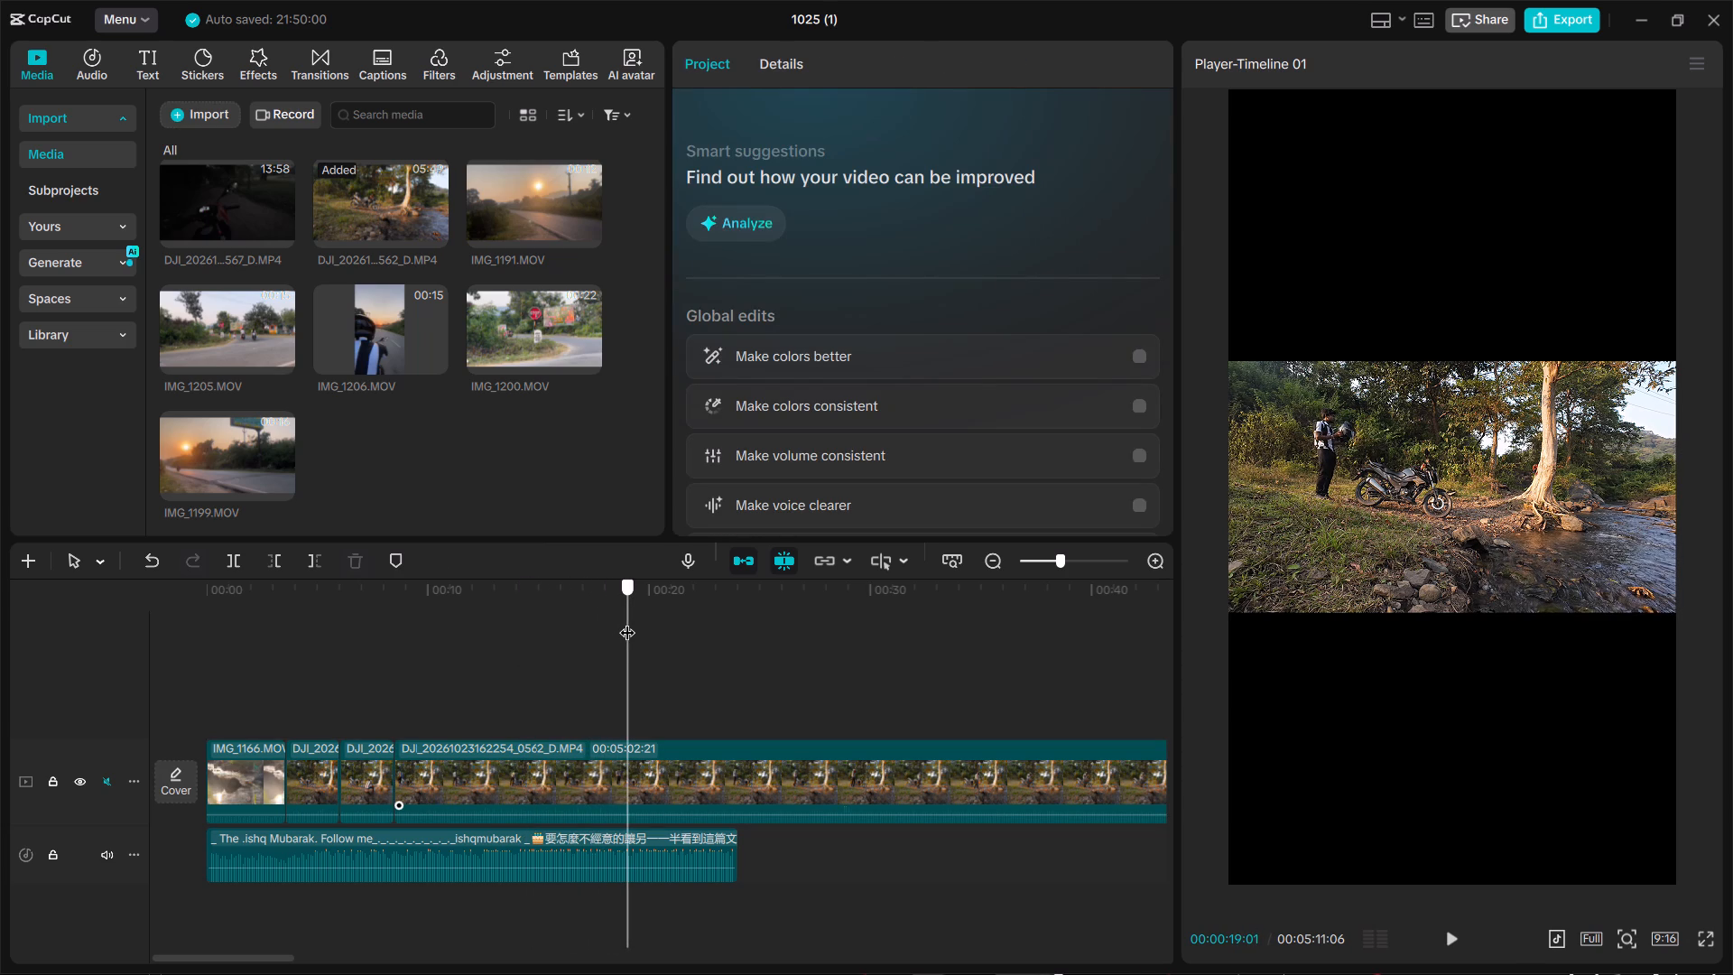
{"action": "left_click_drag", "start_coordinate": [627, 621], "coordinate": [665, 621]}
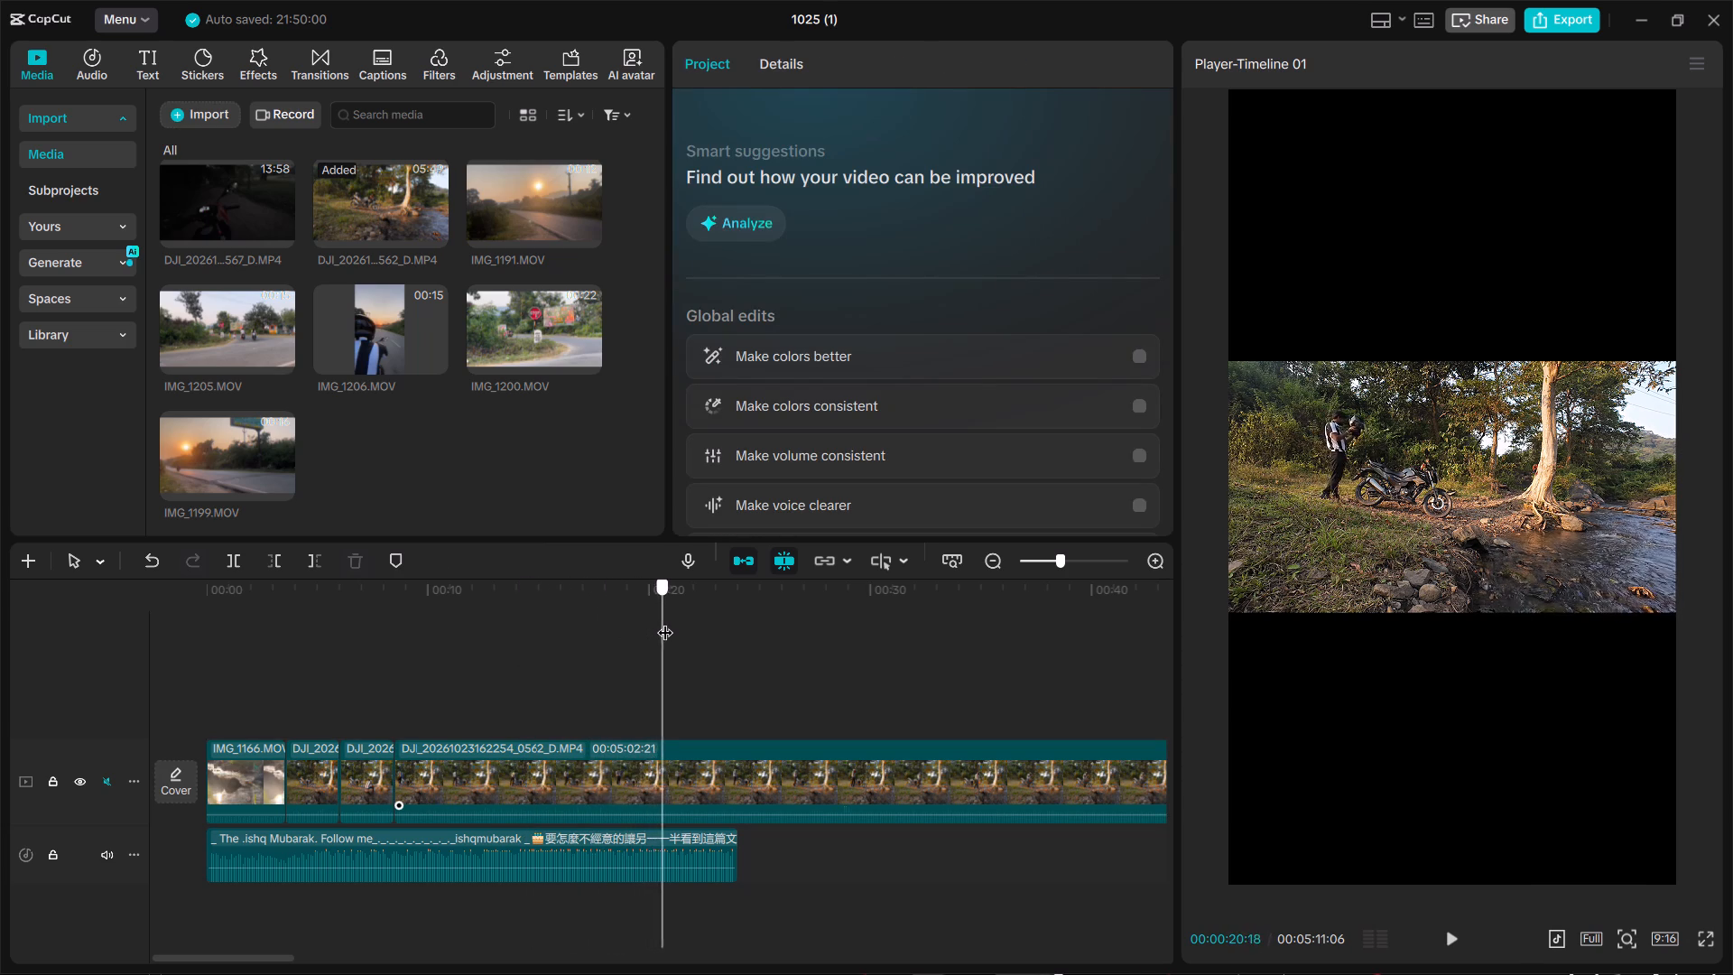
{"action": "left_click_drag", "start_coordinate": [665, 621], "coordinate": [654, 623]}
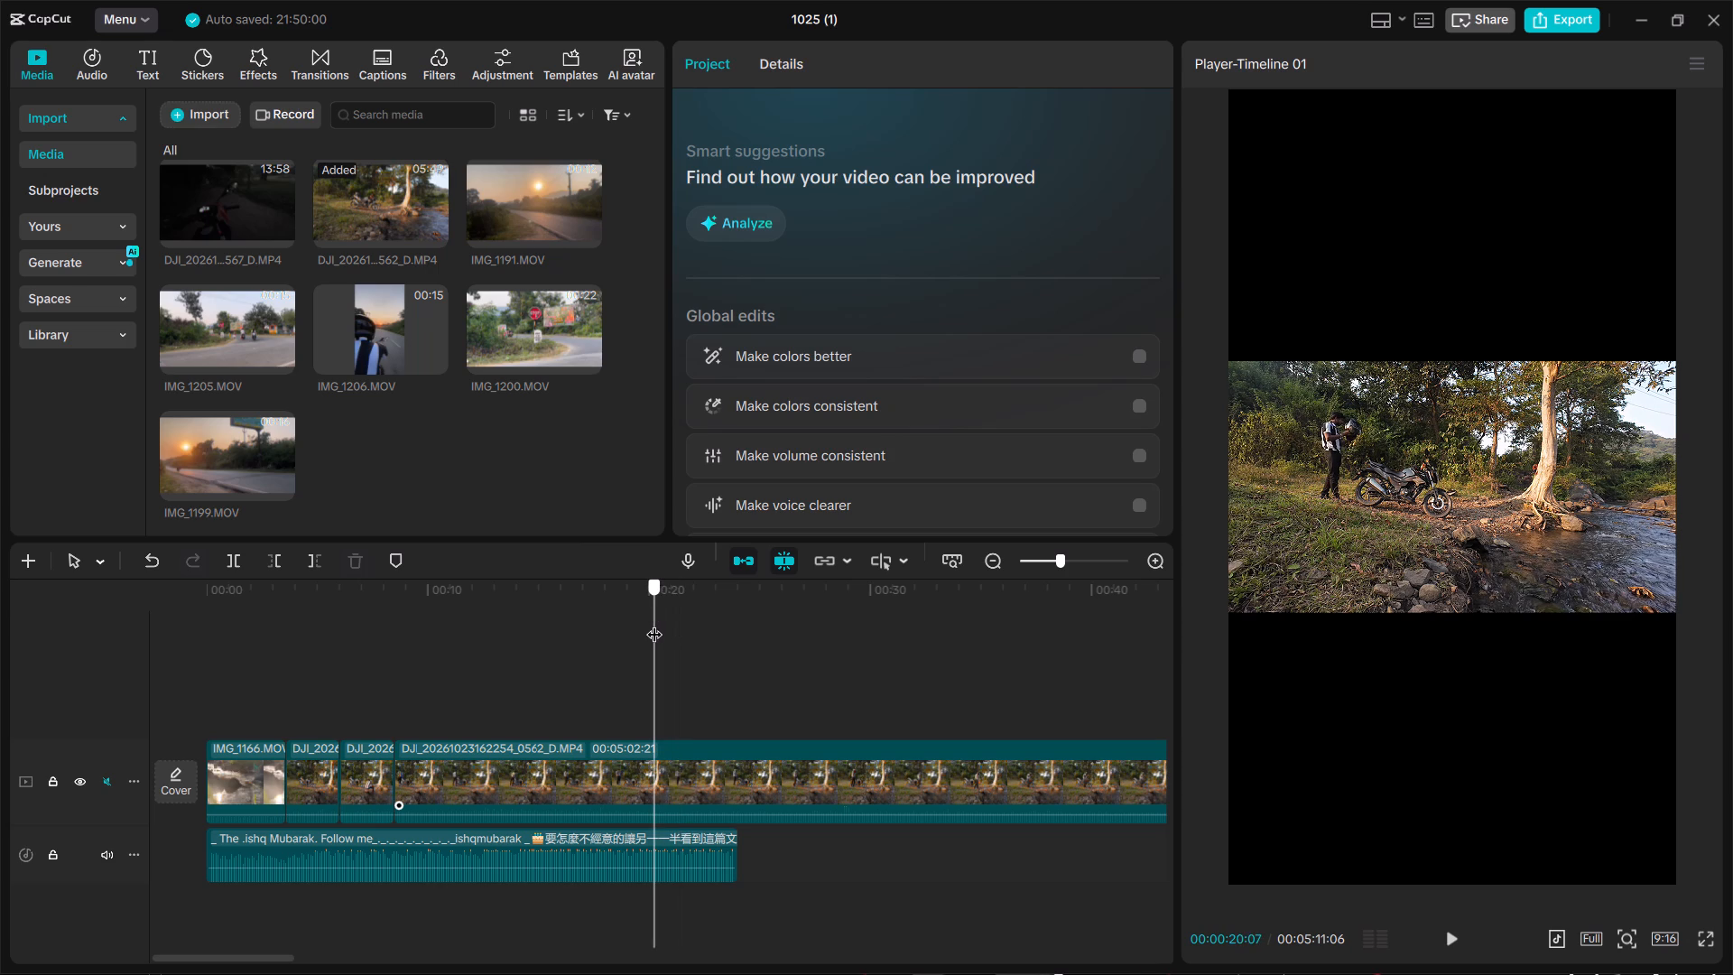
{"action": "left_click_drag", "start_coordinate": [654, 623], "coordinate": [655, 625]}
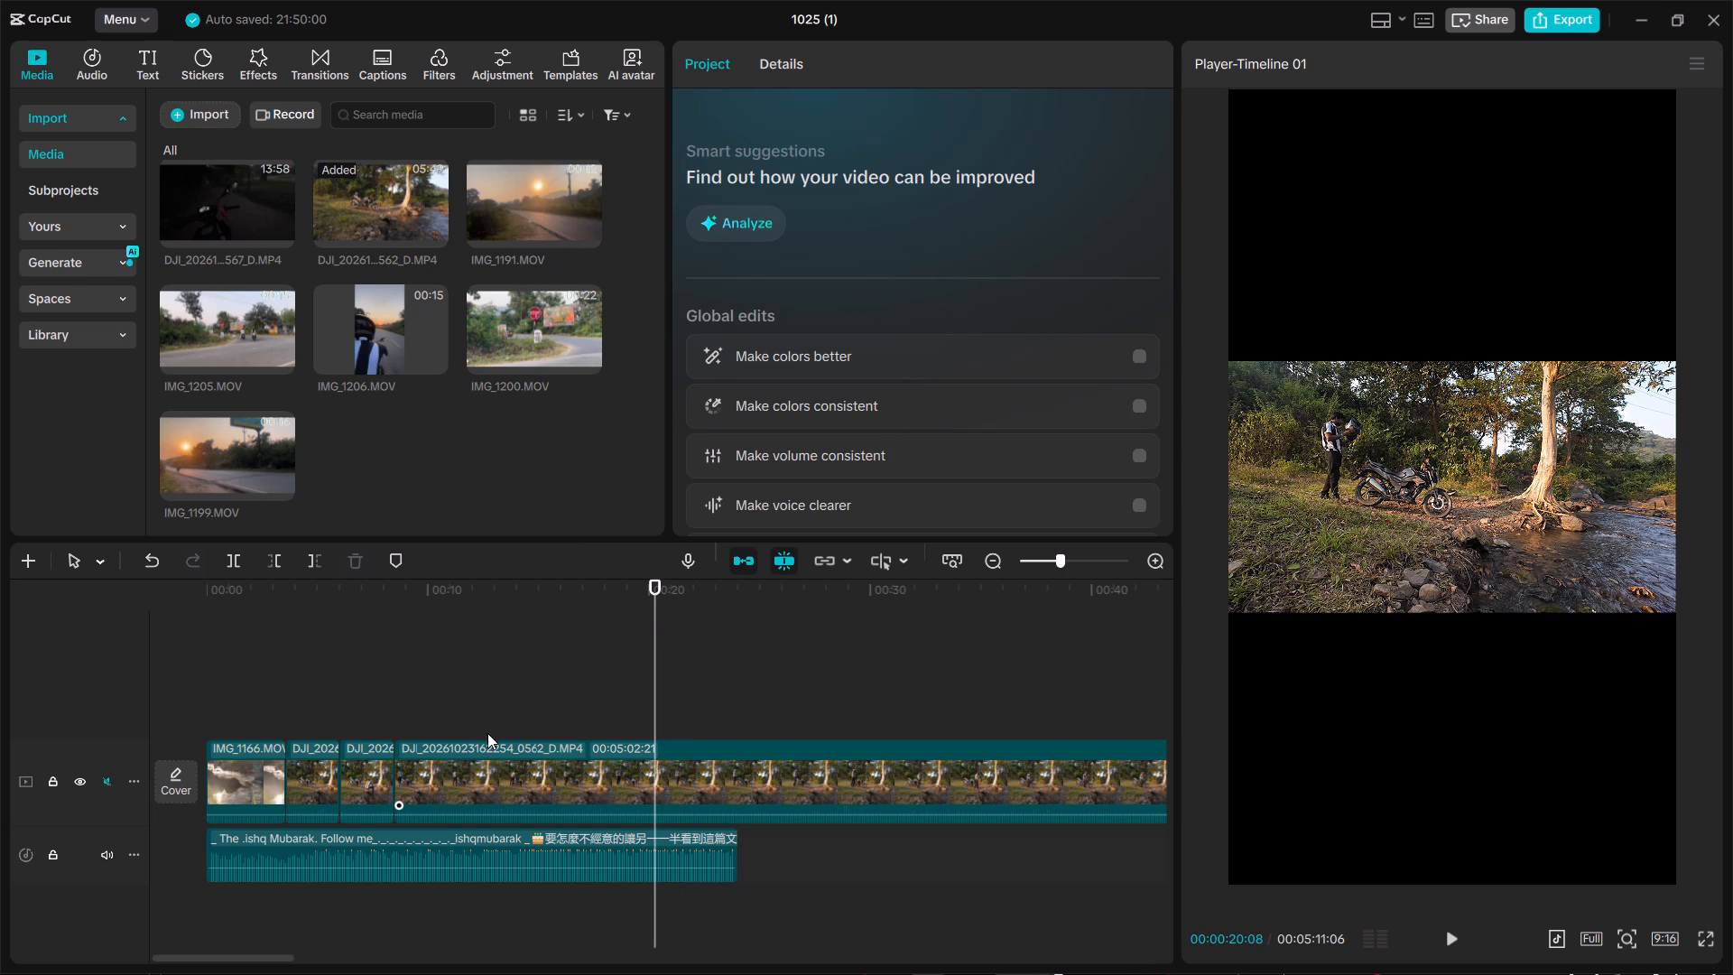
{"action": "left_click", "coordinate": [502, 756]}
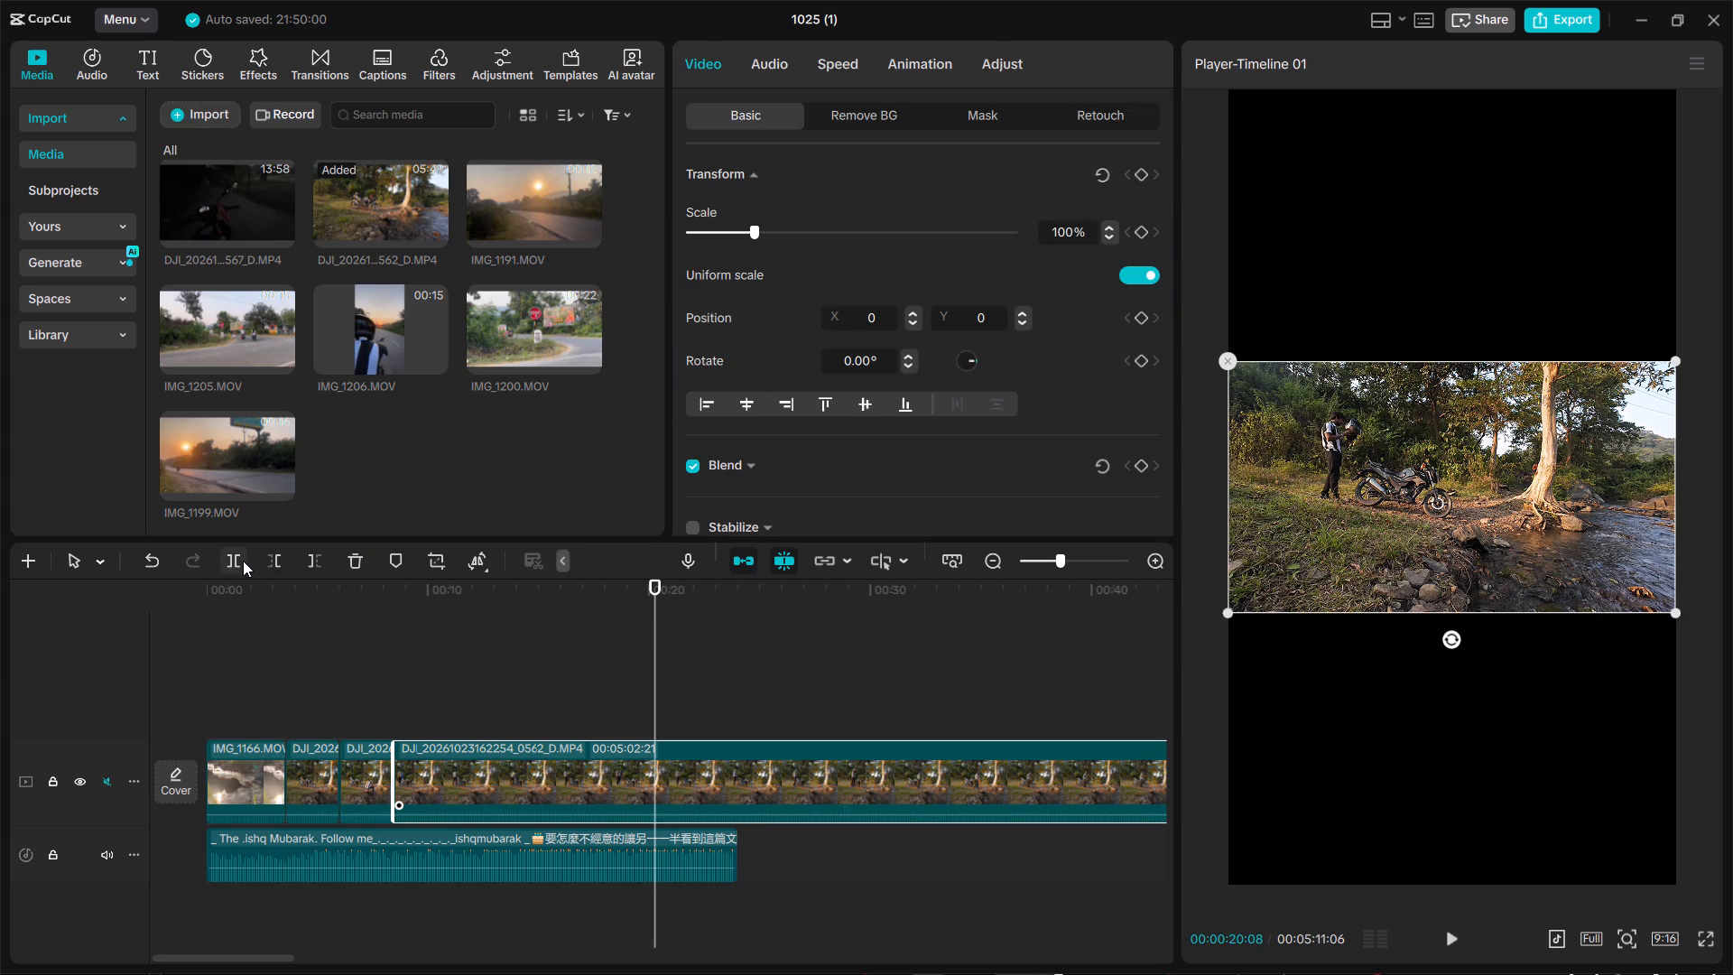
{"action": "left_click", "coordinate": [243, 561]}
{"action": "left_click", "coordinate": [504, 767]}
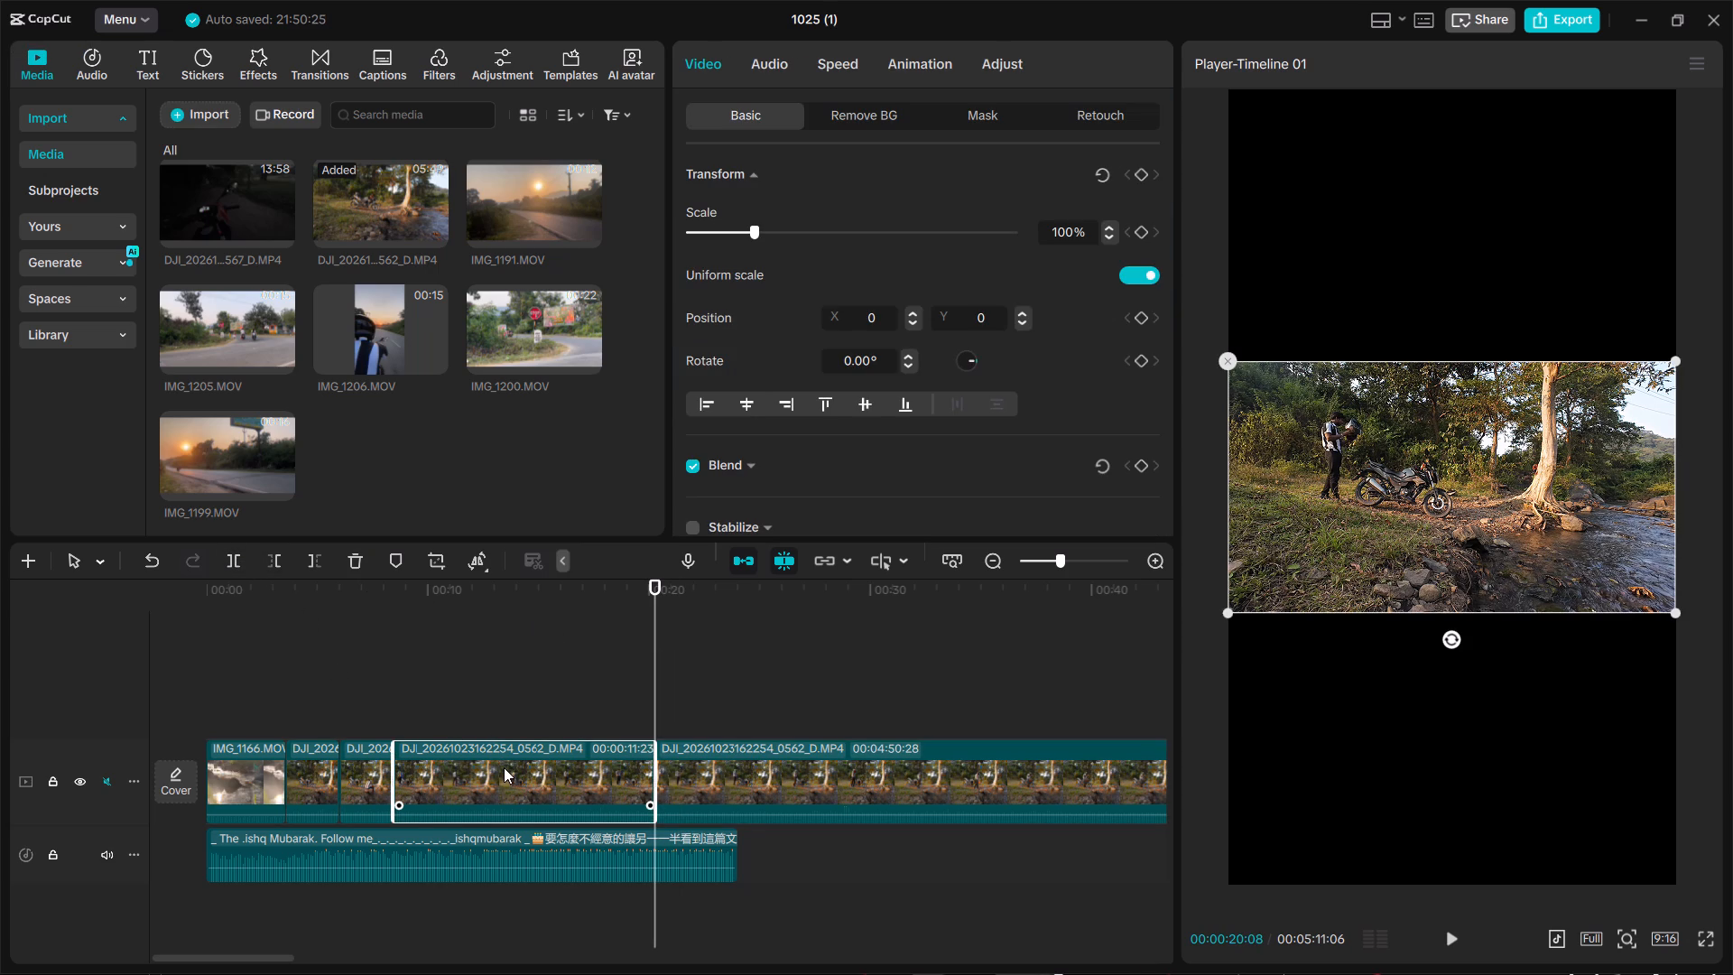
{"action": "key", "text": "Delete"}
{"action": "left_click_drag", "start_coordinate": [367, 590], "coordinate": [330, 588]}
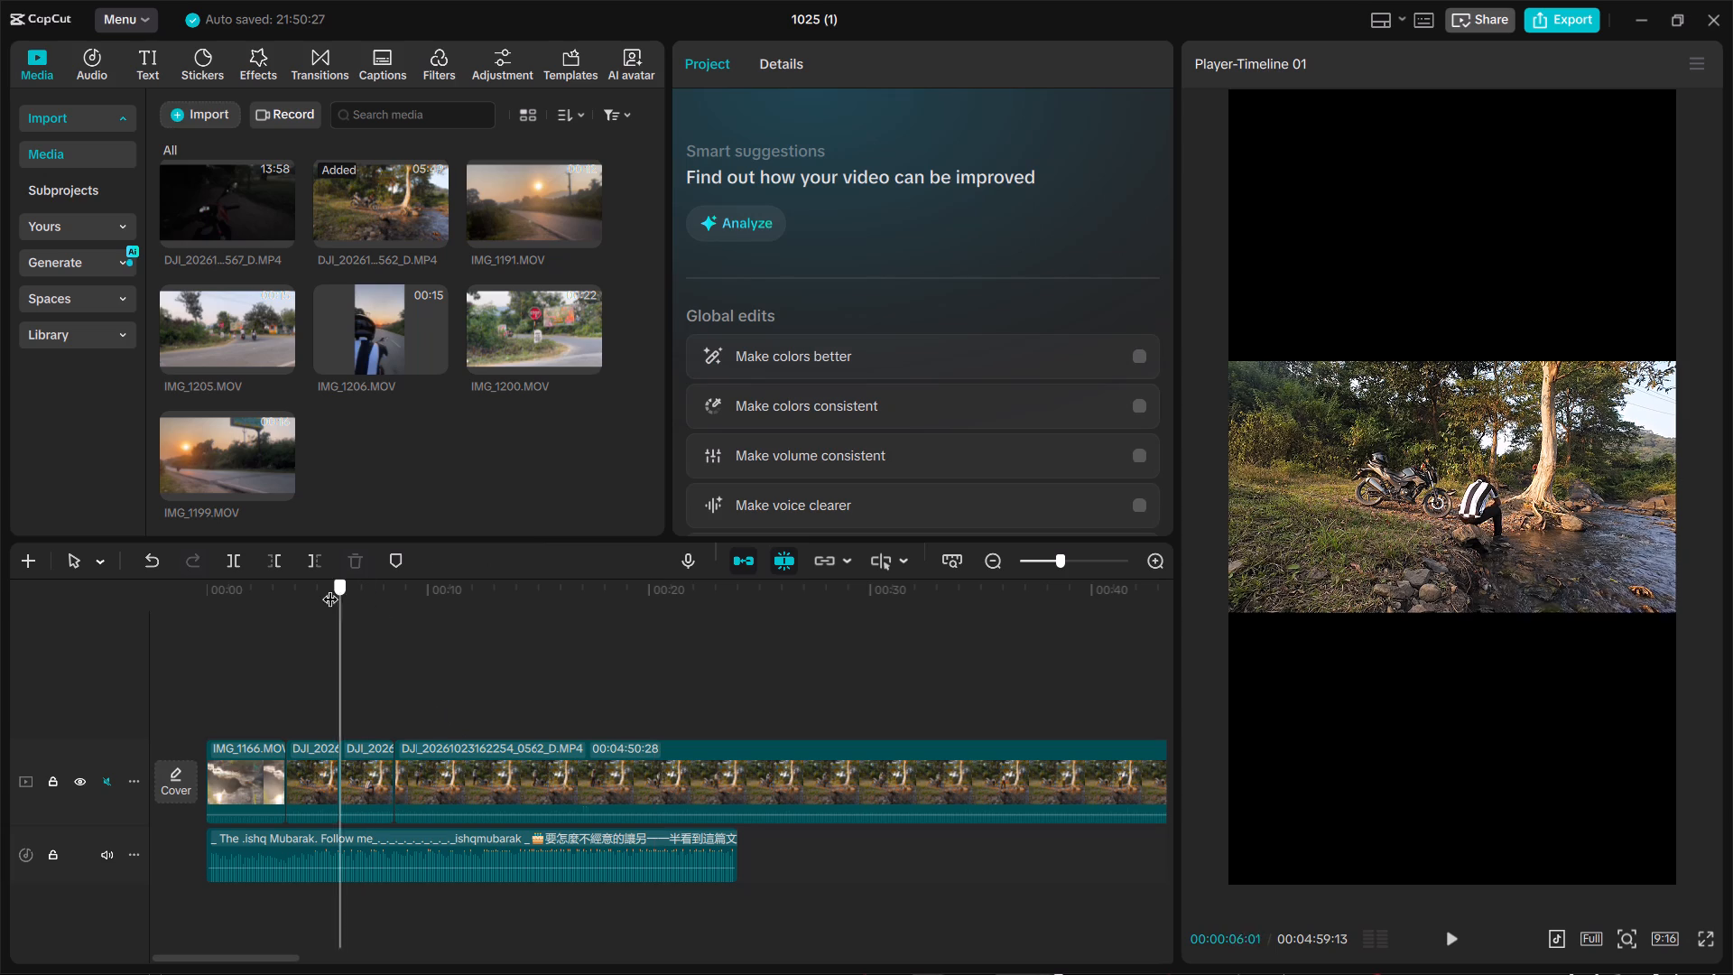
{"action": "left_click_drag", "start_coordinate": [330, 588], "coordinate": [286, 587]}
{"action": "key", "text": "space"}
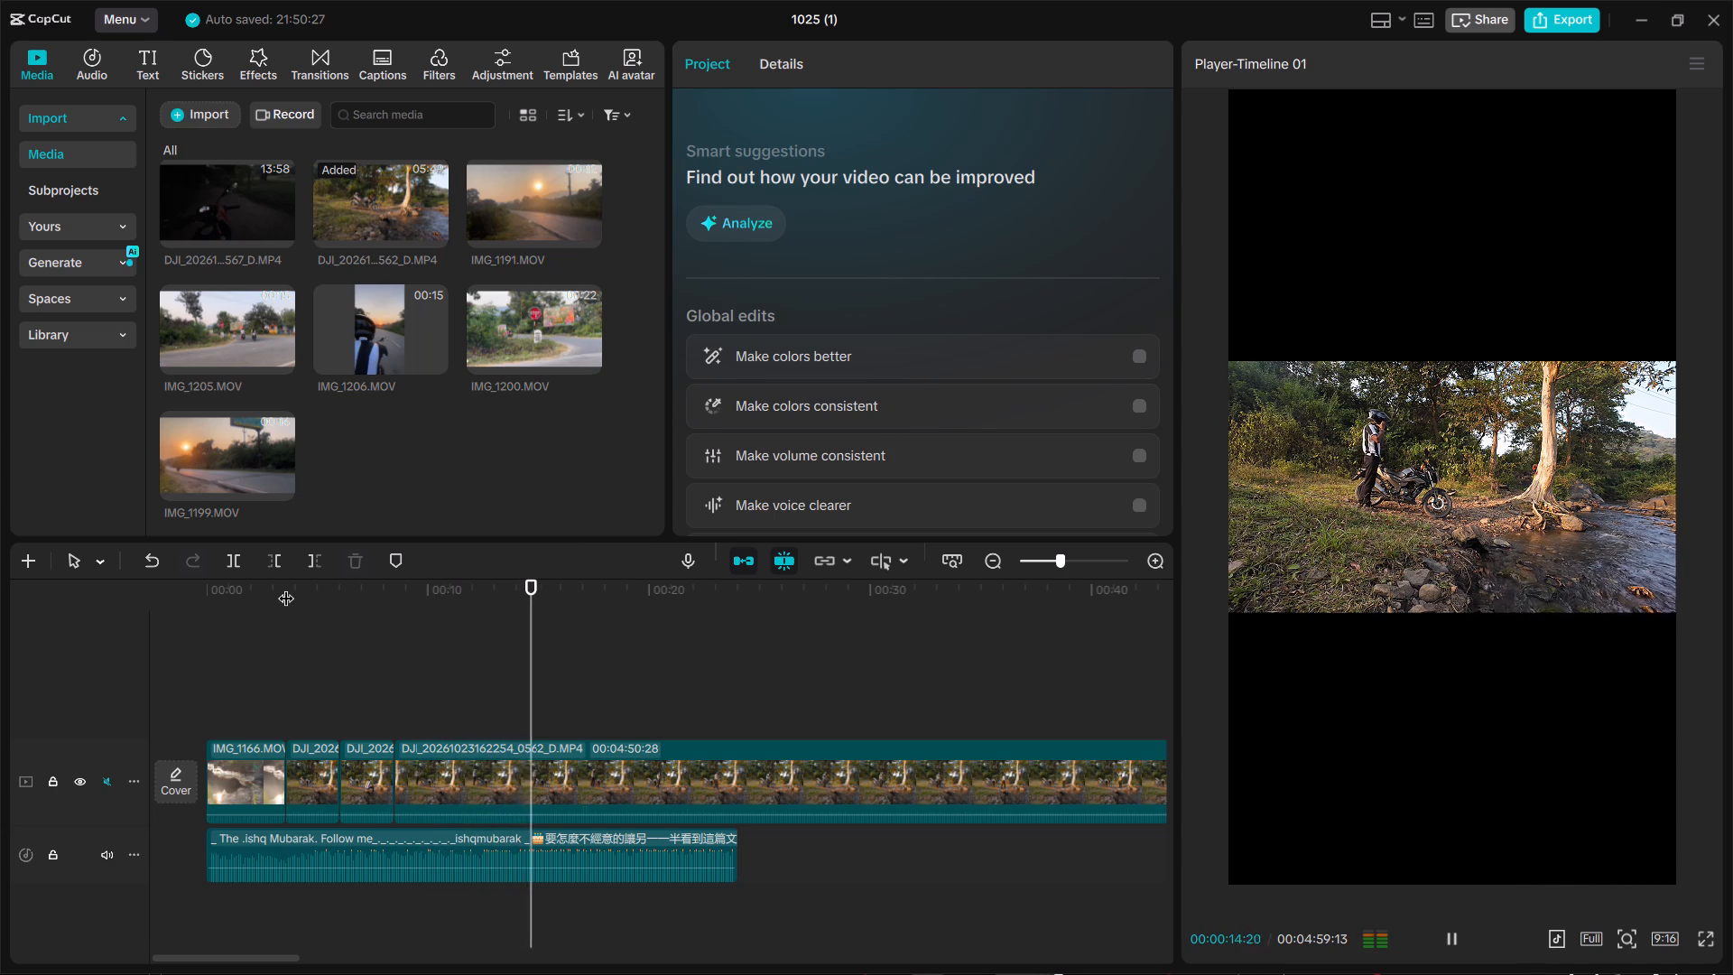
{"action": "key", "text": "space"}
{"action": "key", "text": "space"}
{"action": "key", "text": "space"}
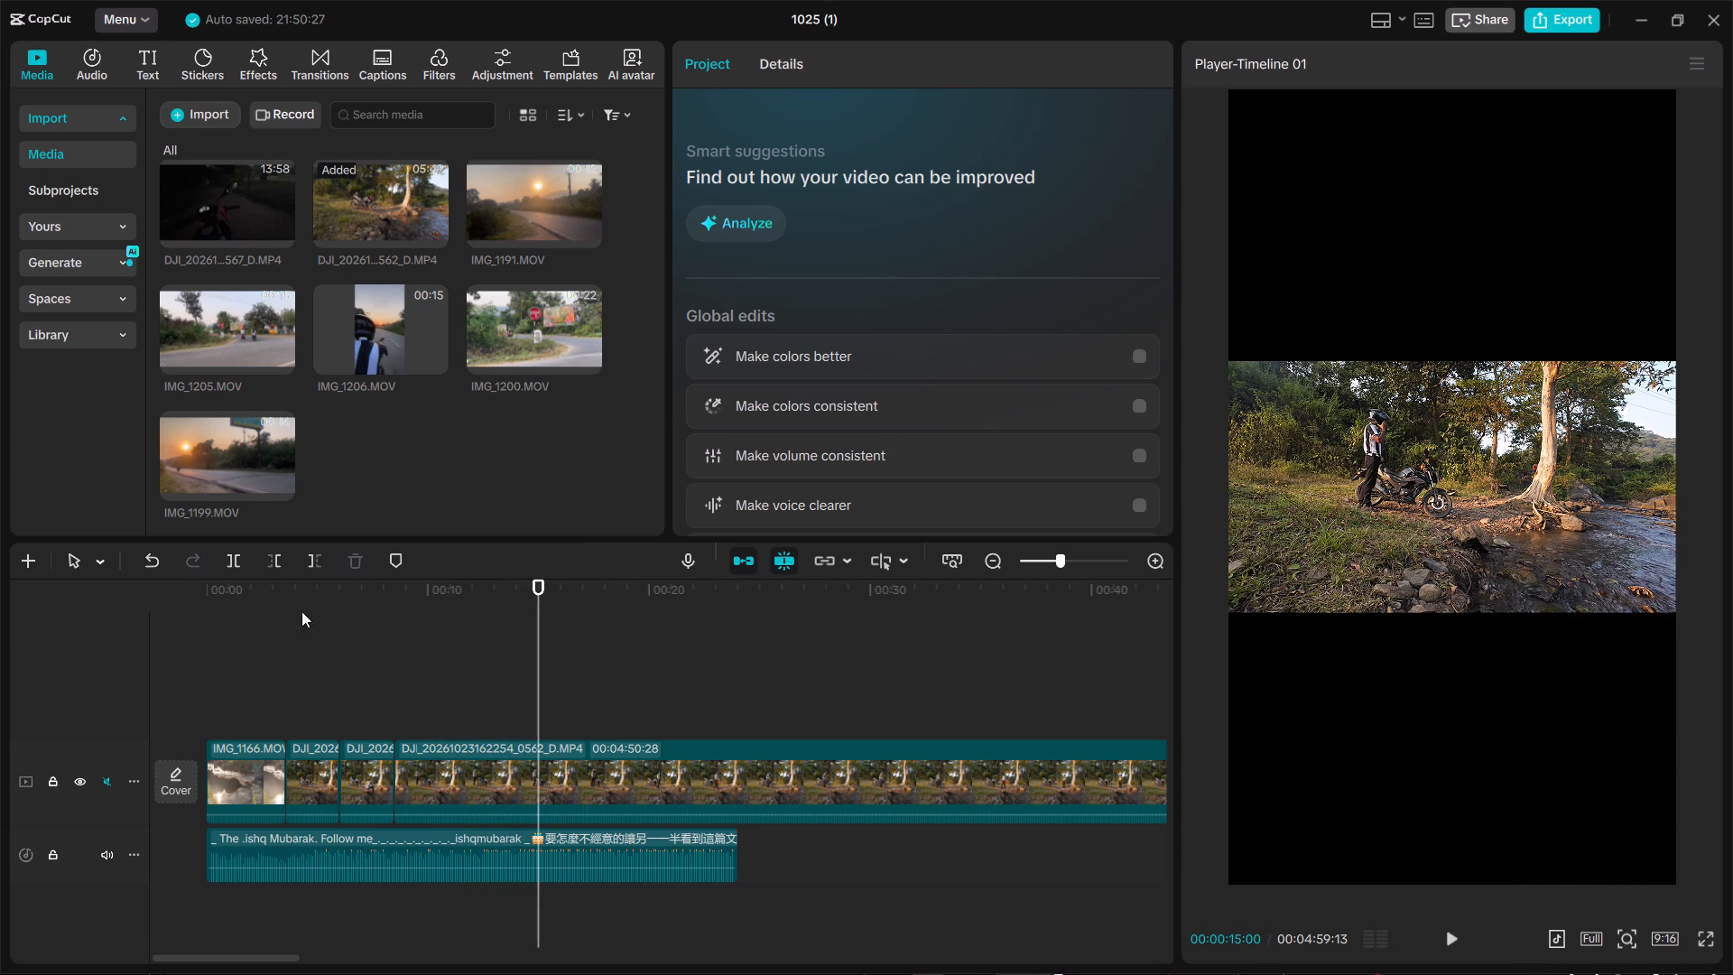
{"action": "left_click", "coordinate": [494, 774]}
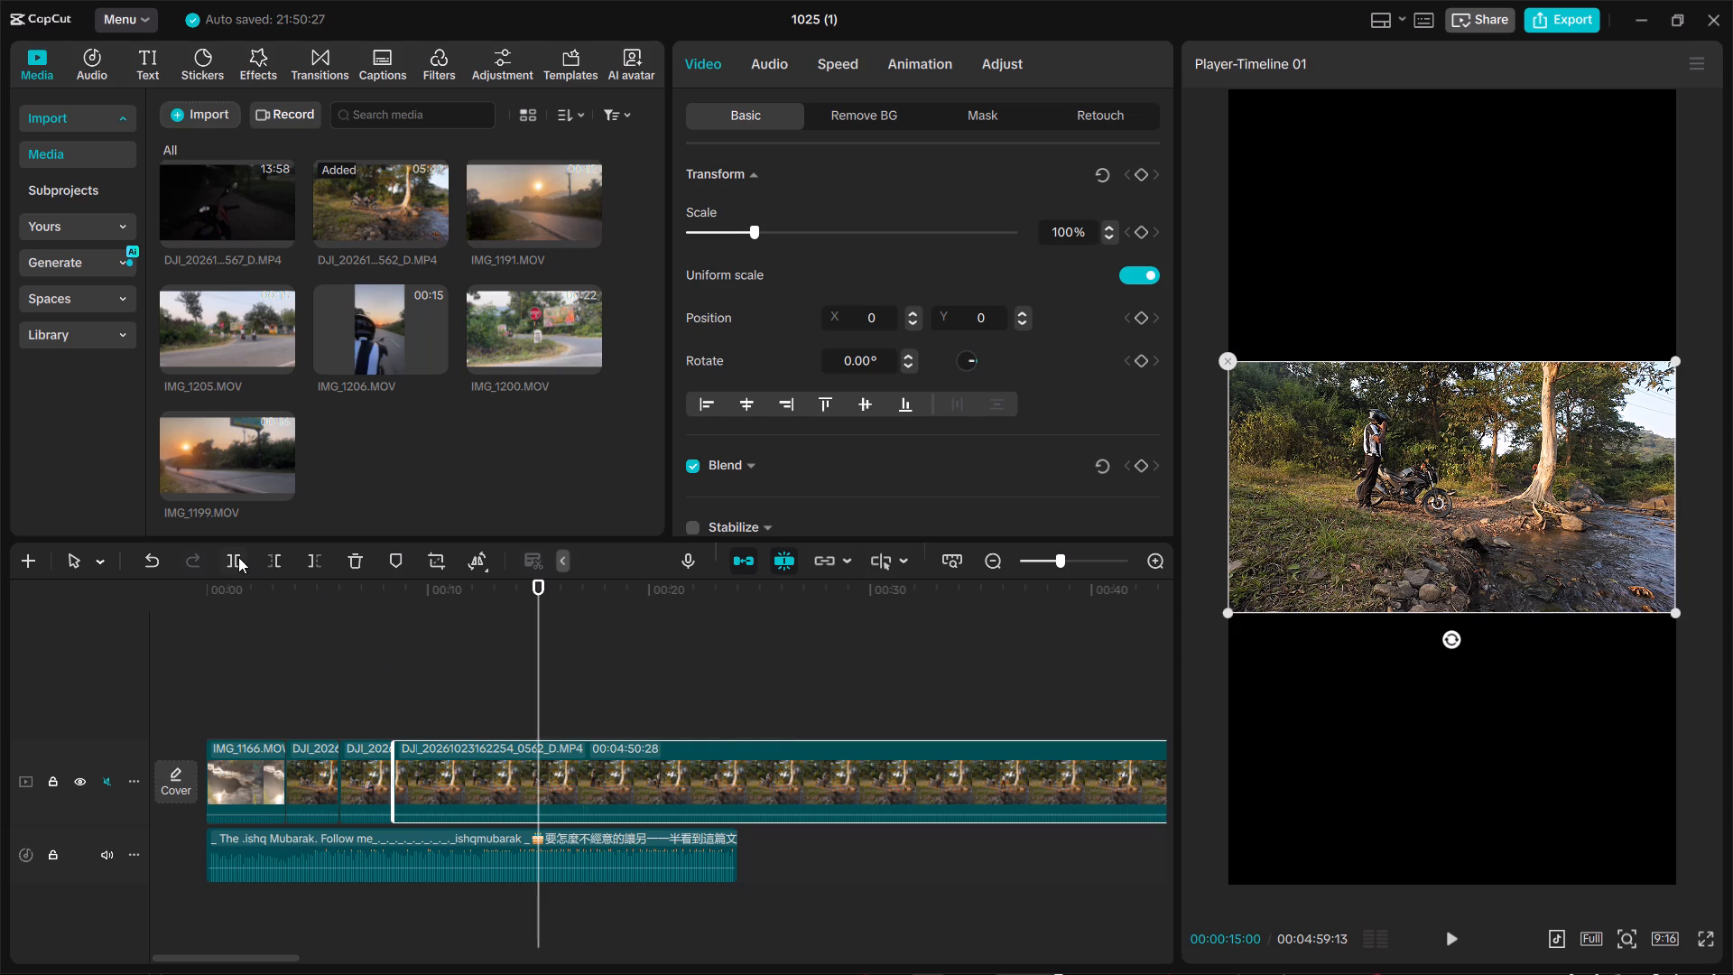
{"action": "left_click", "coordinate": [238, 557]}
{"action": "key", "text": "Delete"}
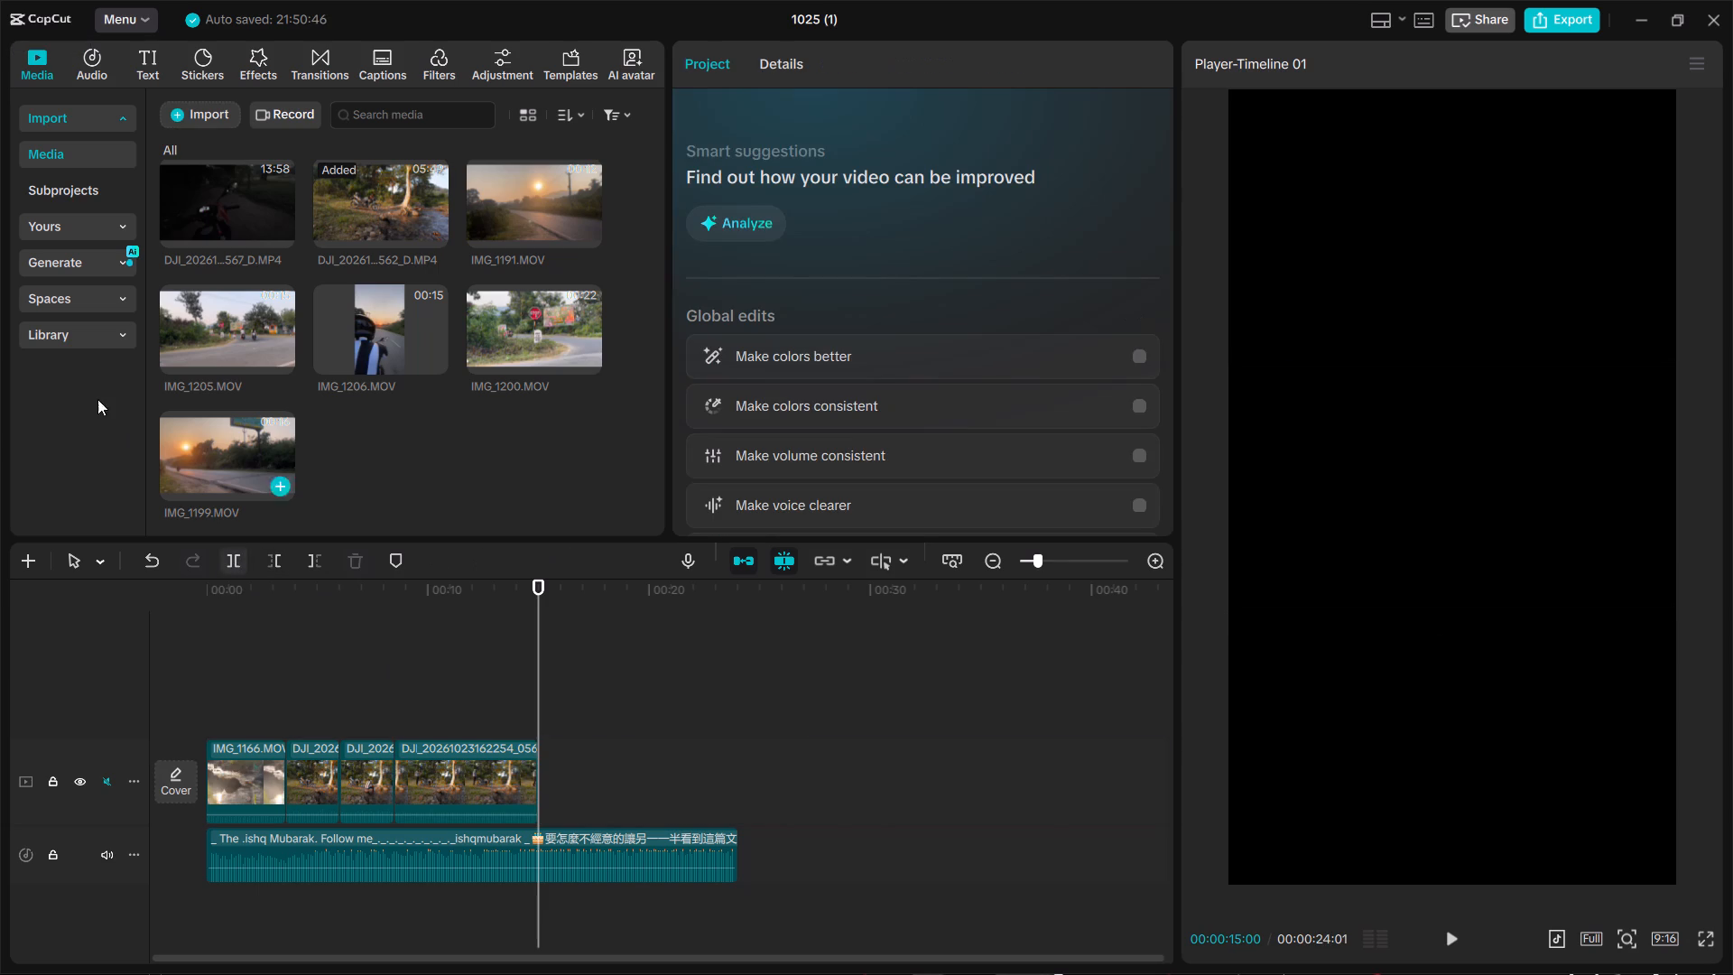
{"action": "scroll", "coordinate": [396, 290], "scroll_direction": "up", "scroll_amount": 1}
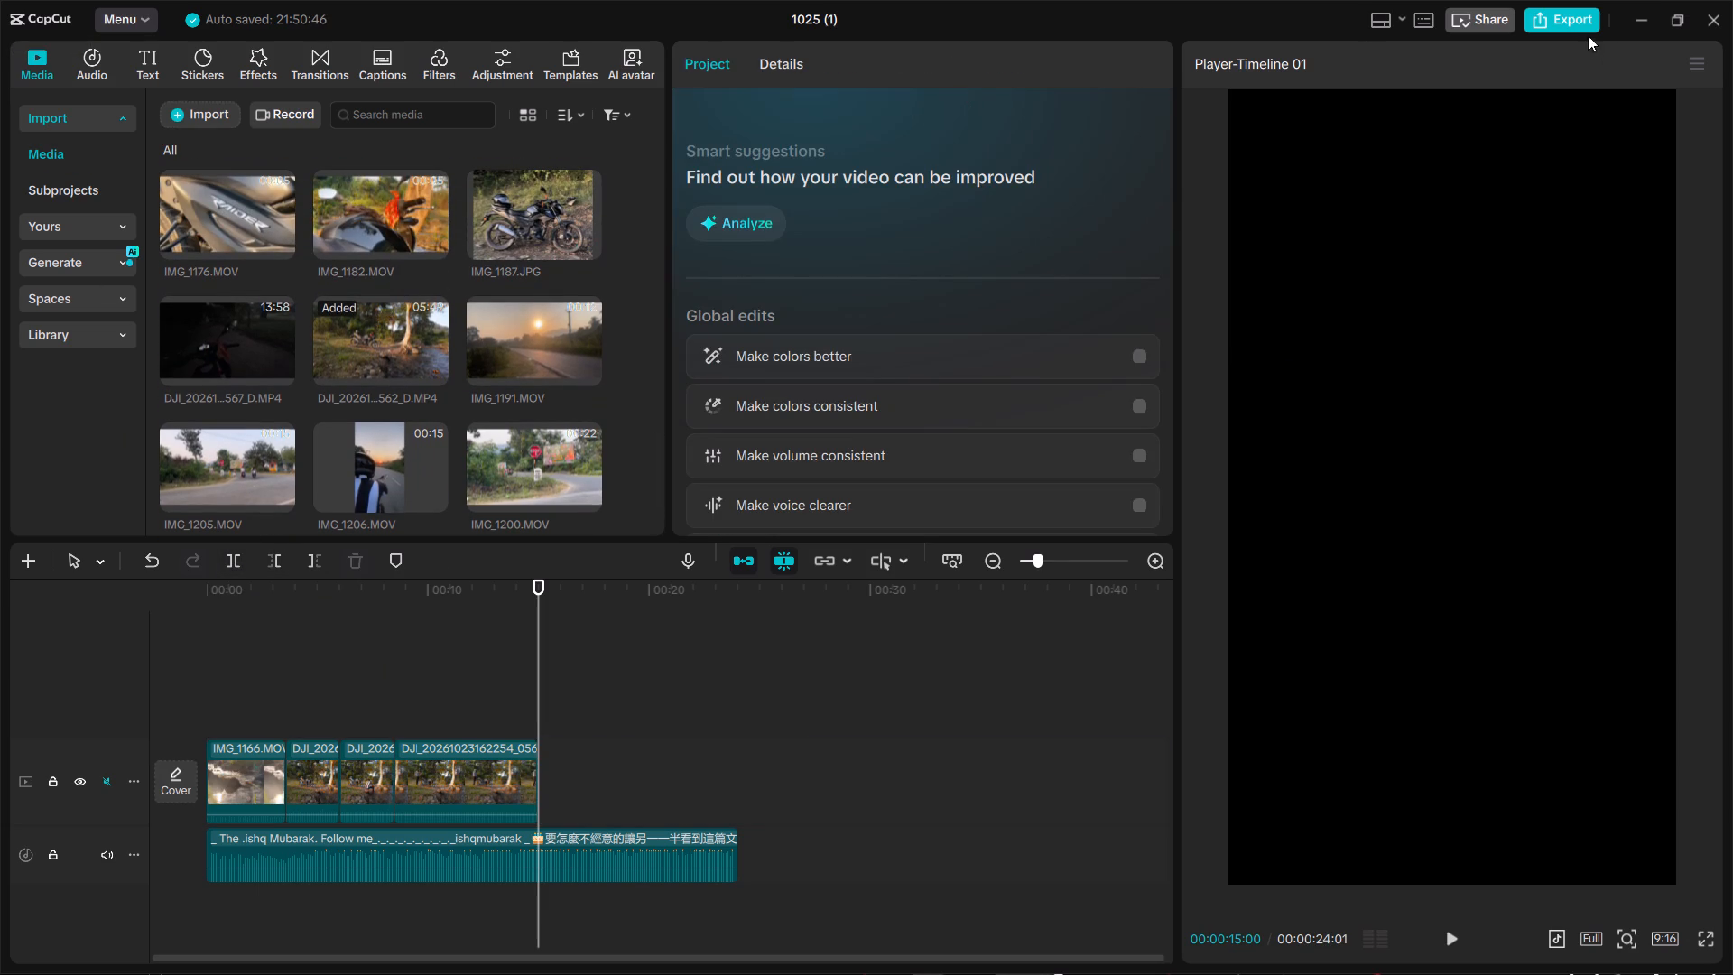
{"action": "left_click", "coordinate": [1675, 26]}
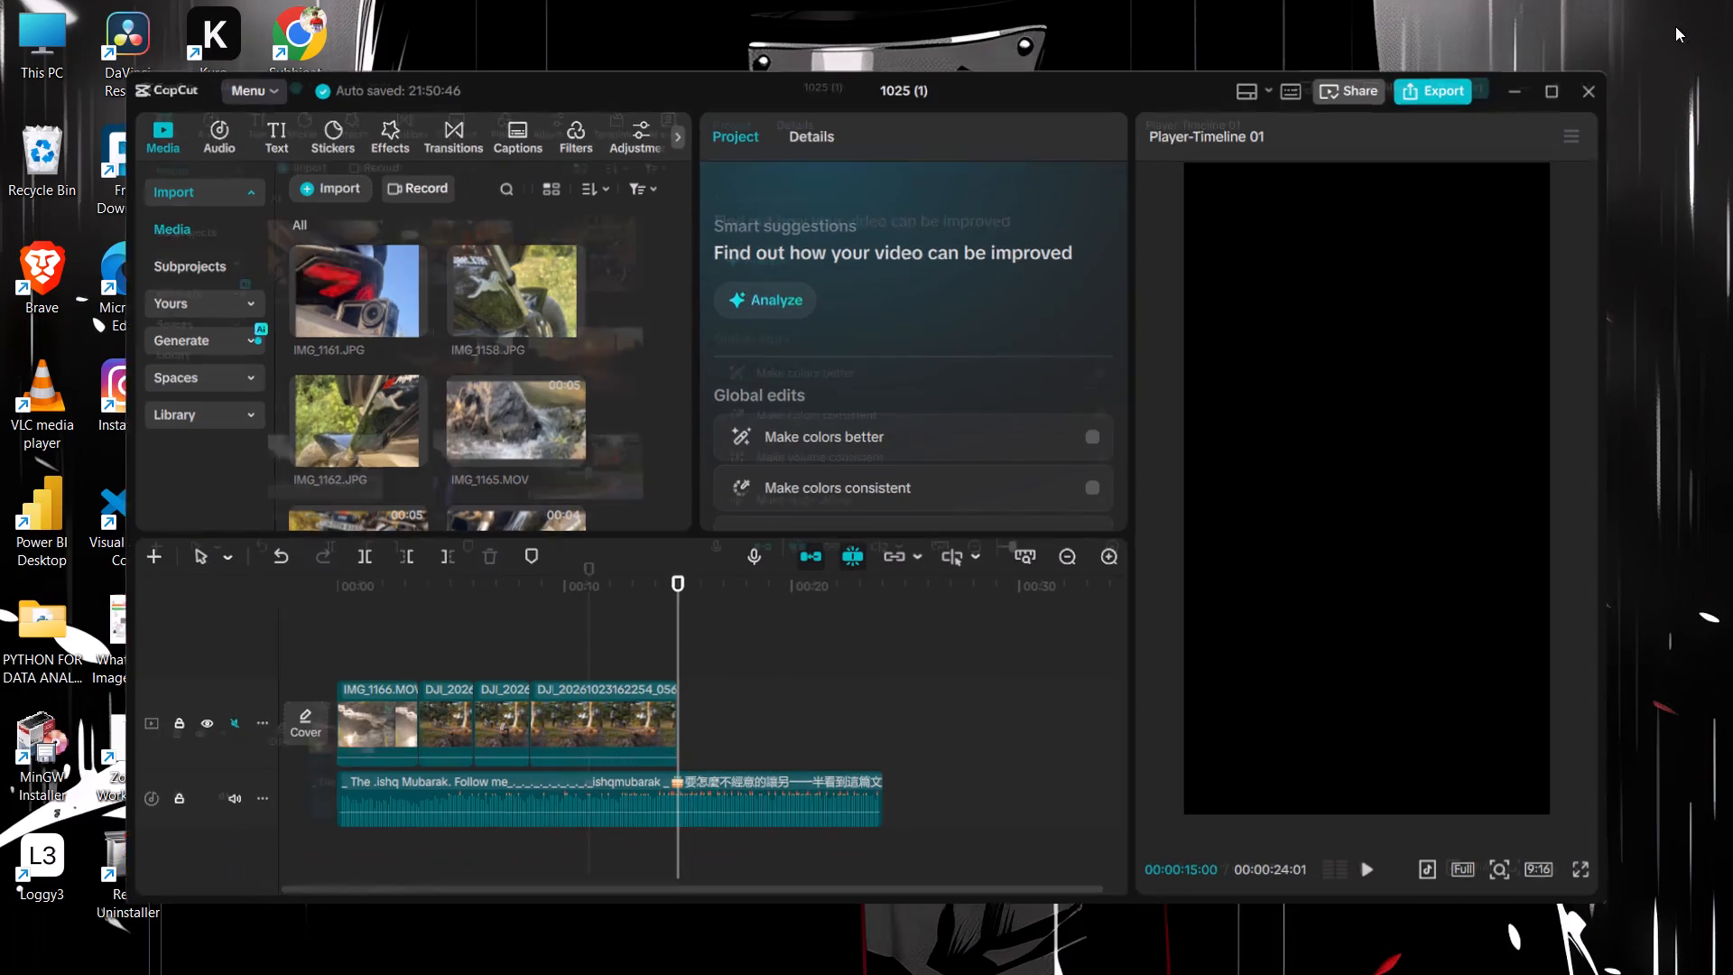
{"action": "key", "text": "super+e"}
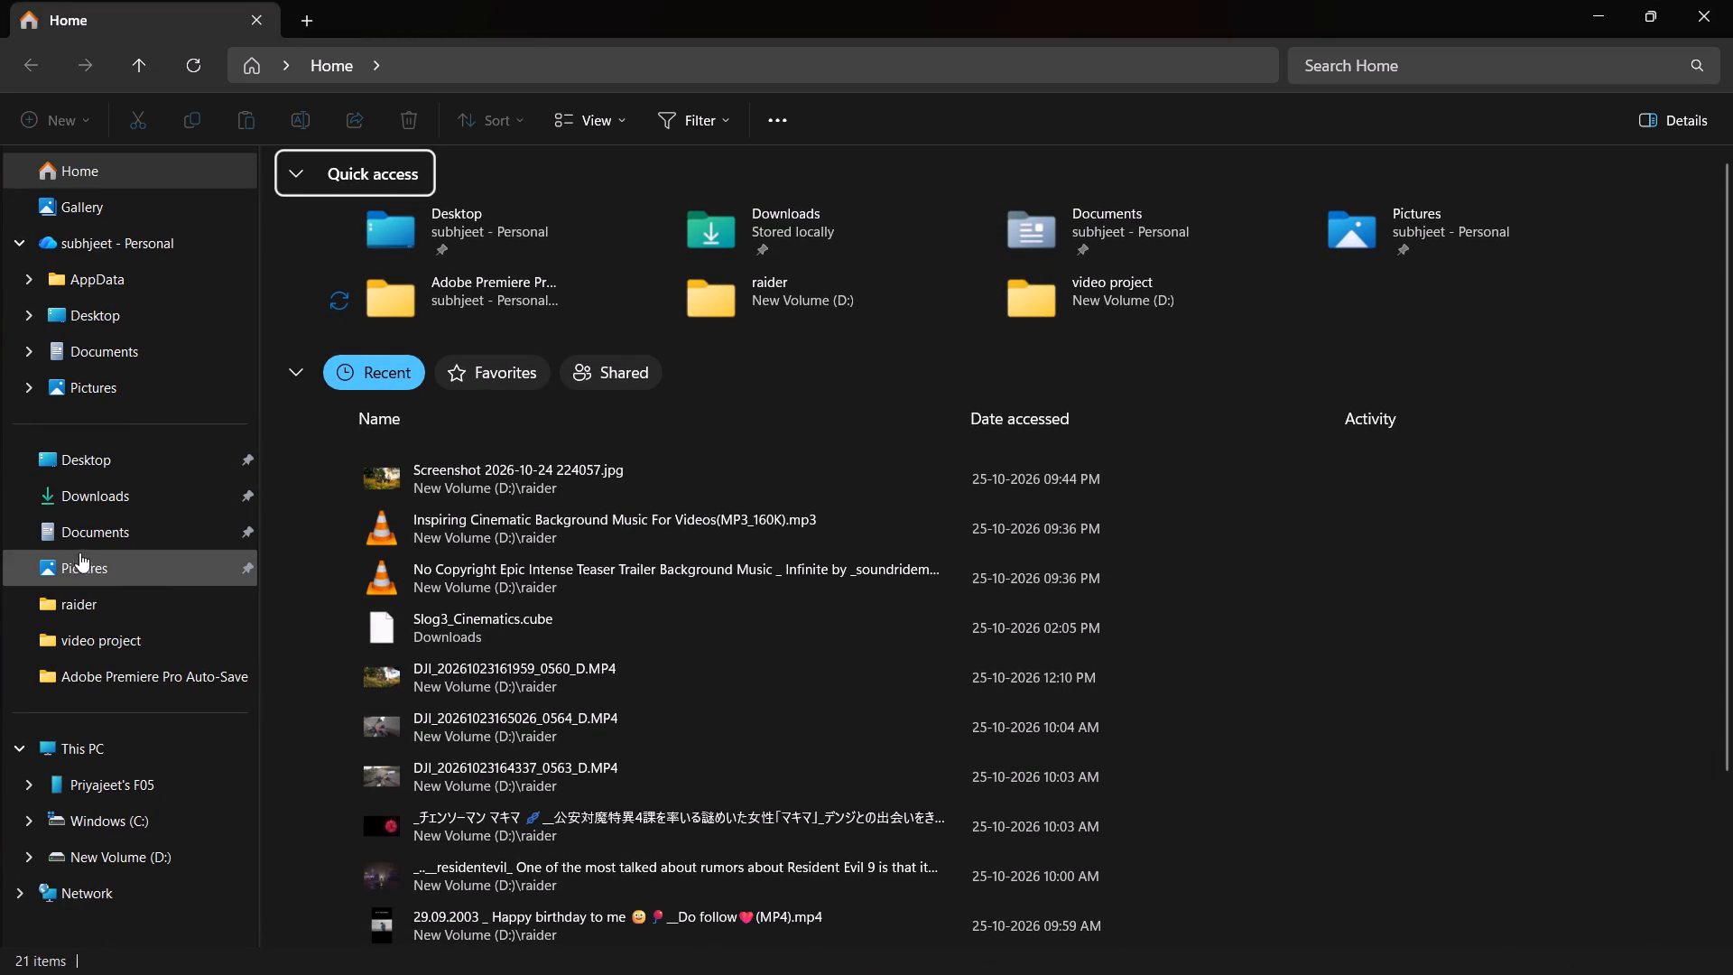
{"action": "left_click", "coordinate": [121, 600]}
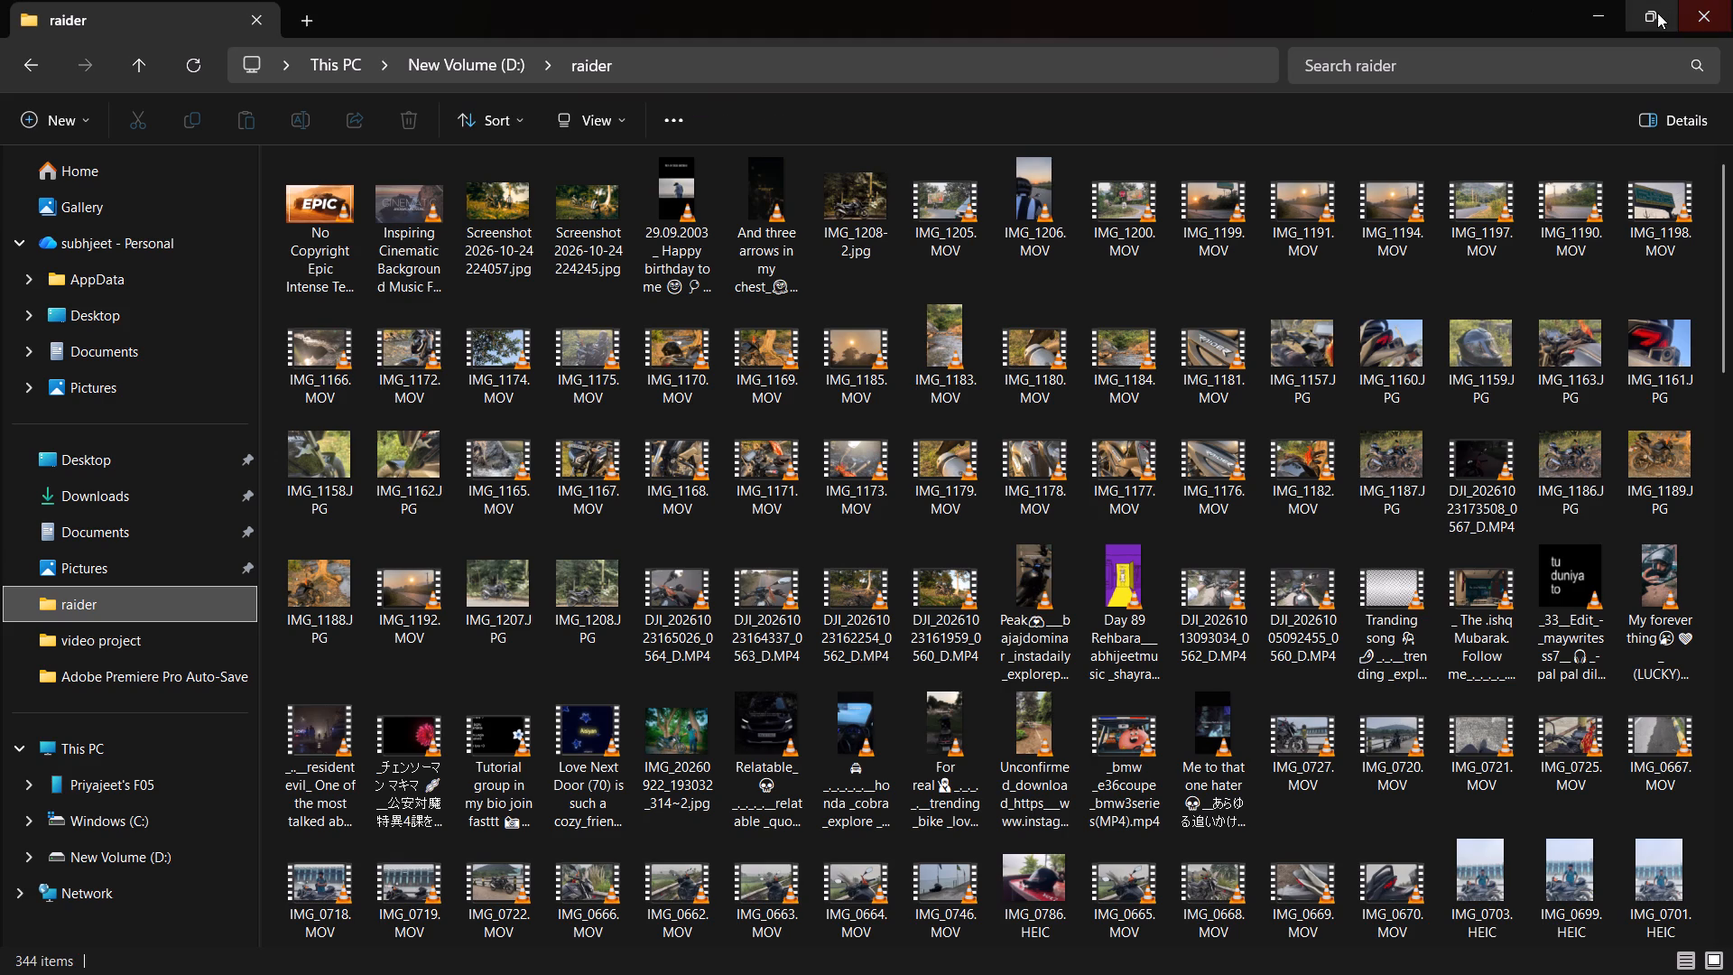
{"action": "left_click", "coordinate": [1657, 13]}
{"action": "scroll", "coordinate": [1288, 543], "scroll_direction": "down", "scroll_amount": 1}
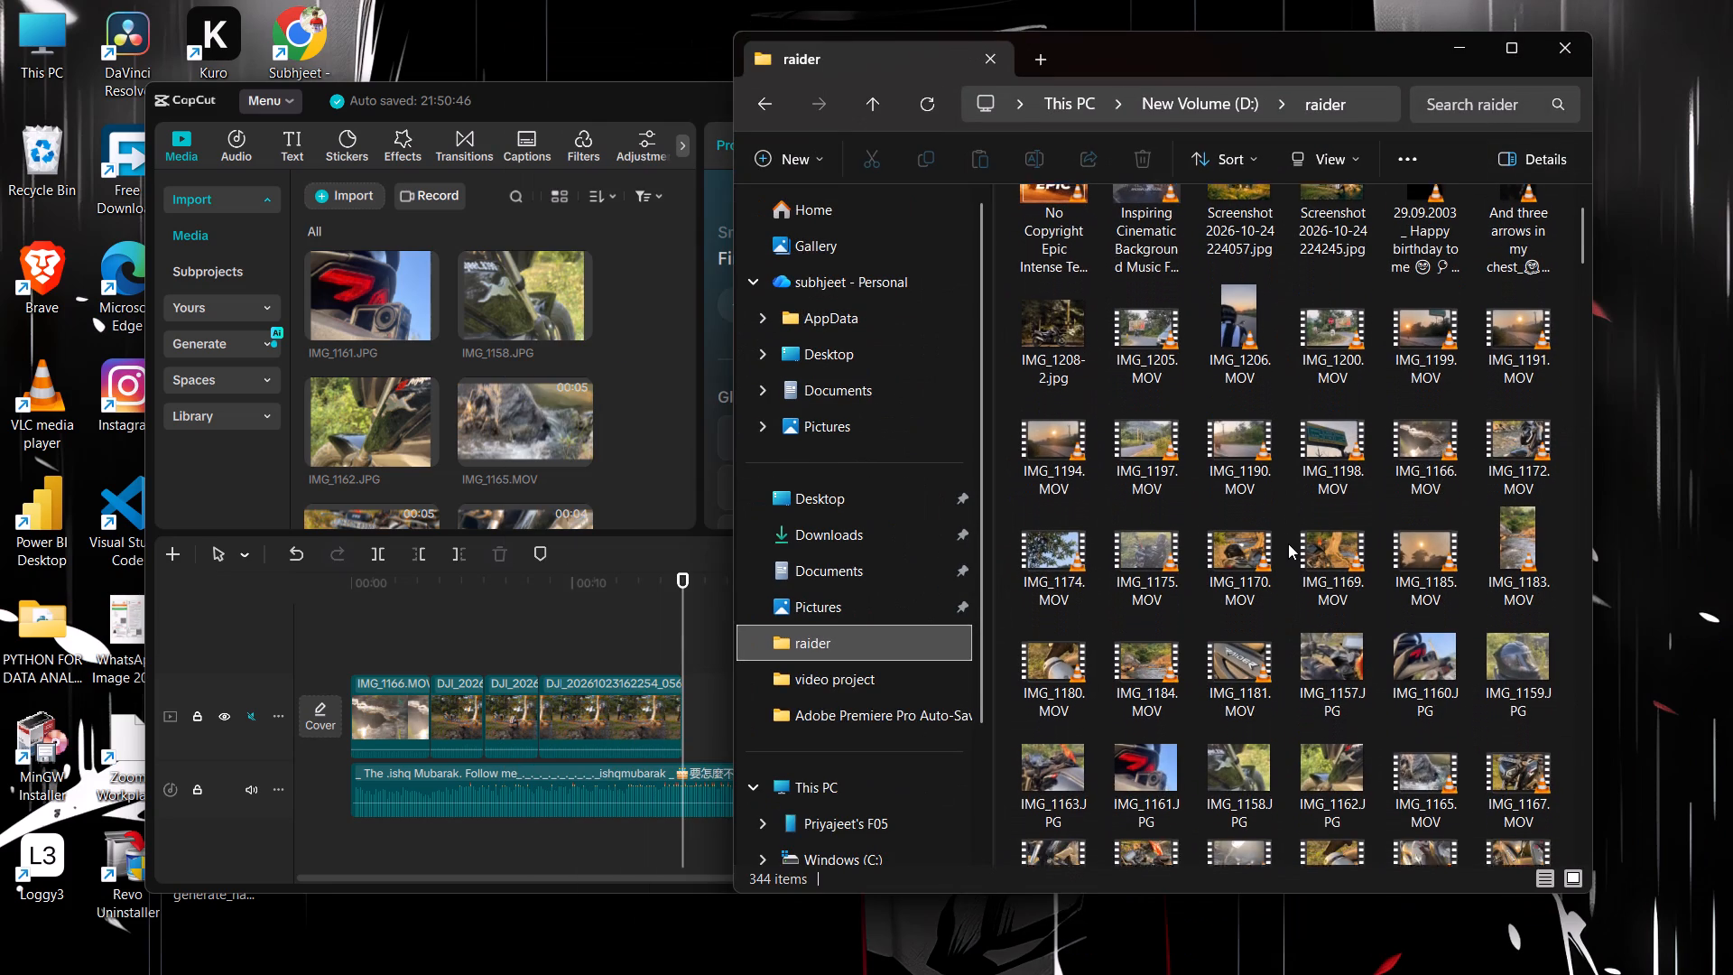
{"action": "scroll", "coordinate": [1288, 543], "scroll_direction": "down", "scroll_amount": 2}
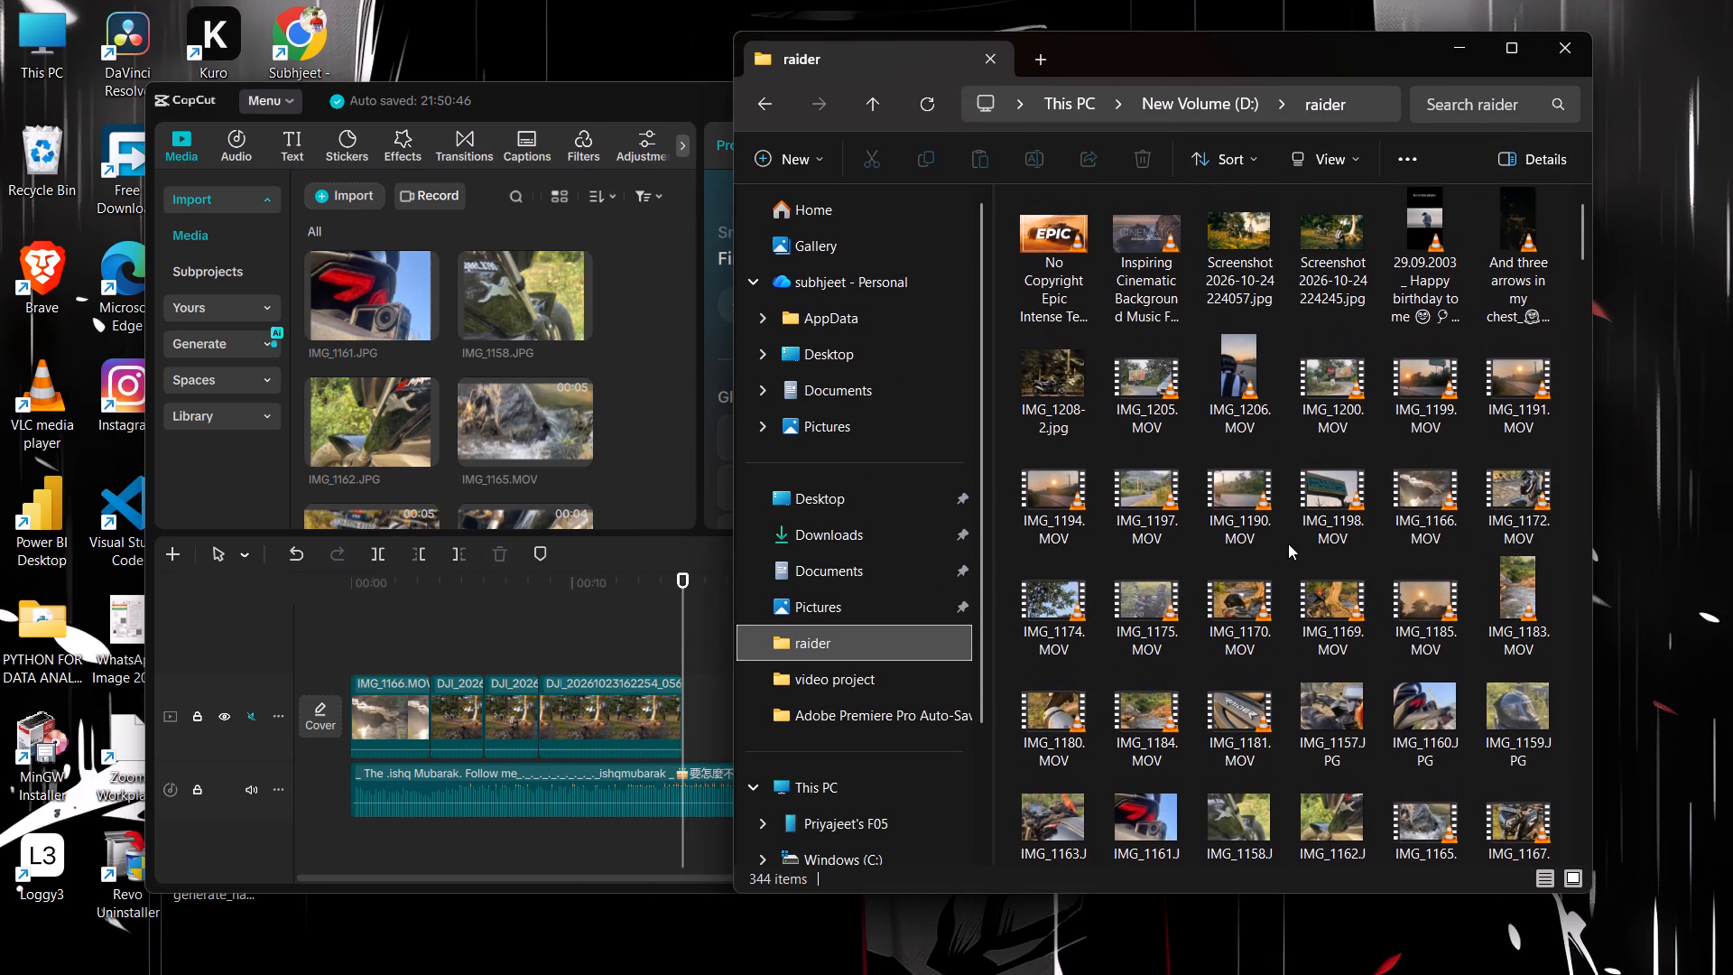
{"action": "scroll", "coordinate": [1288, 543], "scroll_direction": "down", "scroll_amount": 3}
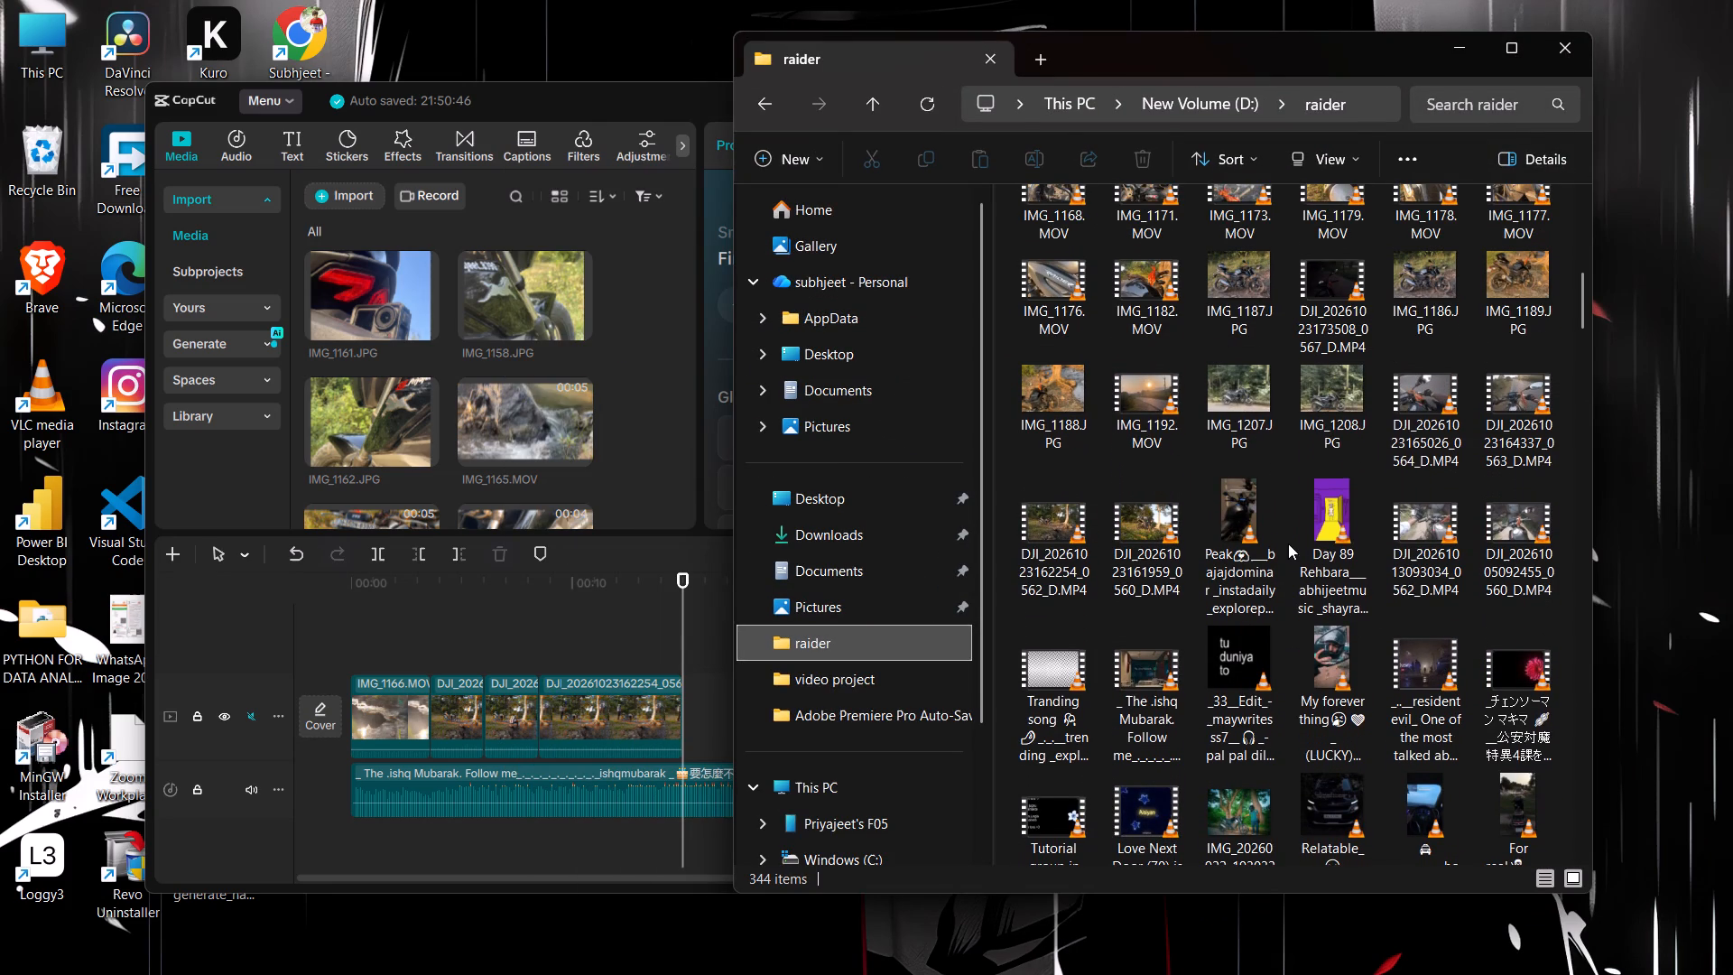
{"action": "double_click", "coordinate": [1502, 405]}
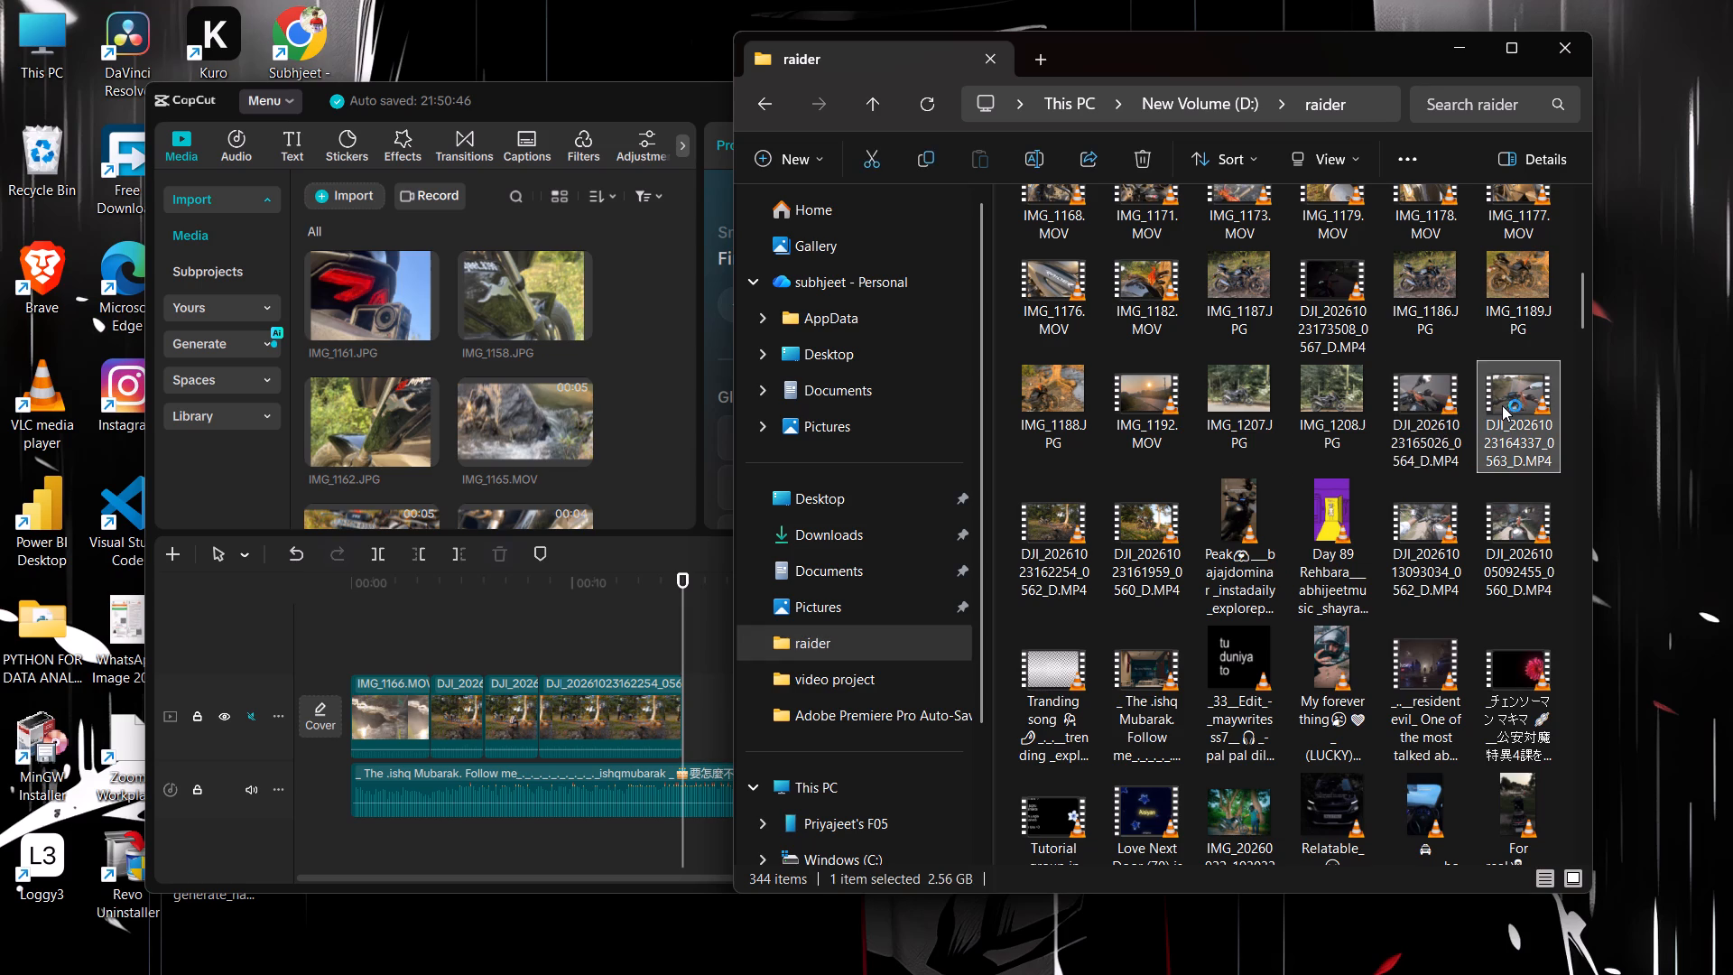
{"action": "left_click", "coordinate": [1720, 18]}
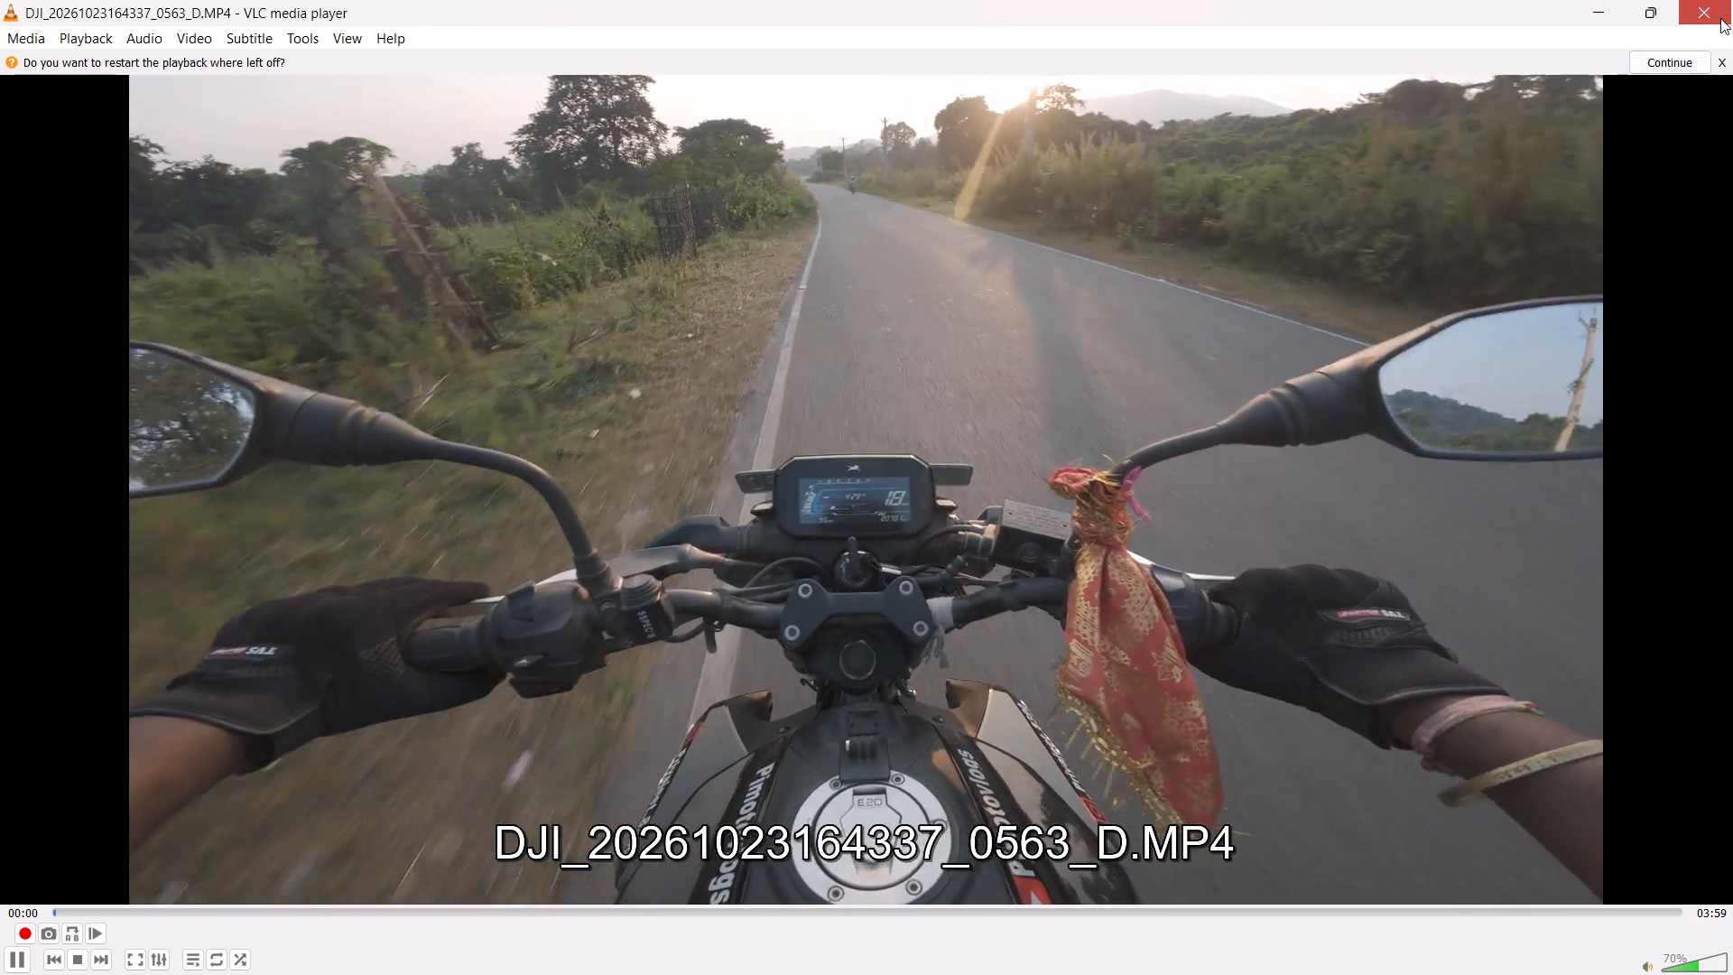
{"action": "left_click_drag", "start_coordinate": [1528, 413], "coordinate": [684, 367]}
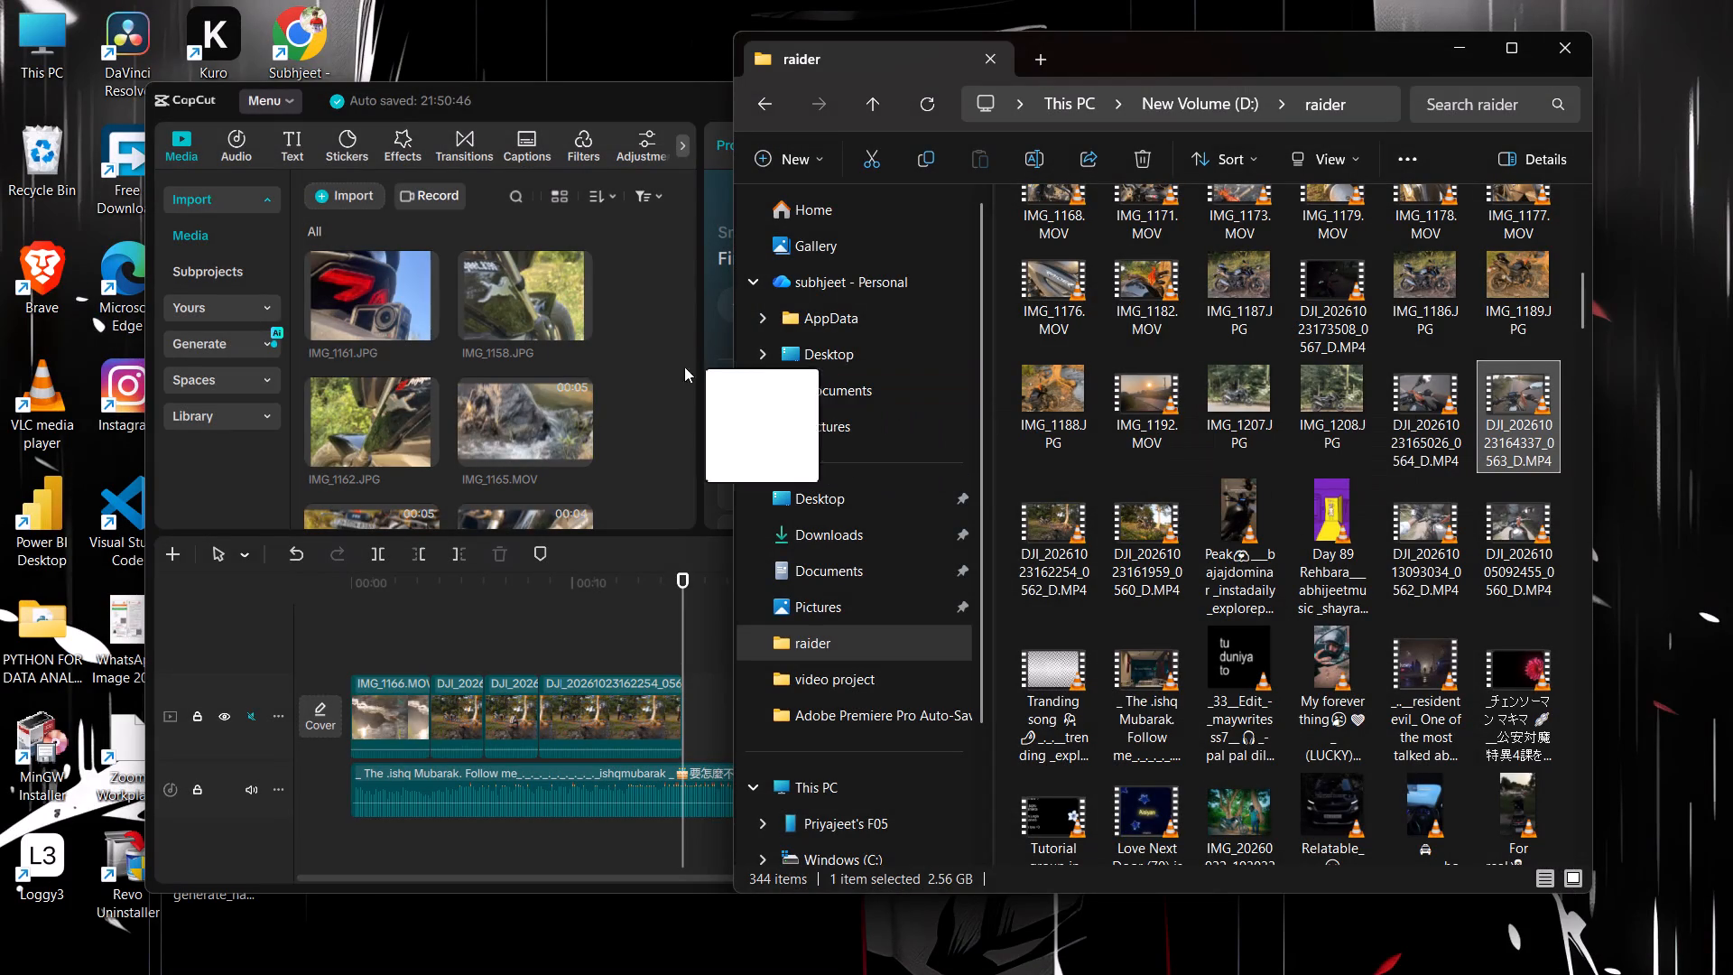
{"action": "left_click_drag", "start_coordinate": [684, 367], "coordinate": [472, 348]}
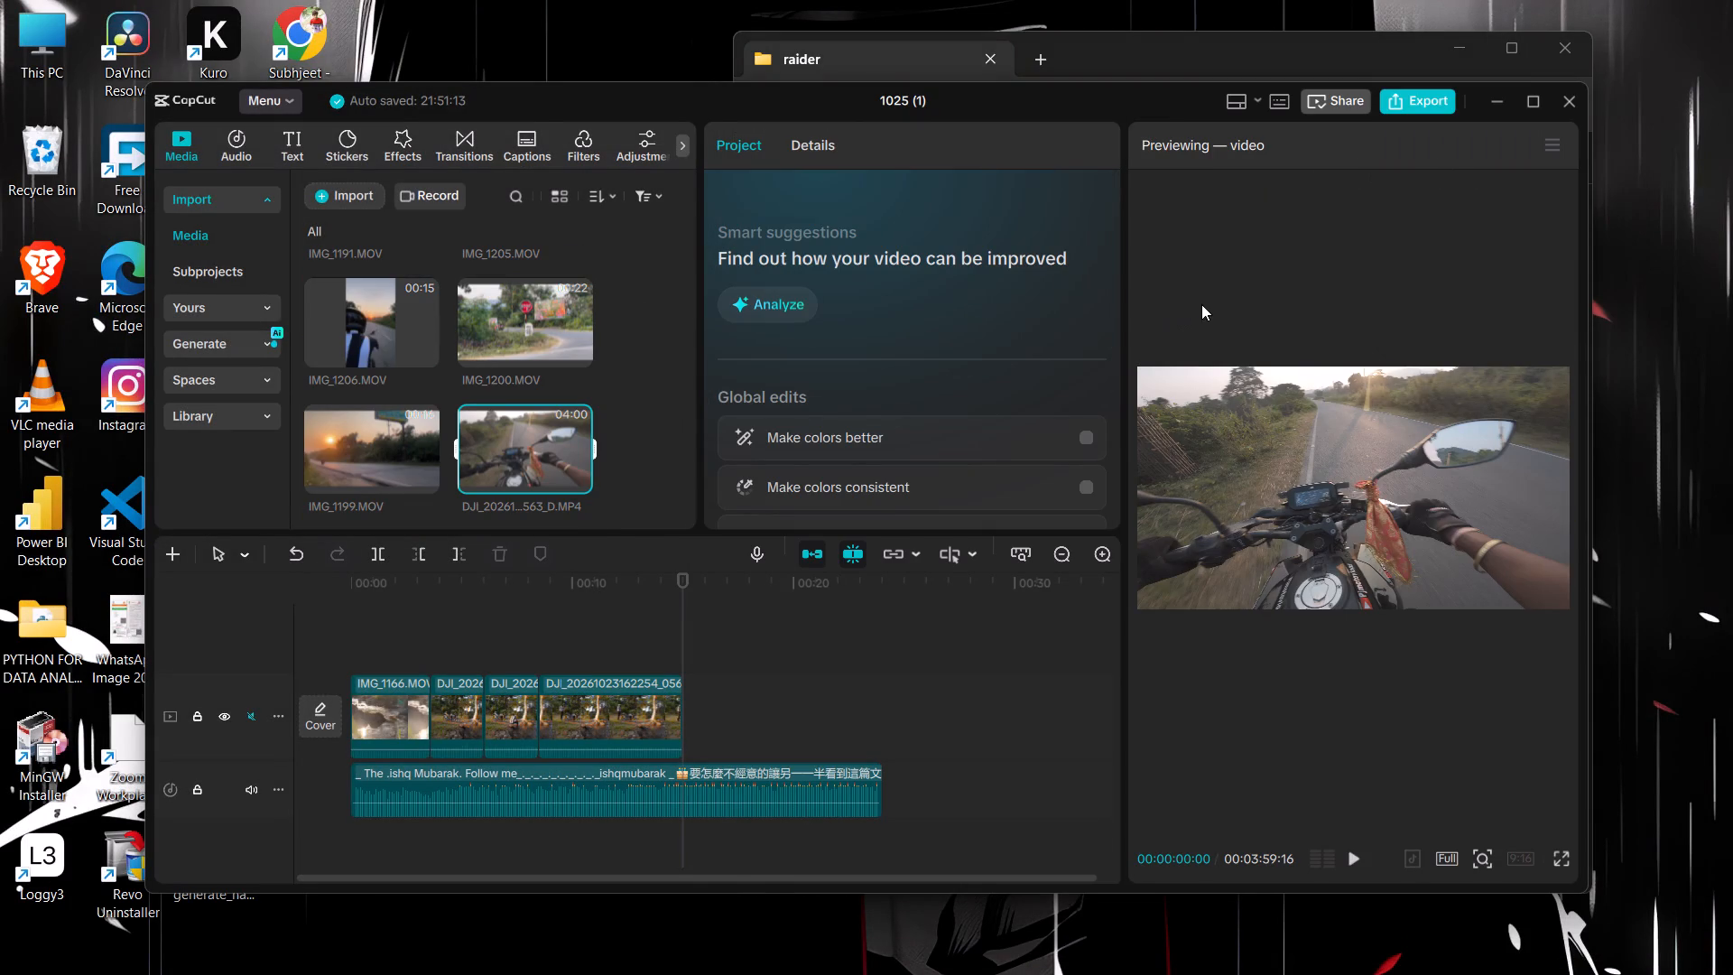
{"action": "left_click", "coordinate": [1537, 112]}
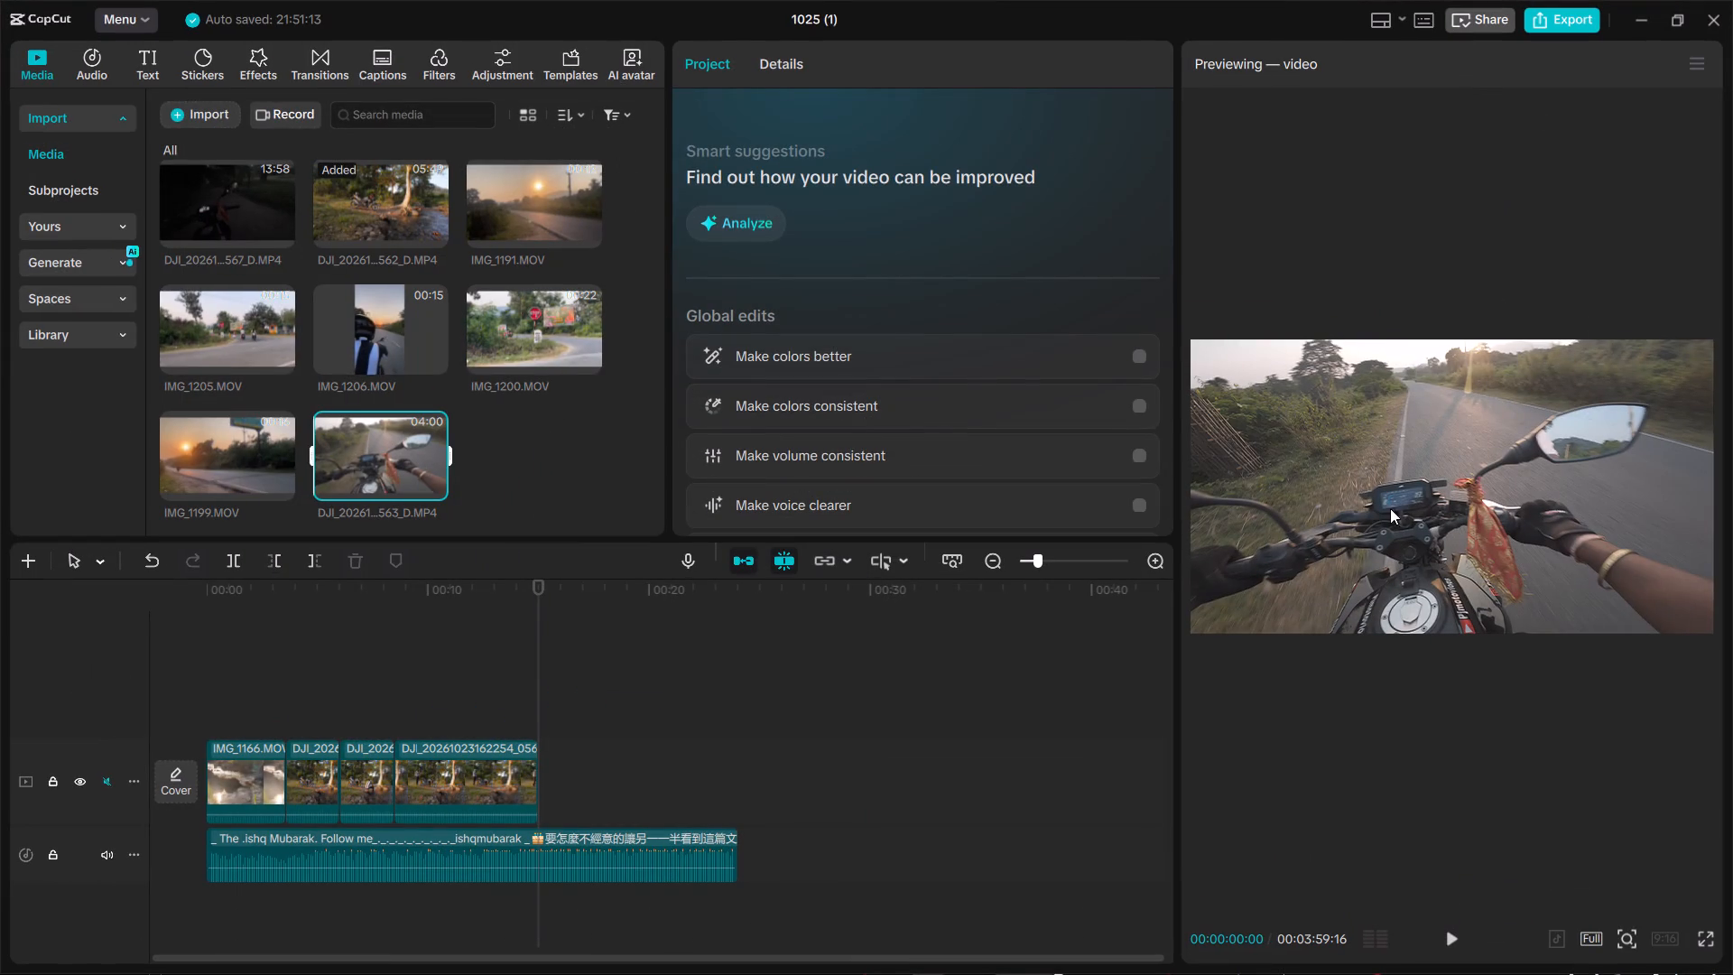
{"action": "left_click_drag", "start_coordinate": [369, 453], "coordinate": [607, 768]}
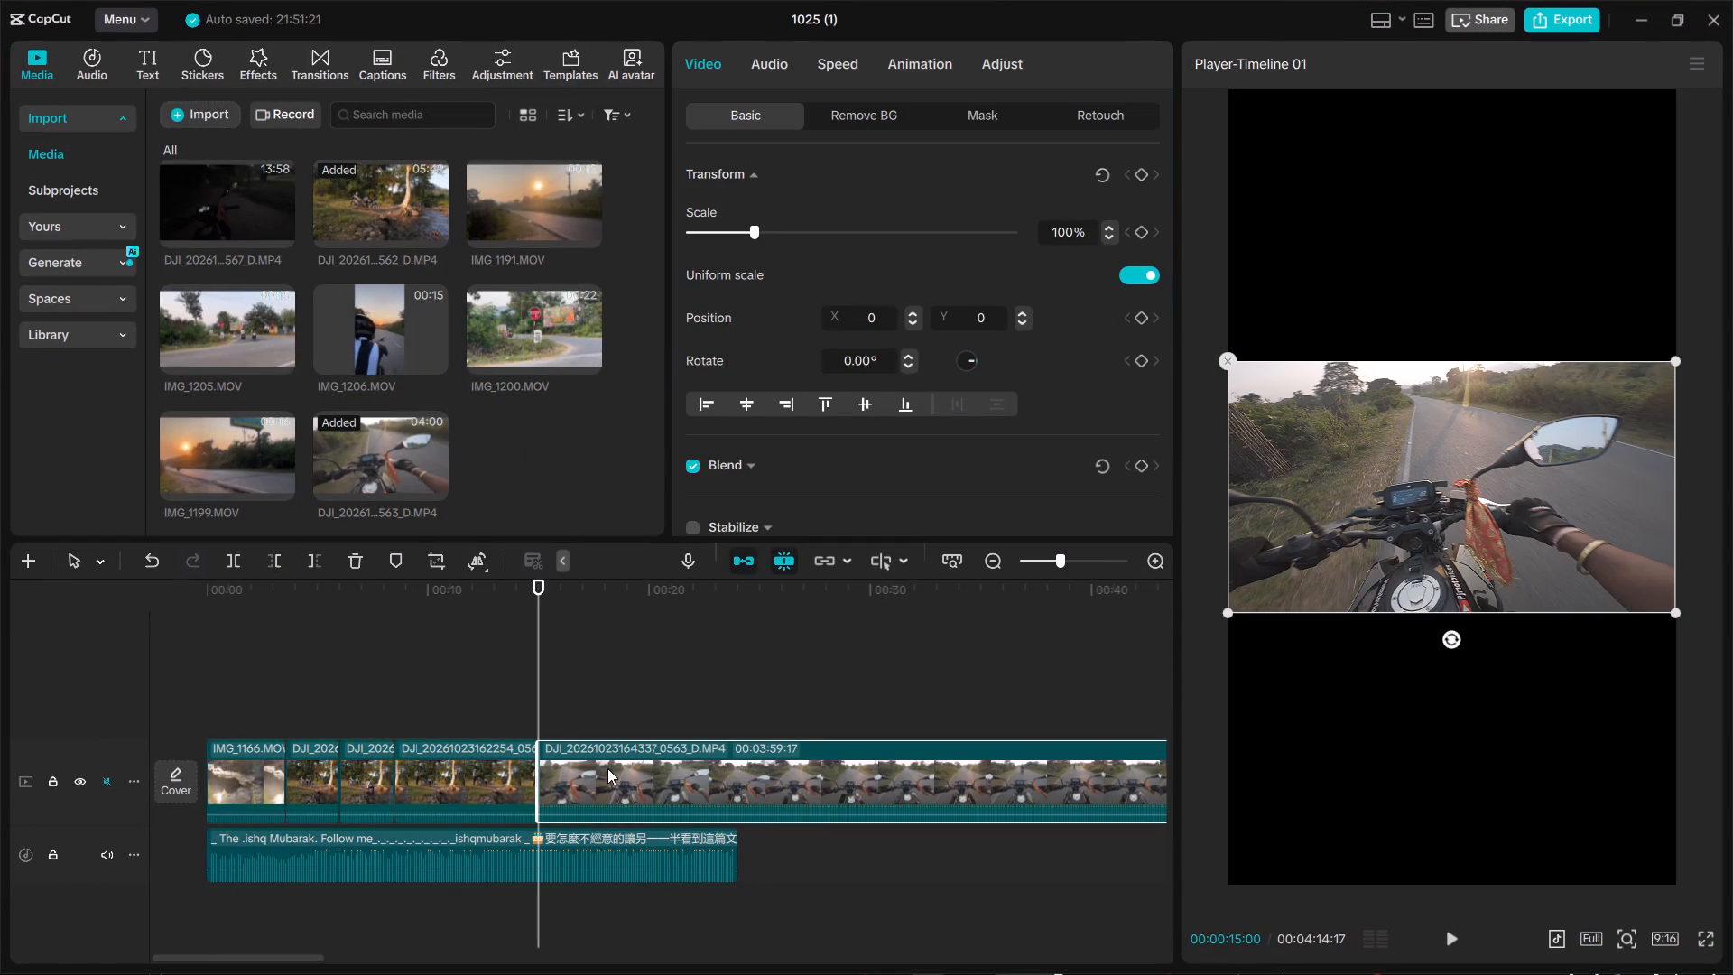
{"action": "left_click_drag", "start_coordinate": [593, 600], "coordinate": [853, 592]}
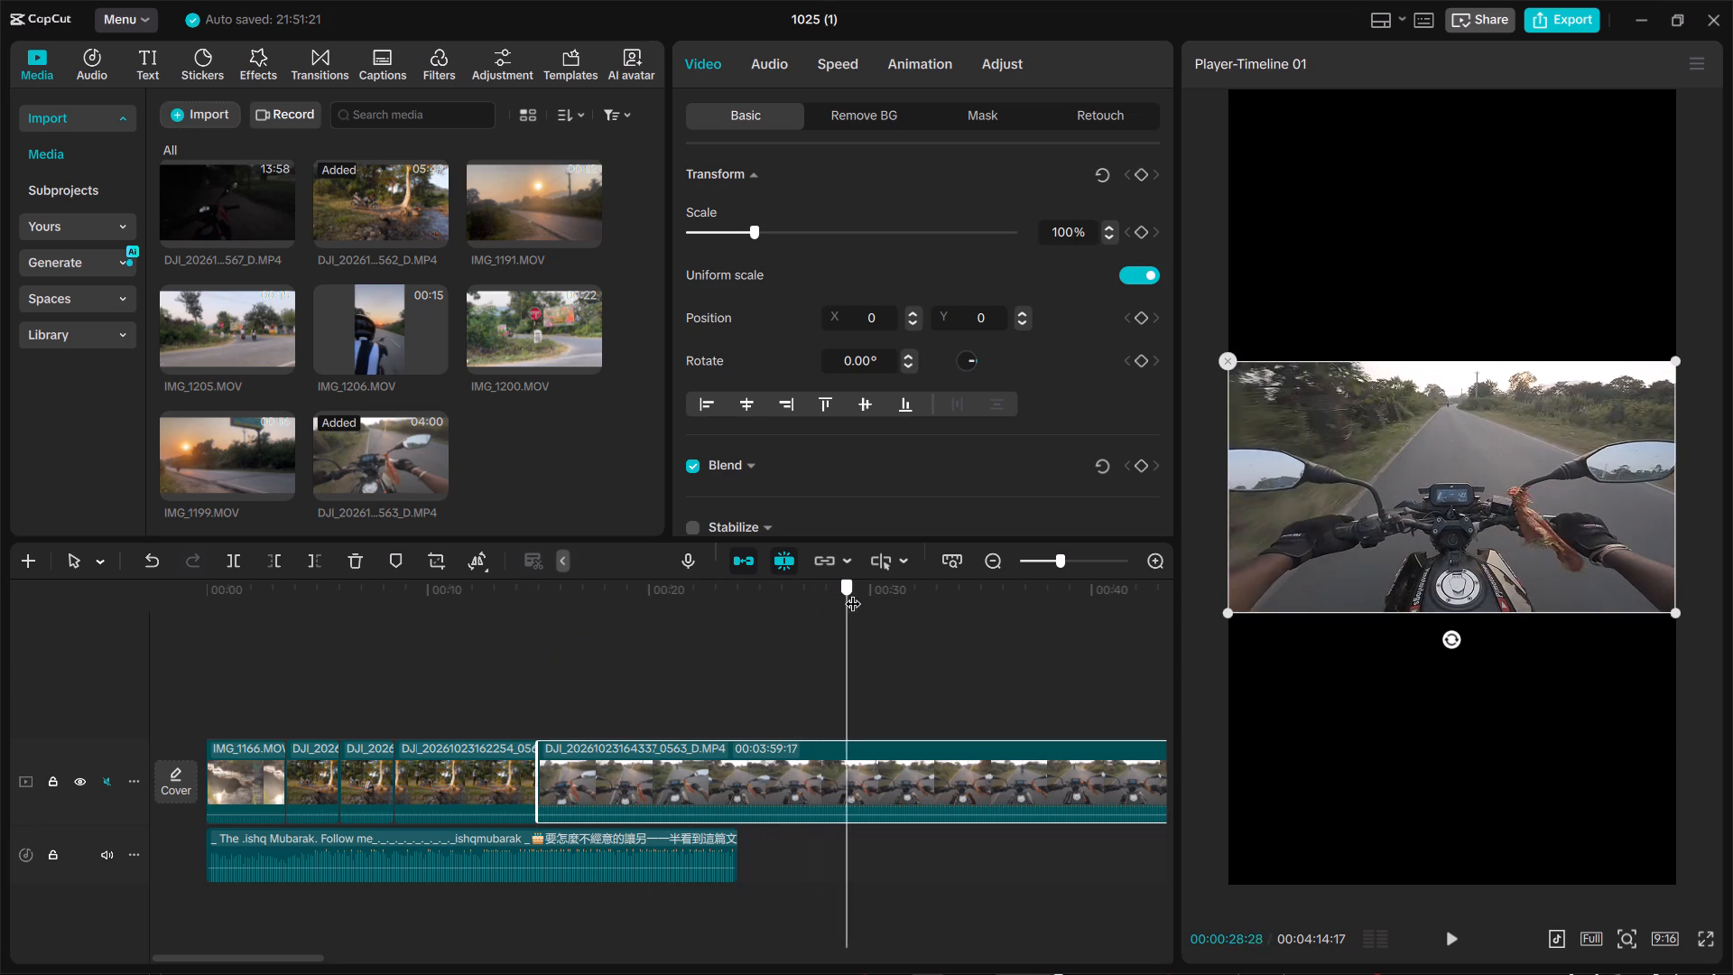
{"action": "left_click_drag", "start_coordinate": [853, 592], "coordinate": [871, 598]}
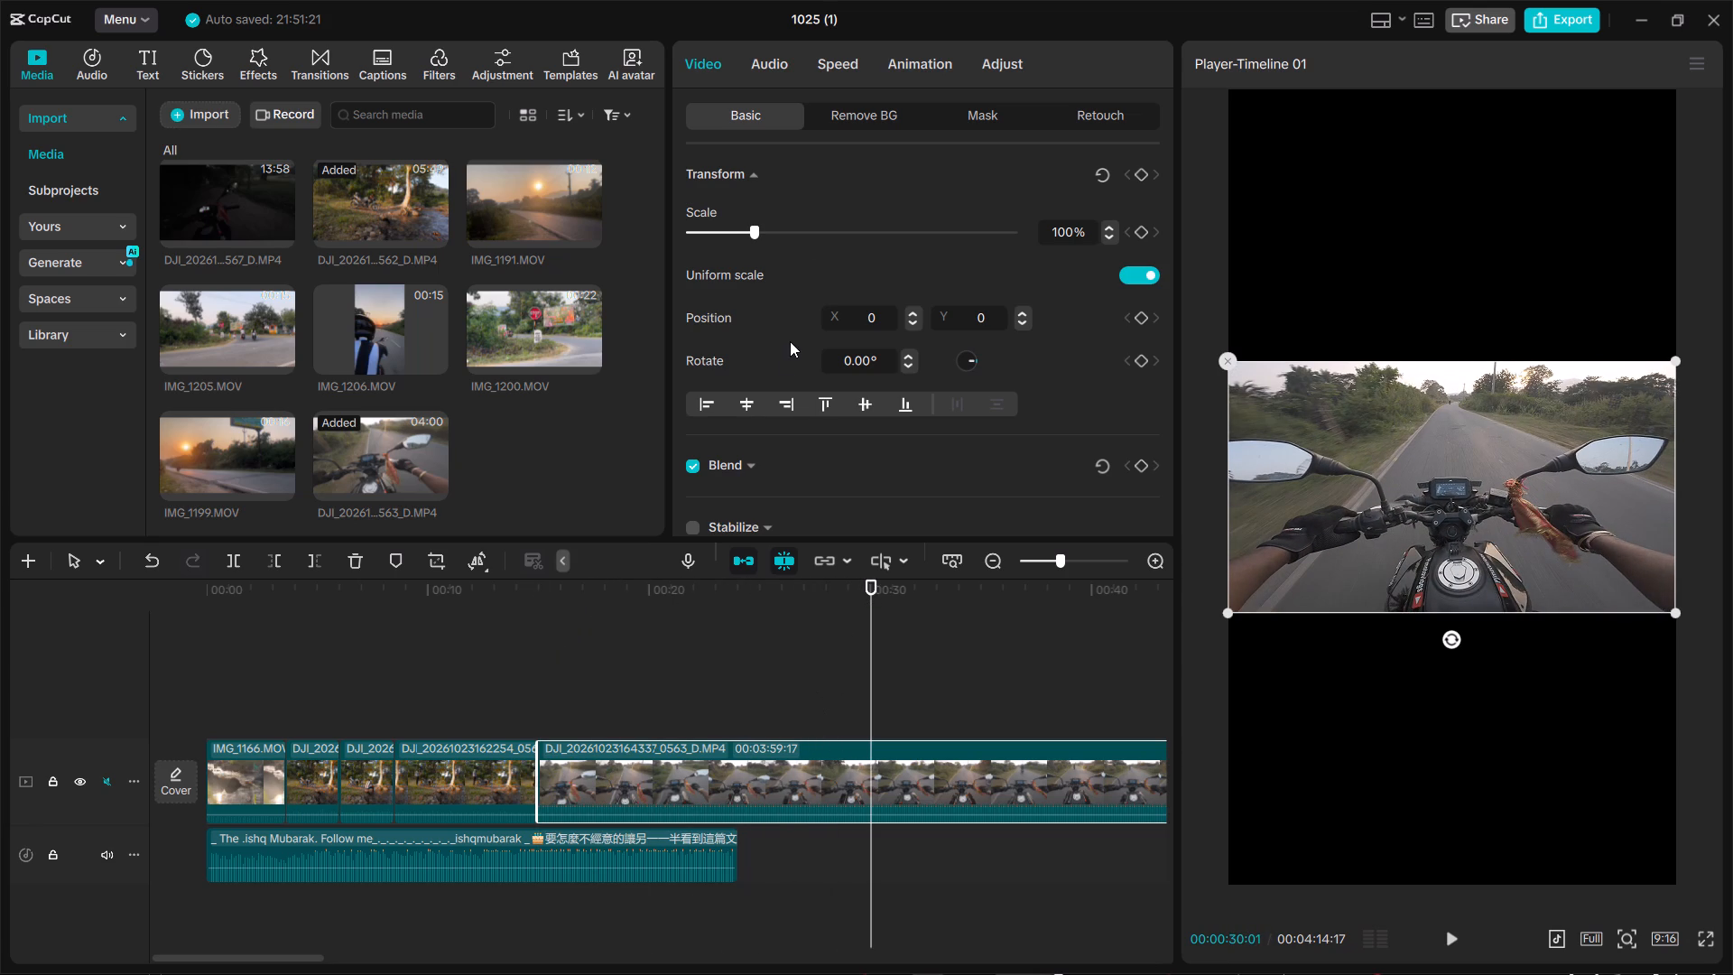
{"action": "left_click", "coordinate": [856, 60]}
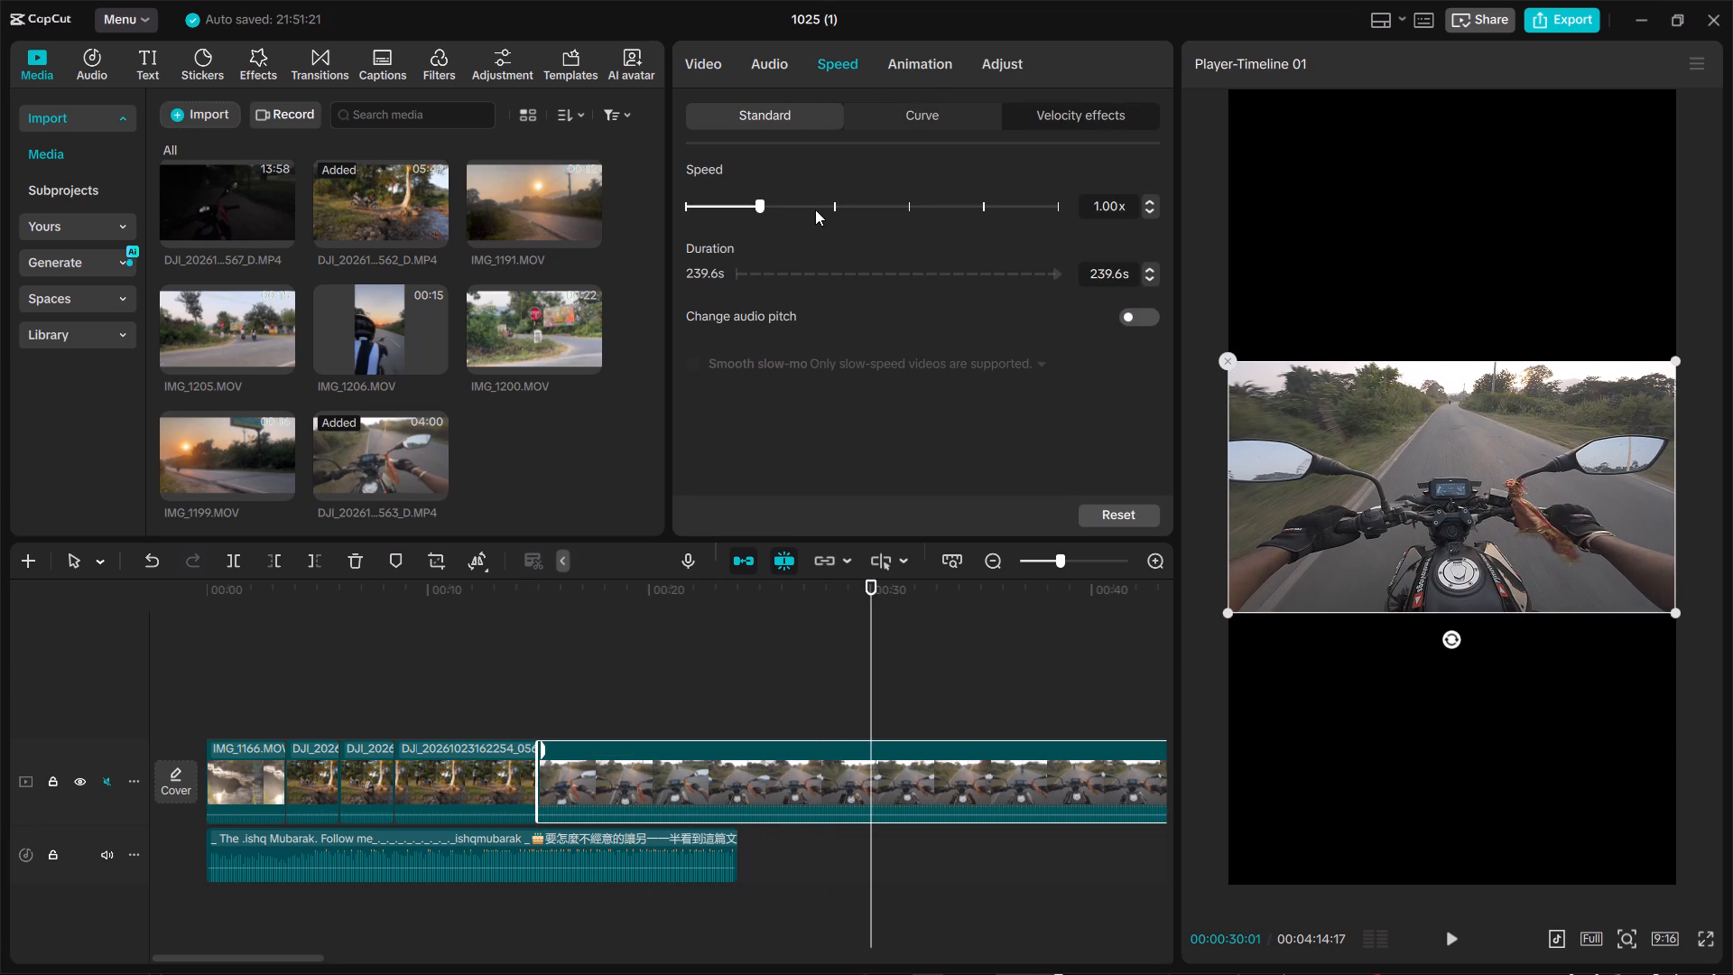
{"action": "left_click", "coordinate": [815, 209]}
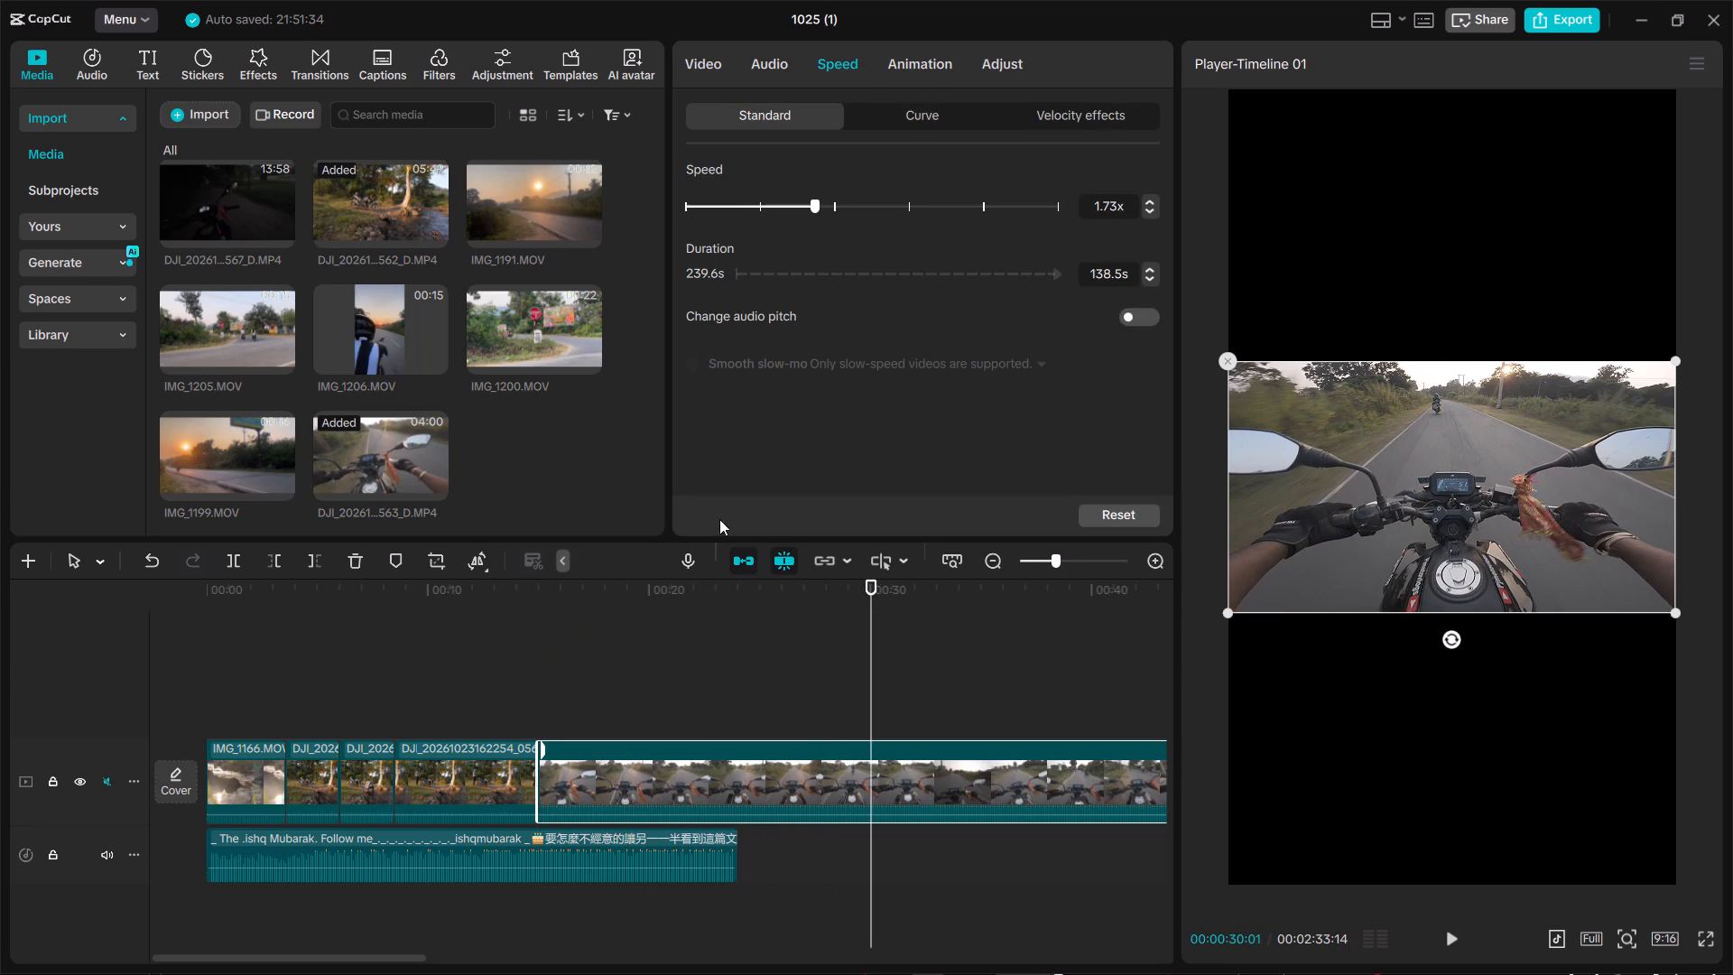
{"action": "left_click_drag", "start_coordinate": [623, 608], "coordinate": [558, 608]}
{"action": "key", "text": "space"}
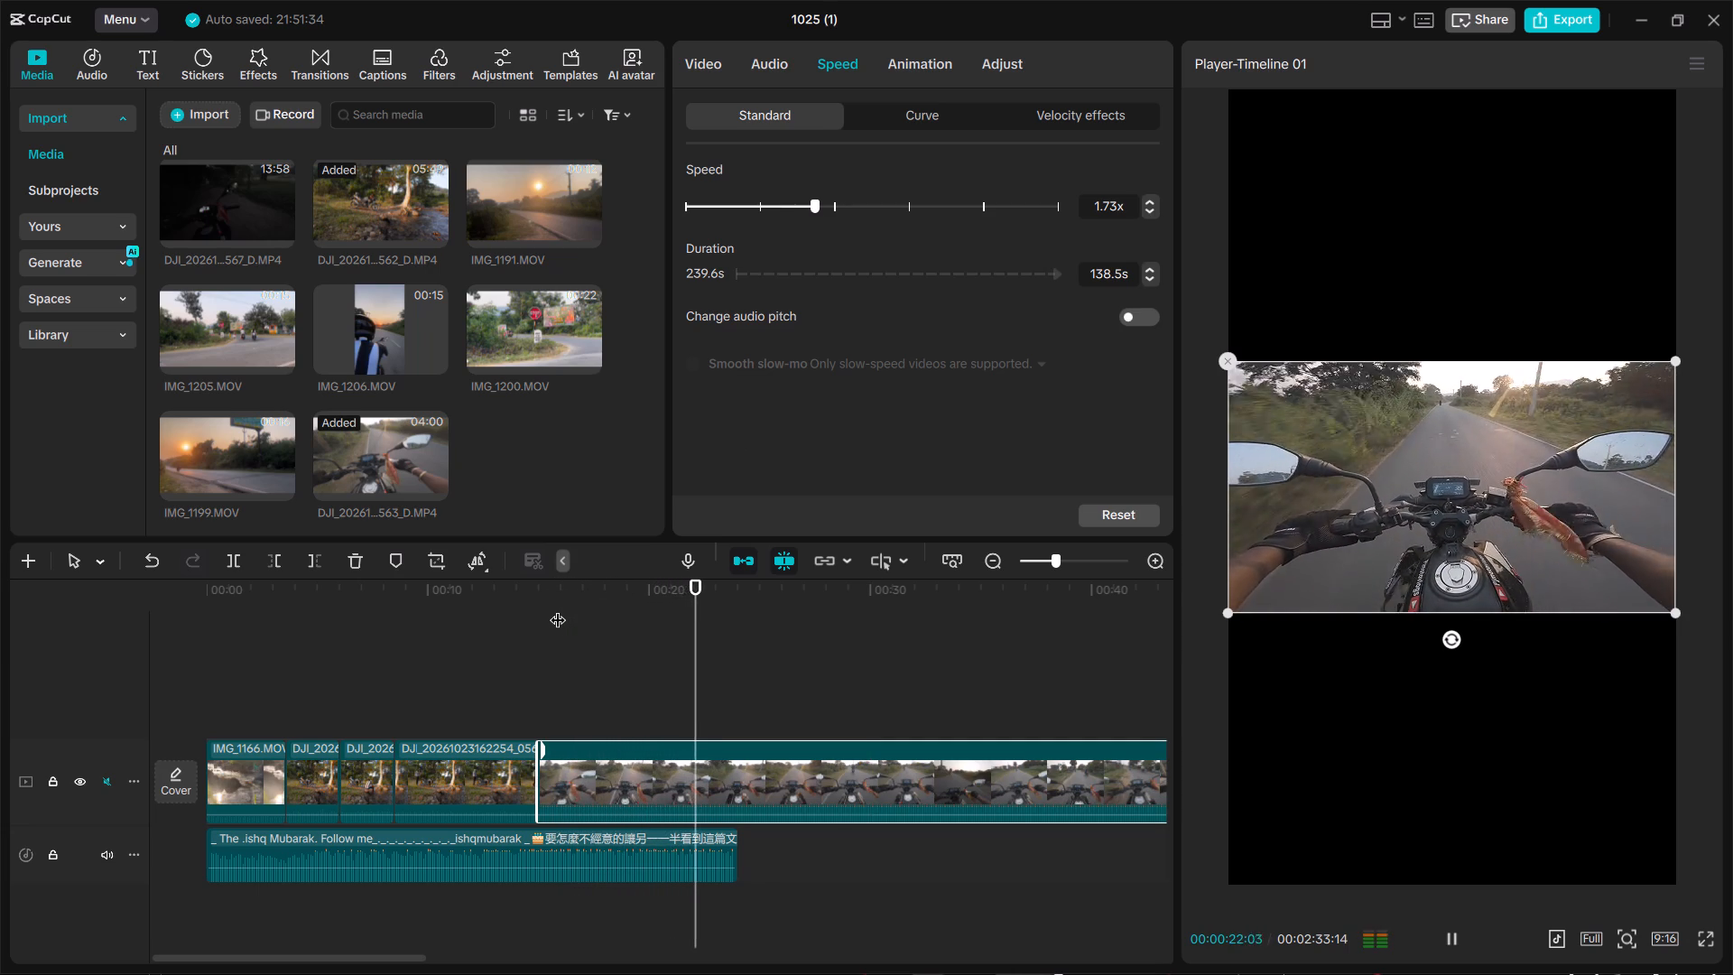
{"action": "key", "text": "space"}
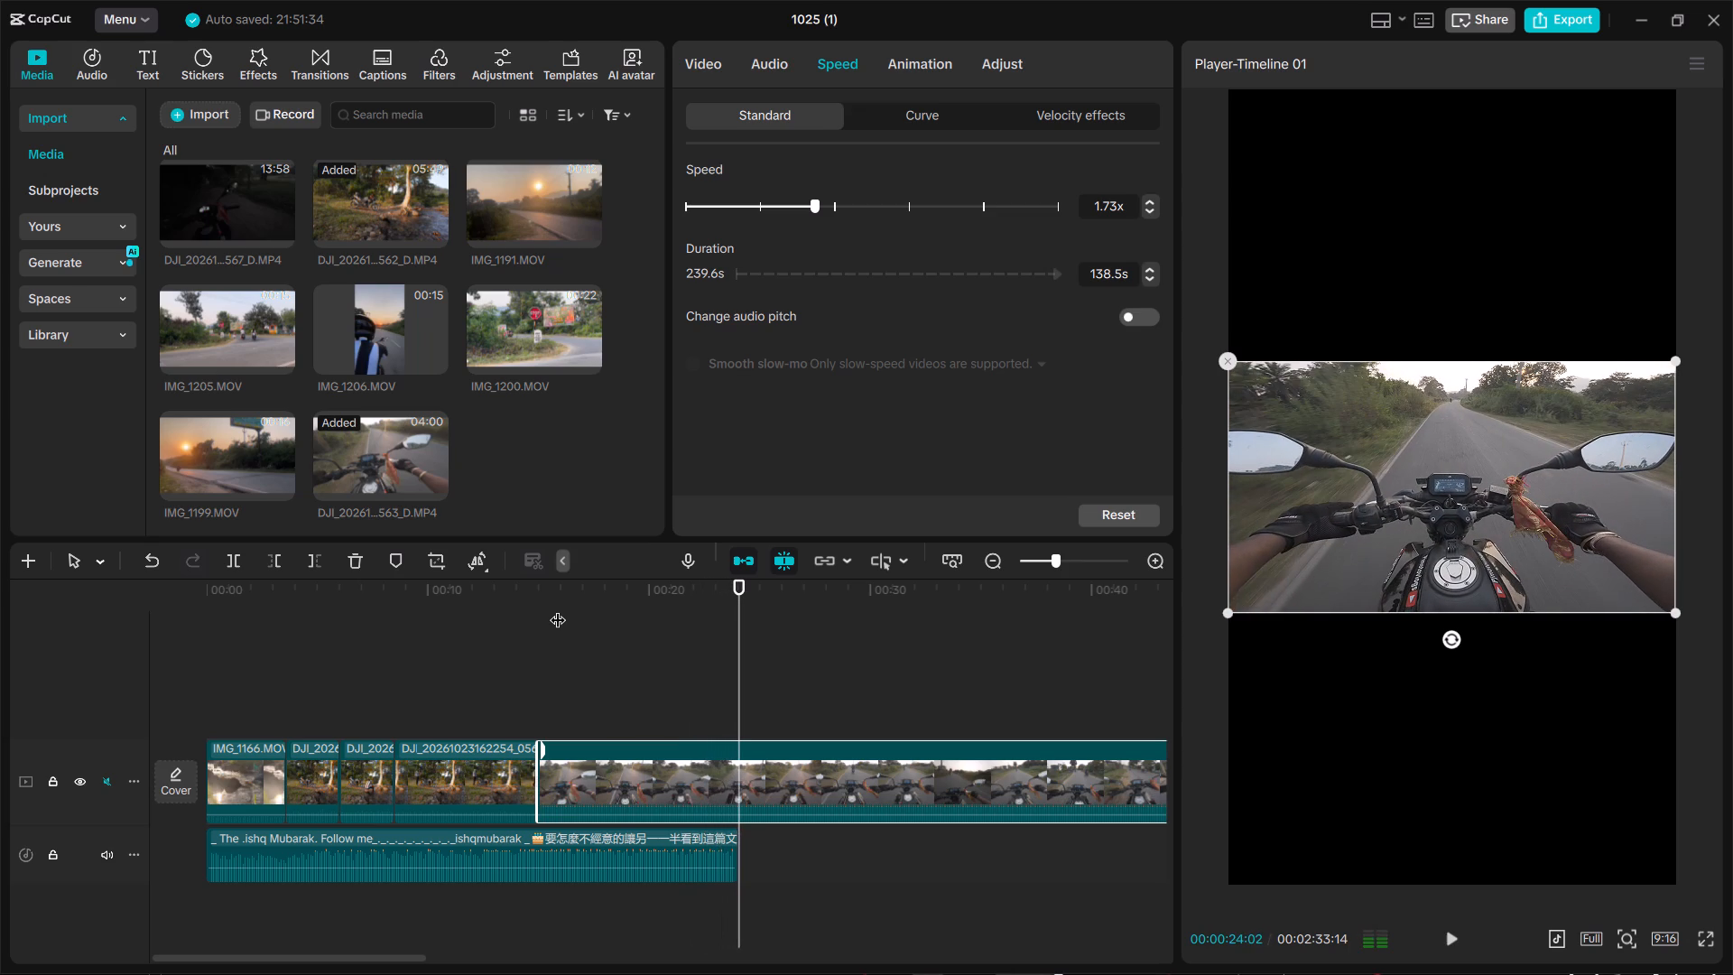
{"action": "left_click_drag", "start_coordinate": [792, 601], "coordinate": [830, 596]}
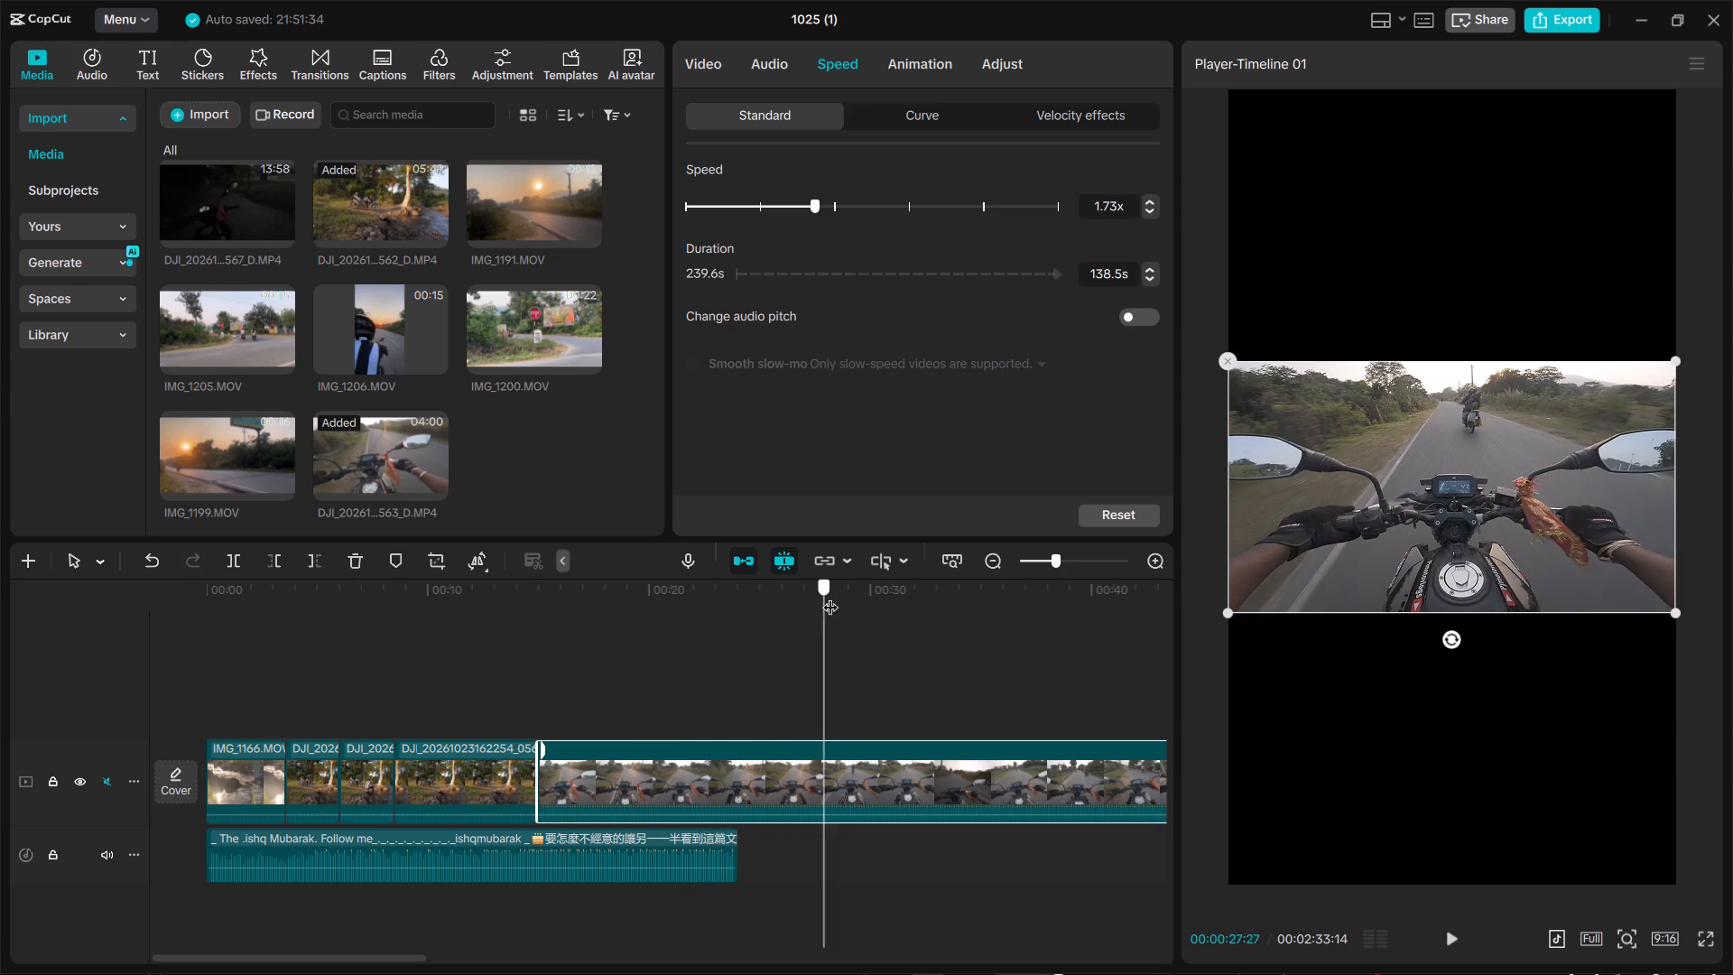
{"action": "left_click_drag", "start_coordinate": [830, 596], "coordinate": [953, 604]}
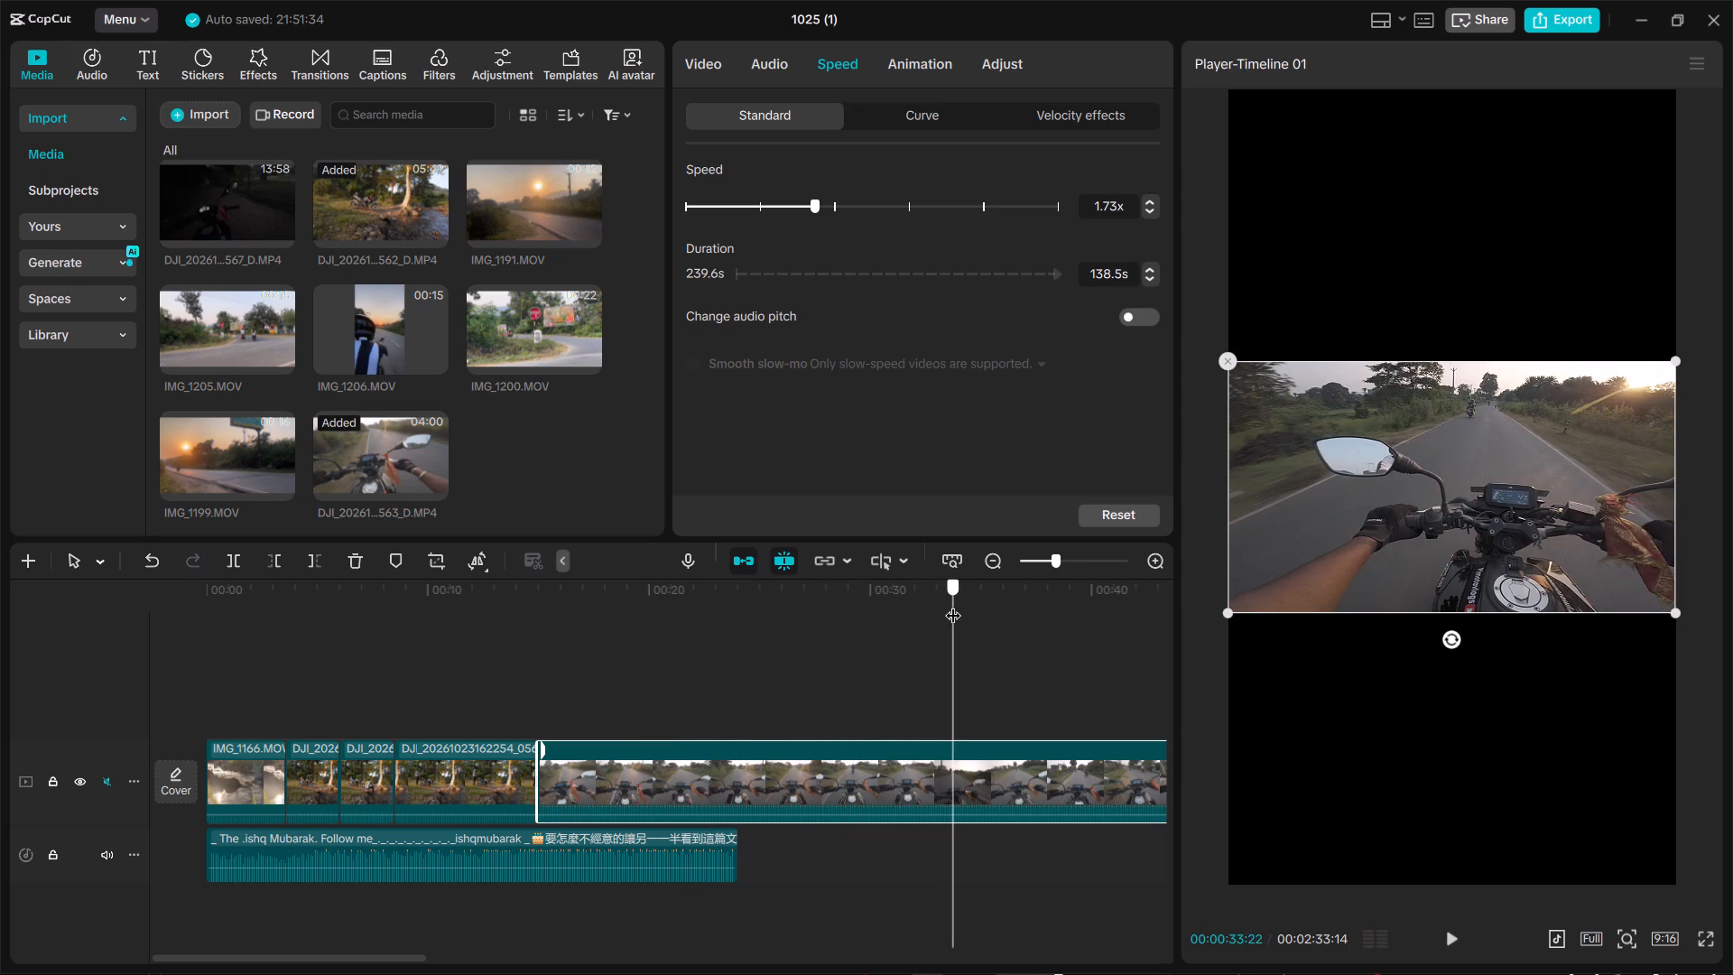
{"action": "left_click_drag", "start_coordinate": [953, 604], "coordinate": [1025, 607]}
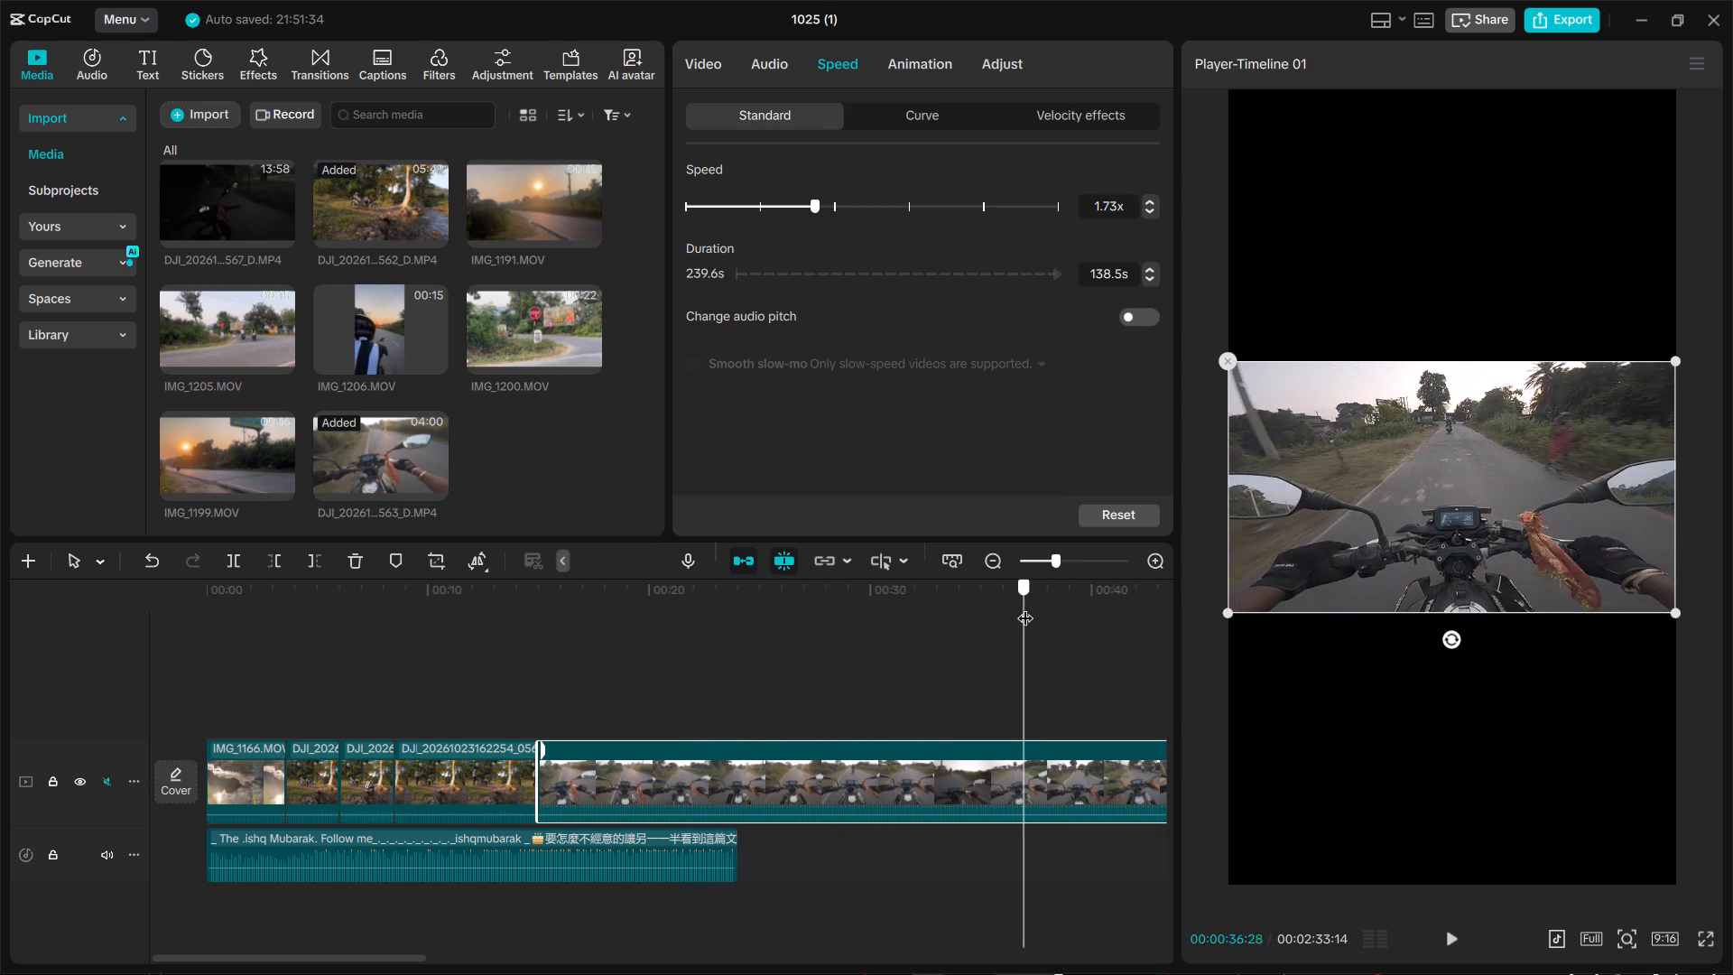
{"action": "left_click_drag", "start_coordinate": [1025, 607], "coordinate": [1061, 607]}
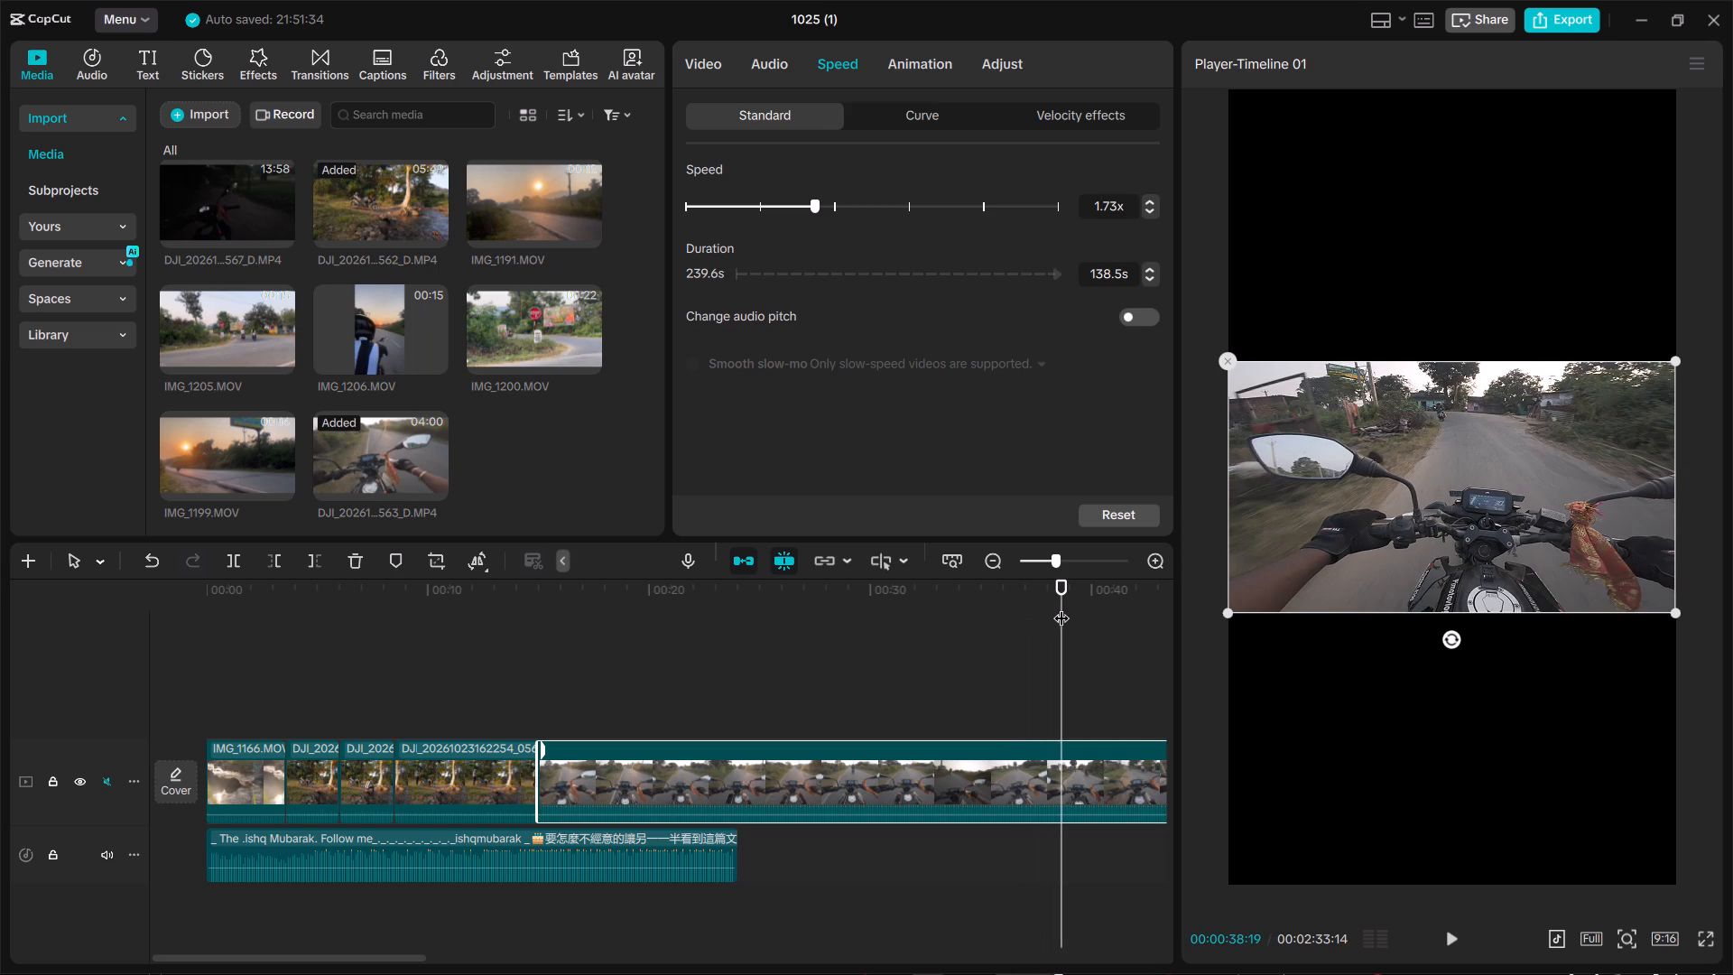
{"action": "left_click_drag", "start_coordinate": [1061, 607], "coordinate": [1050, 607]}
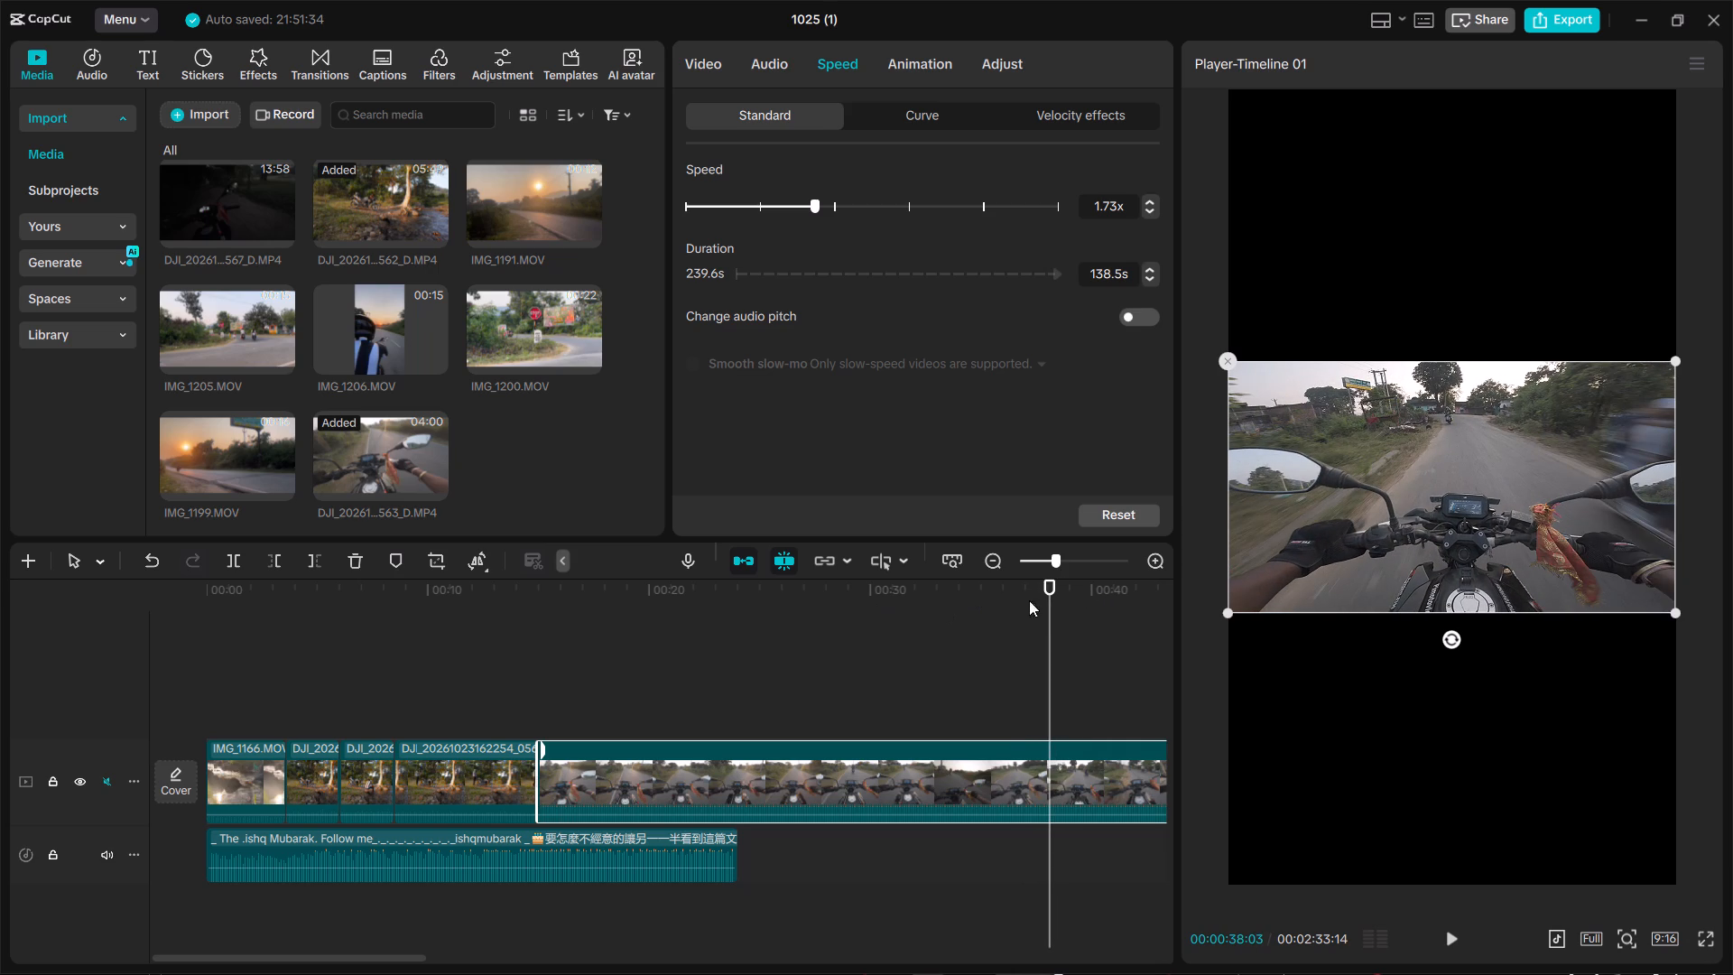
{"action": "scroll", "coordinate": [989, 610], "scroll_direction": "left", "scroll_amount": 1}
{"action": "left_click_drag", "start_coordinate": [564, 612], "coordinate": [578, 595]}
{"action": "left_click_drag", "start_coordinate": [578, 595], "coordinate": [564, 595]}
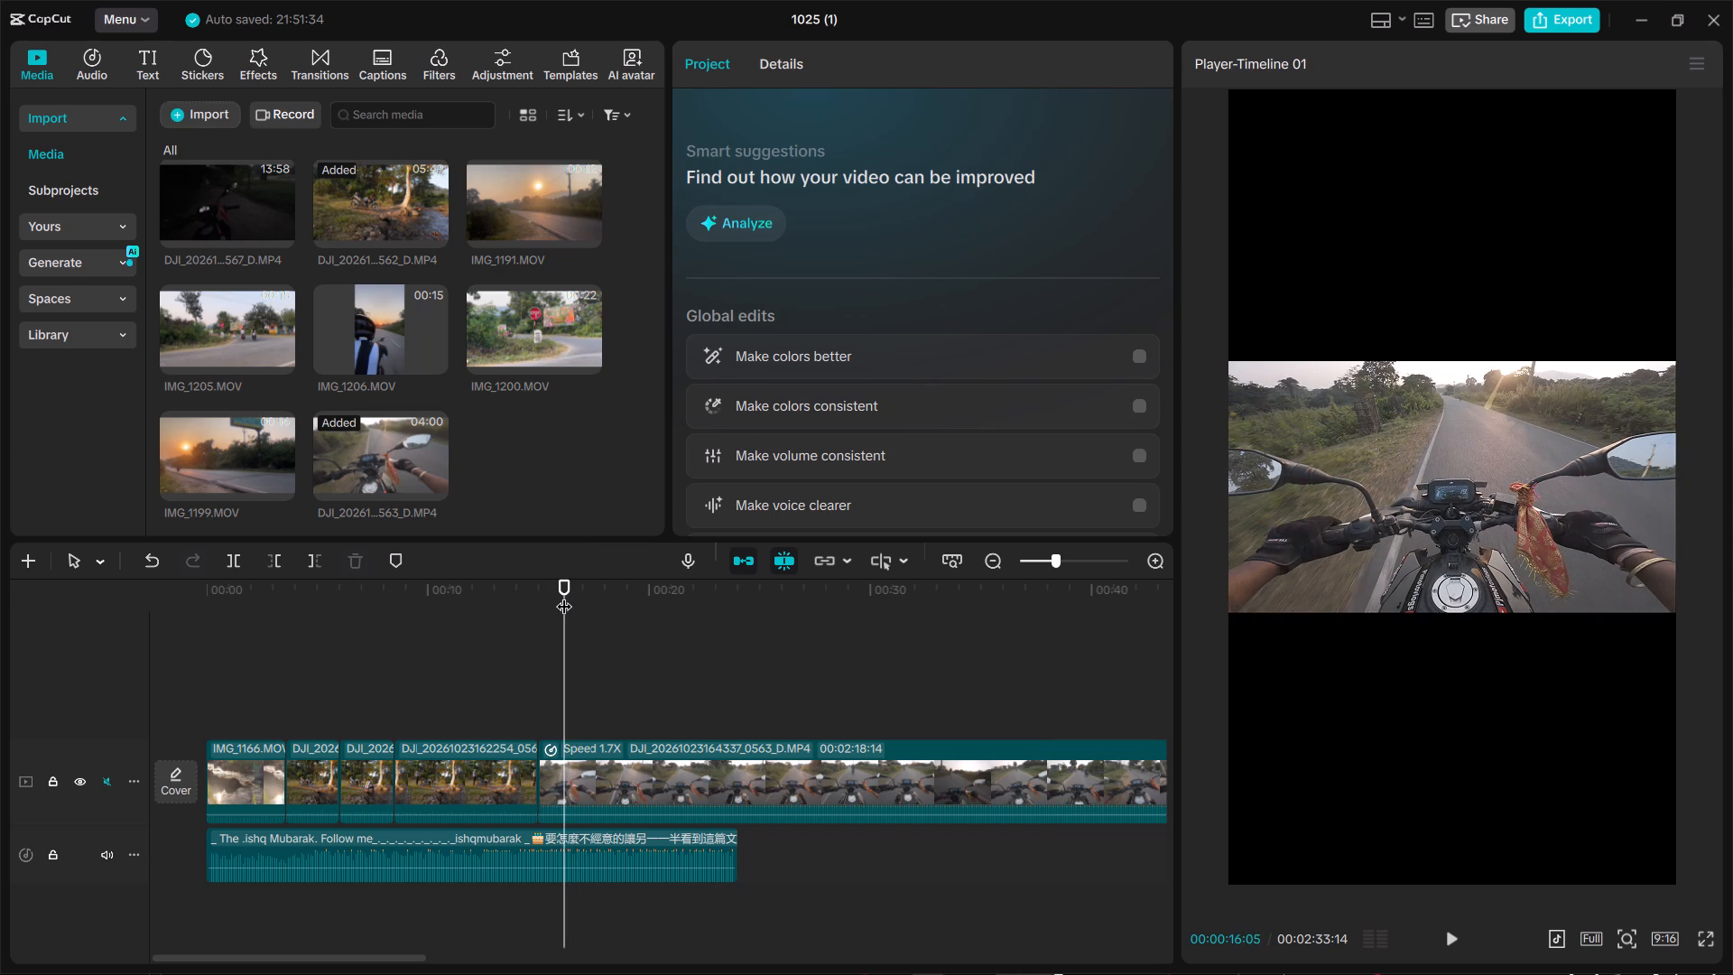
{"action": "key", "text": "space"}
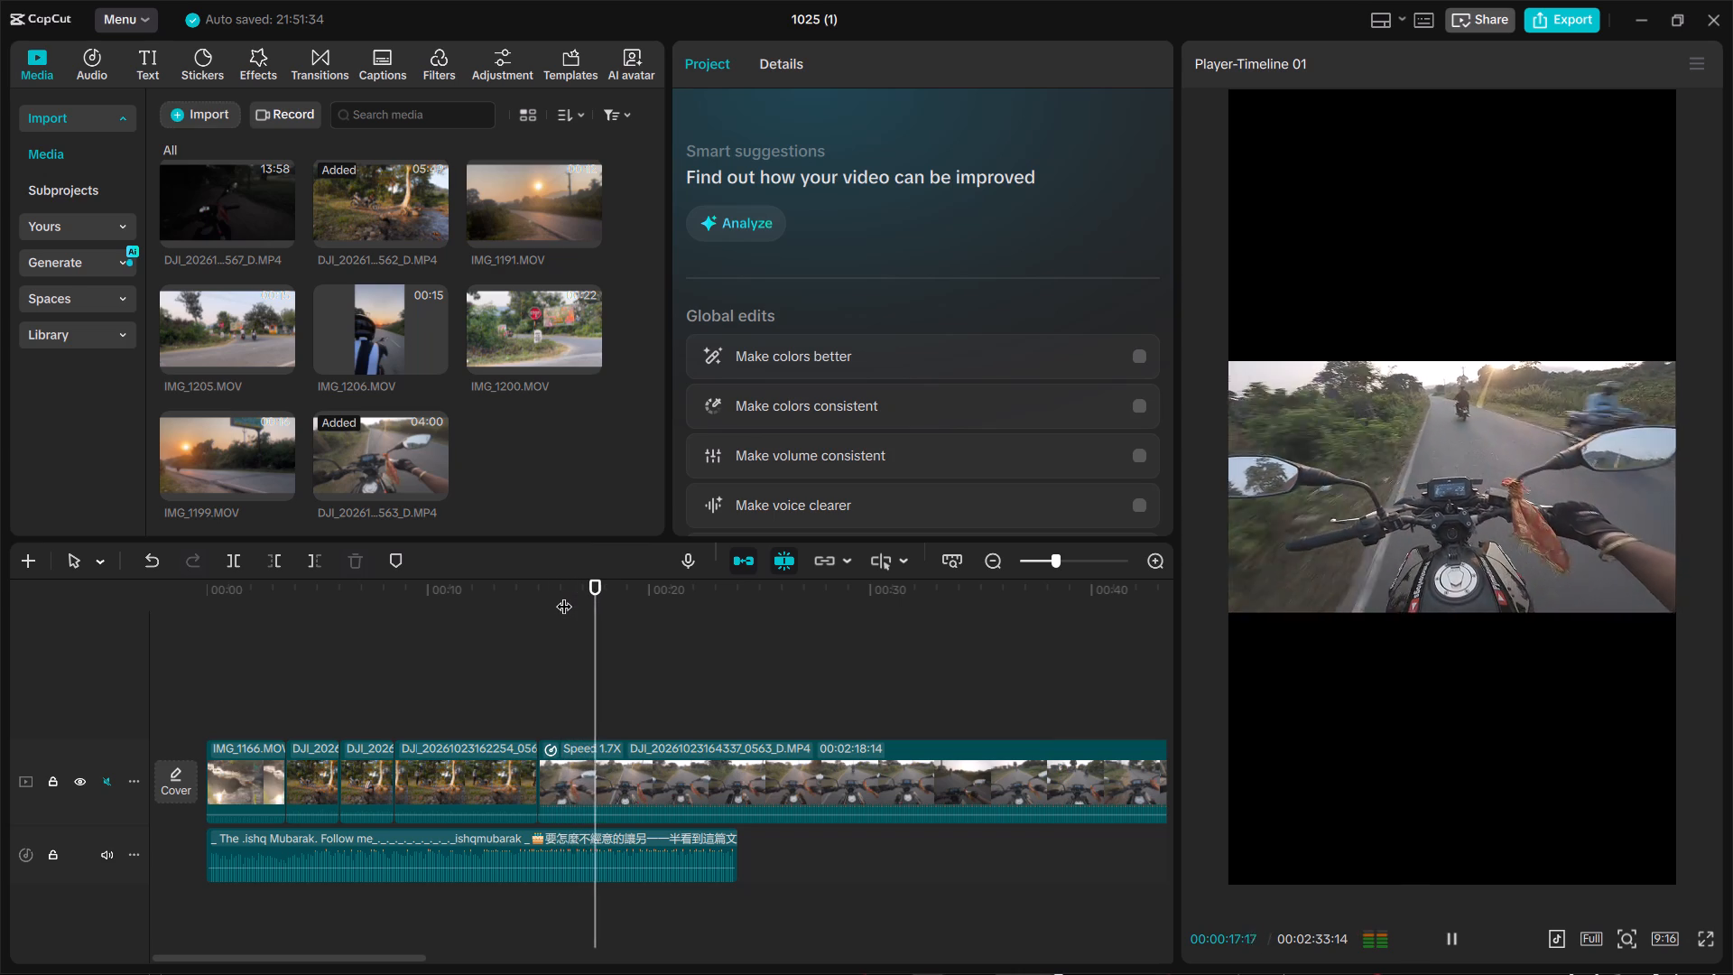
{"action": "key", "text": "space"}
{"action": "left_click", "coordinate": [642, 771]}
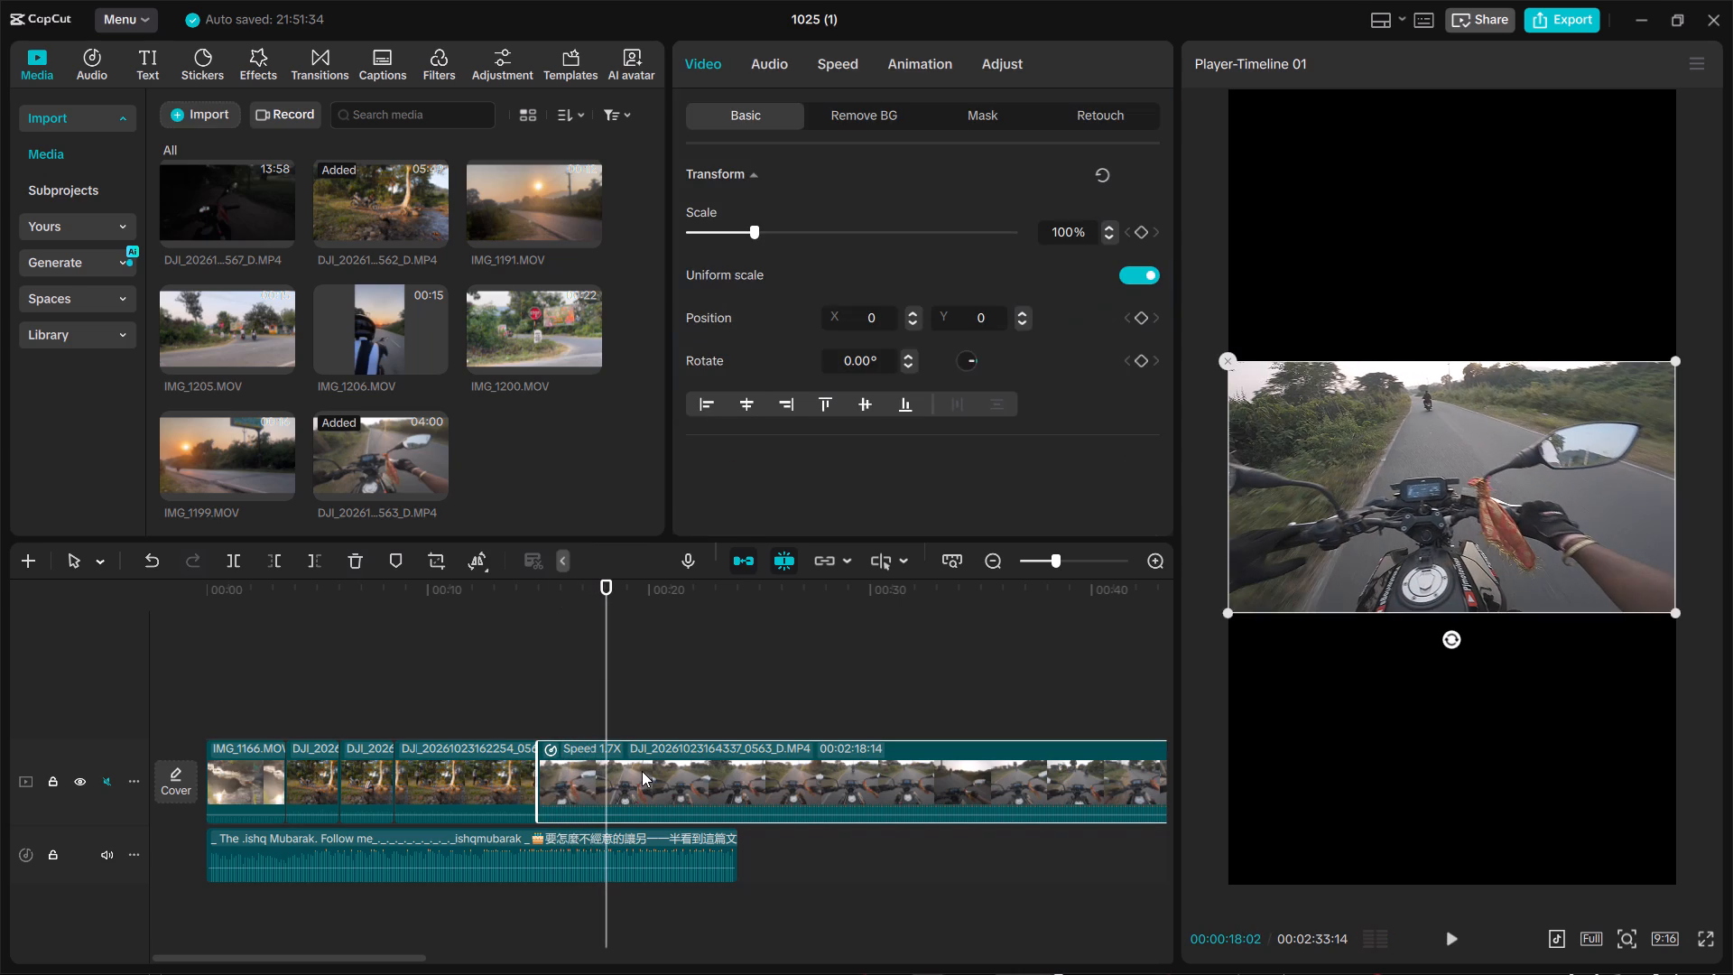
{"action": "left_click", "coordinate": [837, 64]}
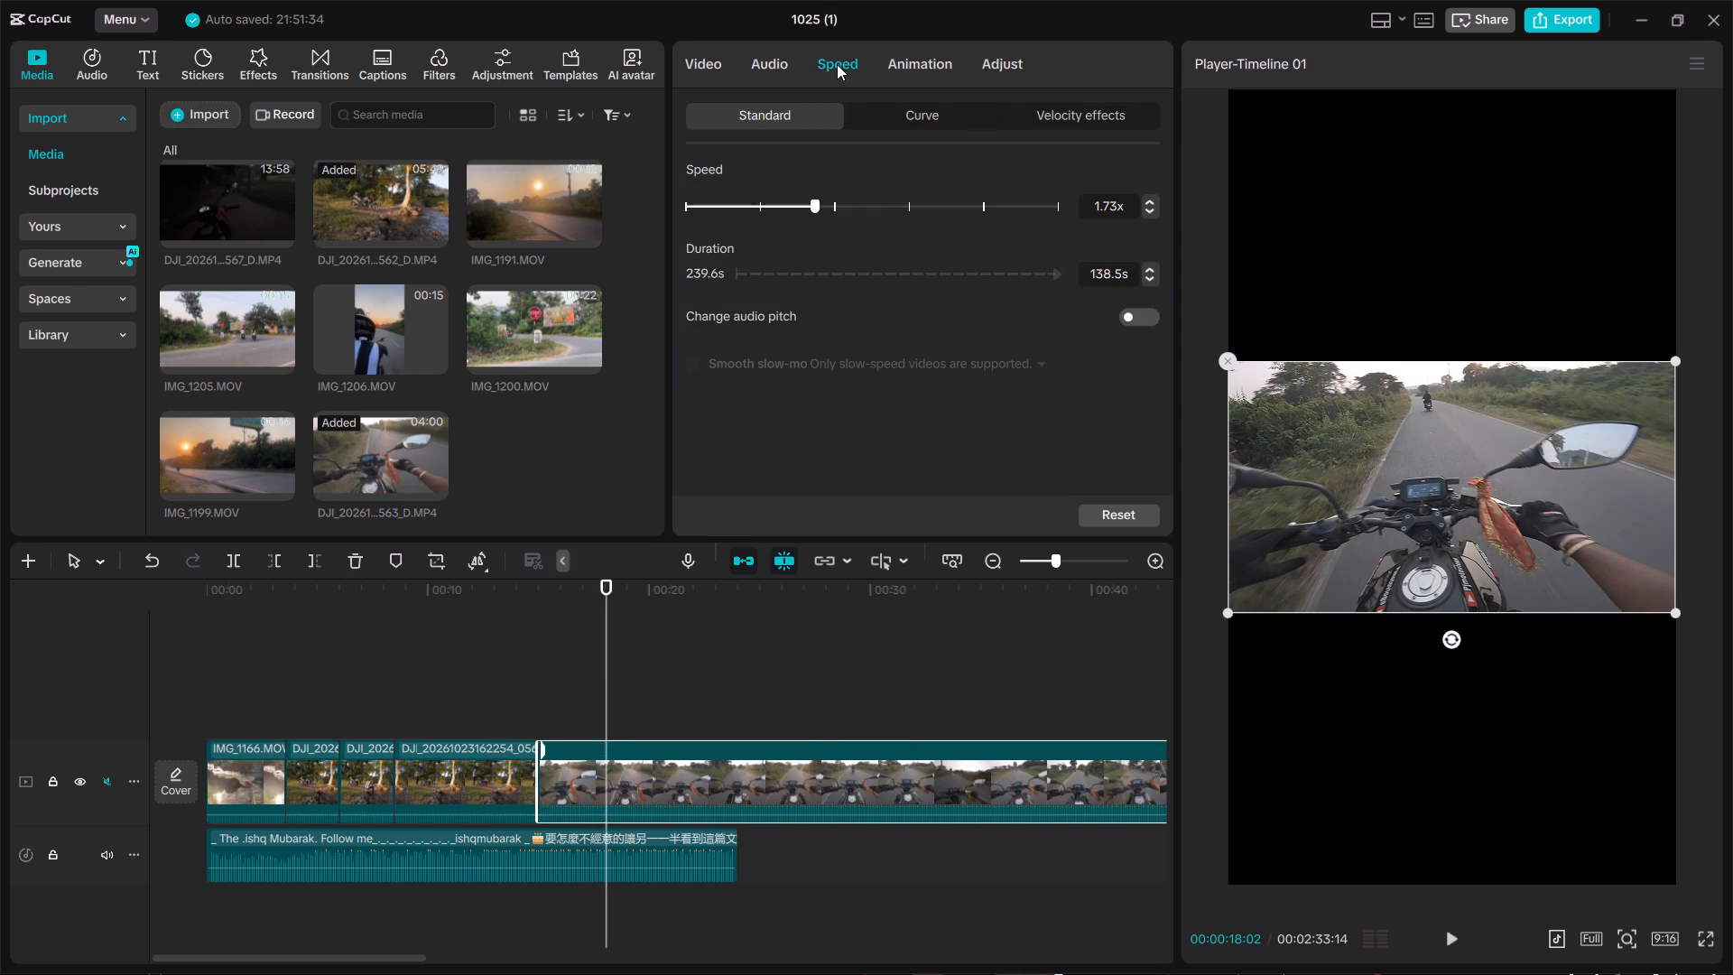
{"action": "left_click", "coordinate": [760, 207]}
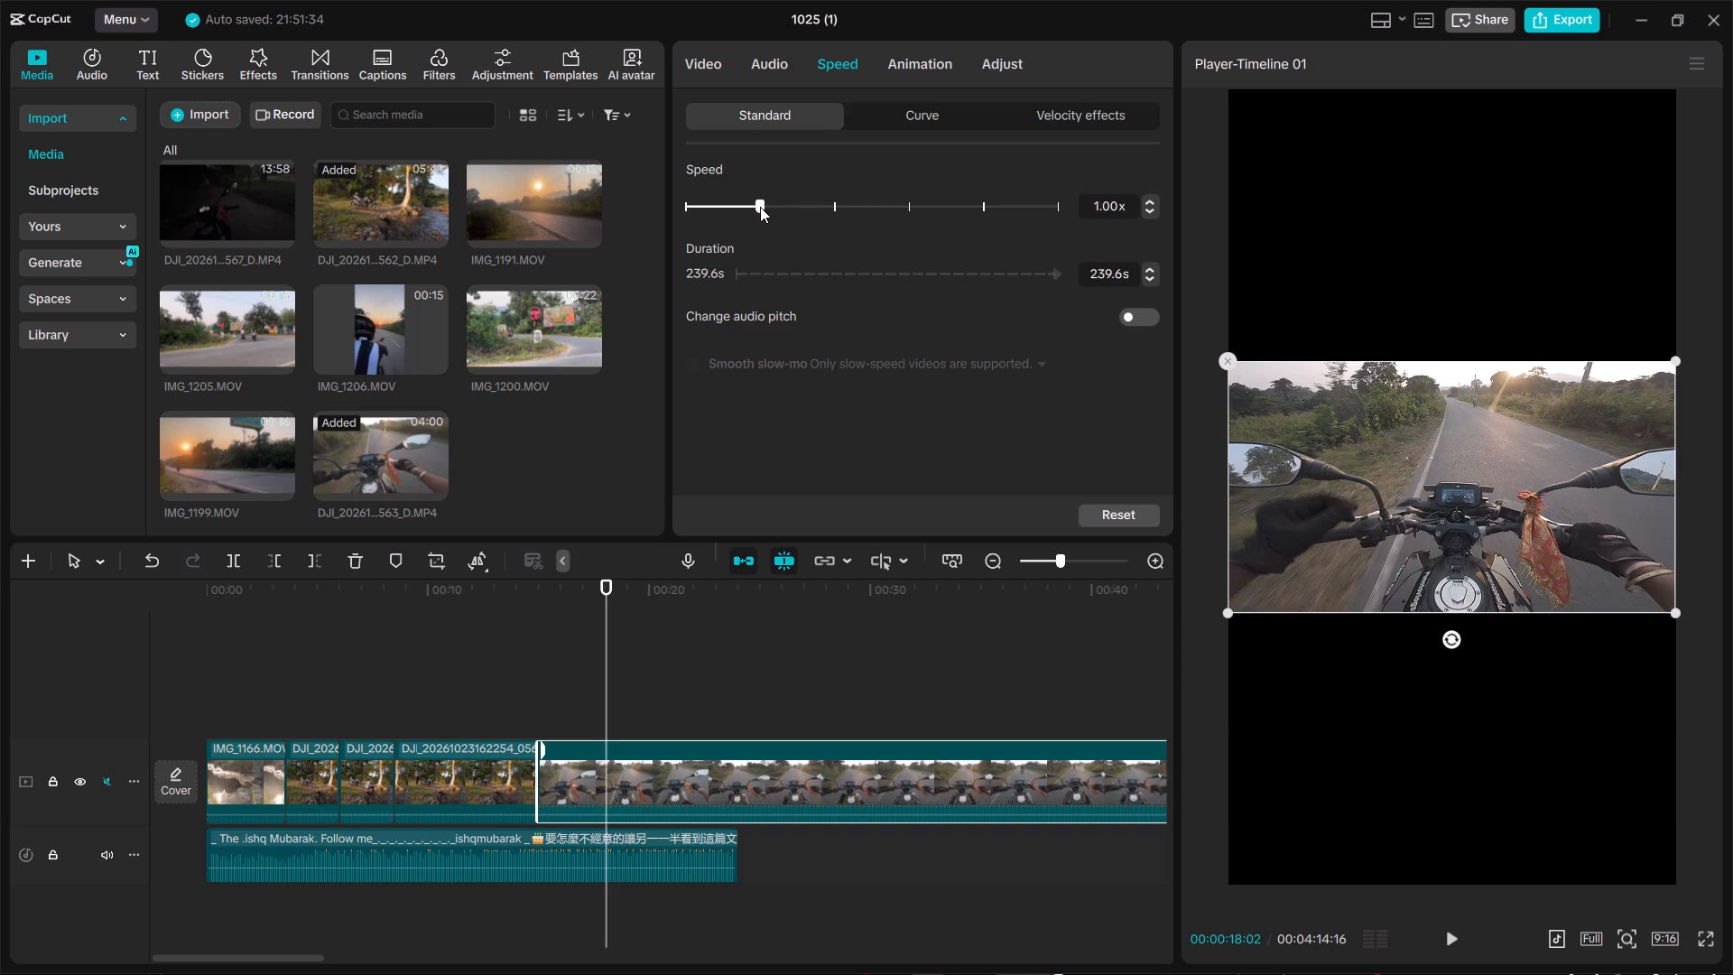
{"action": "key", "text": "space"}
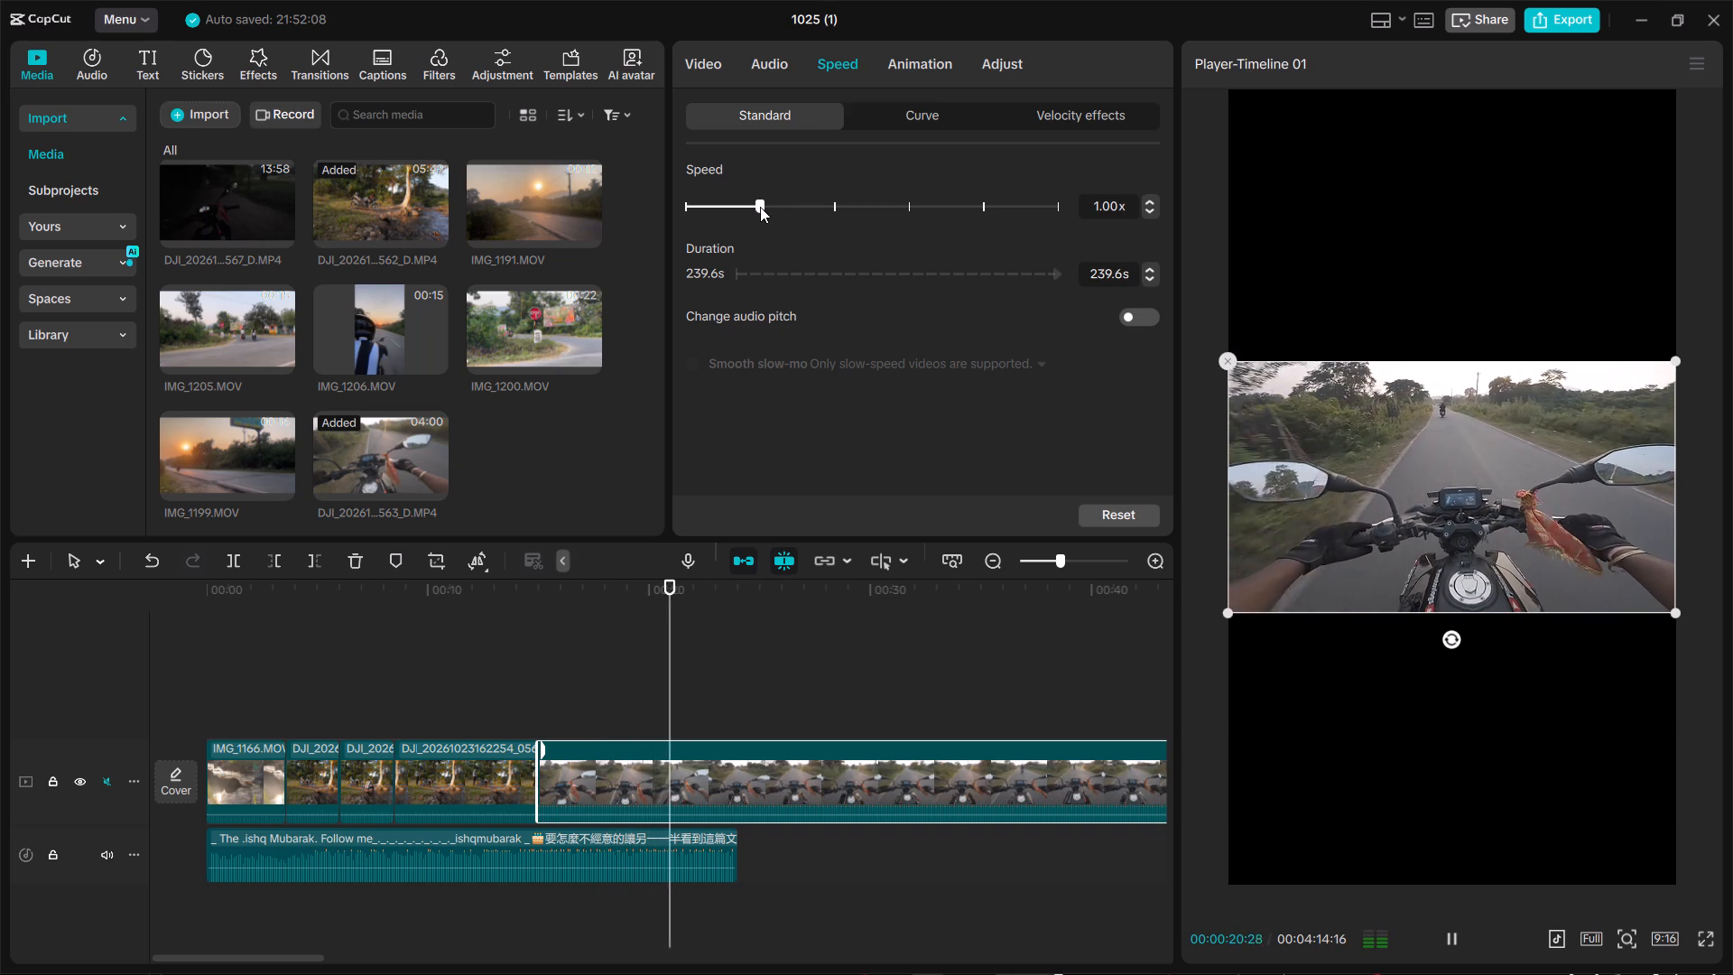
{"action": "key", "text": "space"}
{"action": "key", "text": "space"}
{"action": "key", "text": "space"}
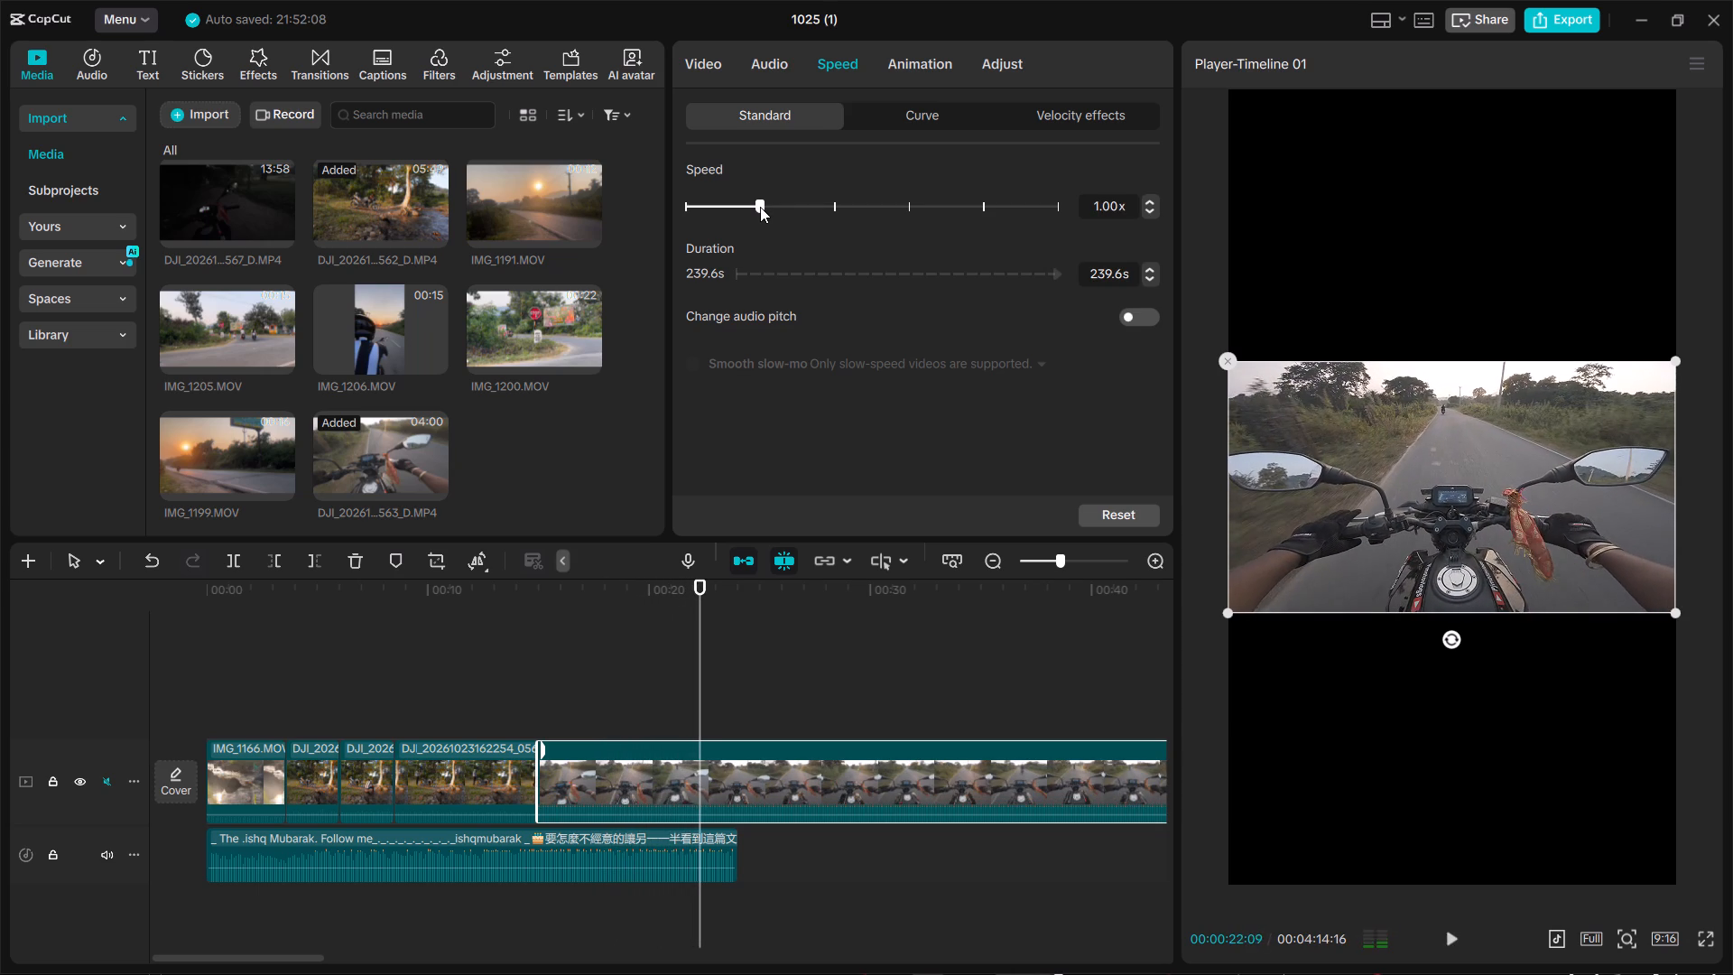
{"action": "key", "text": "space"}
{"action": "key", "text": "space"}
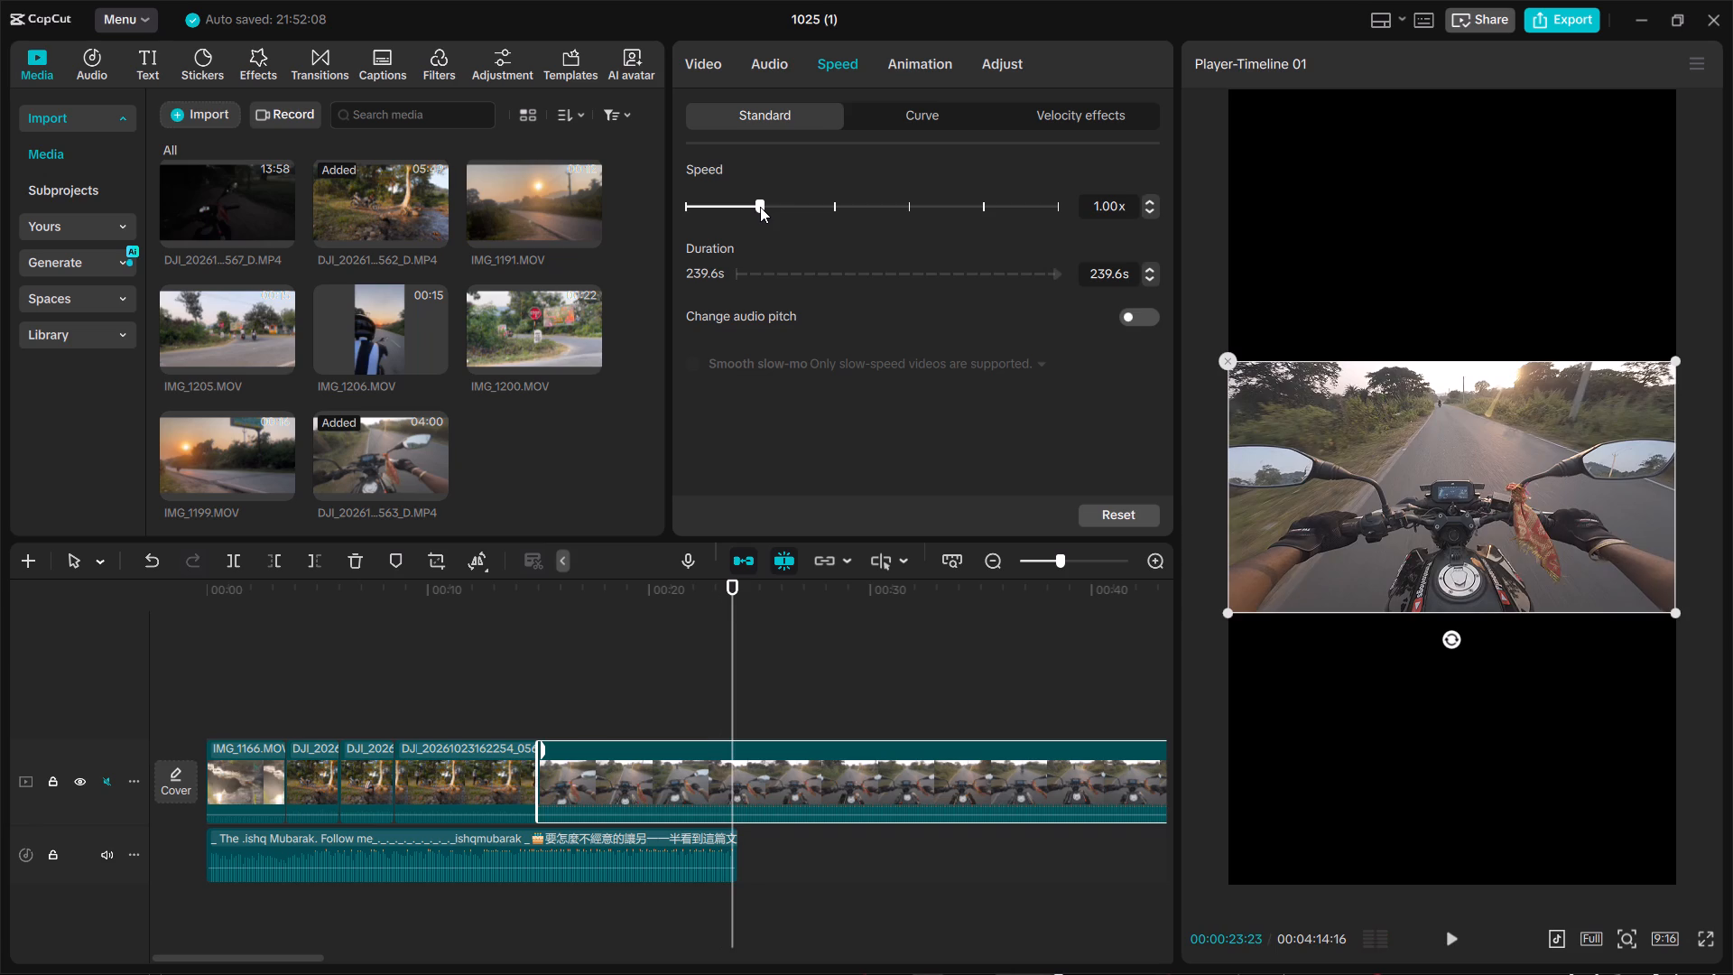
{"action": "key", "text": "space"}
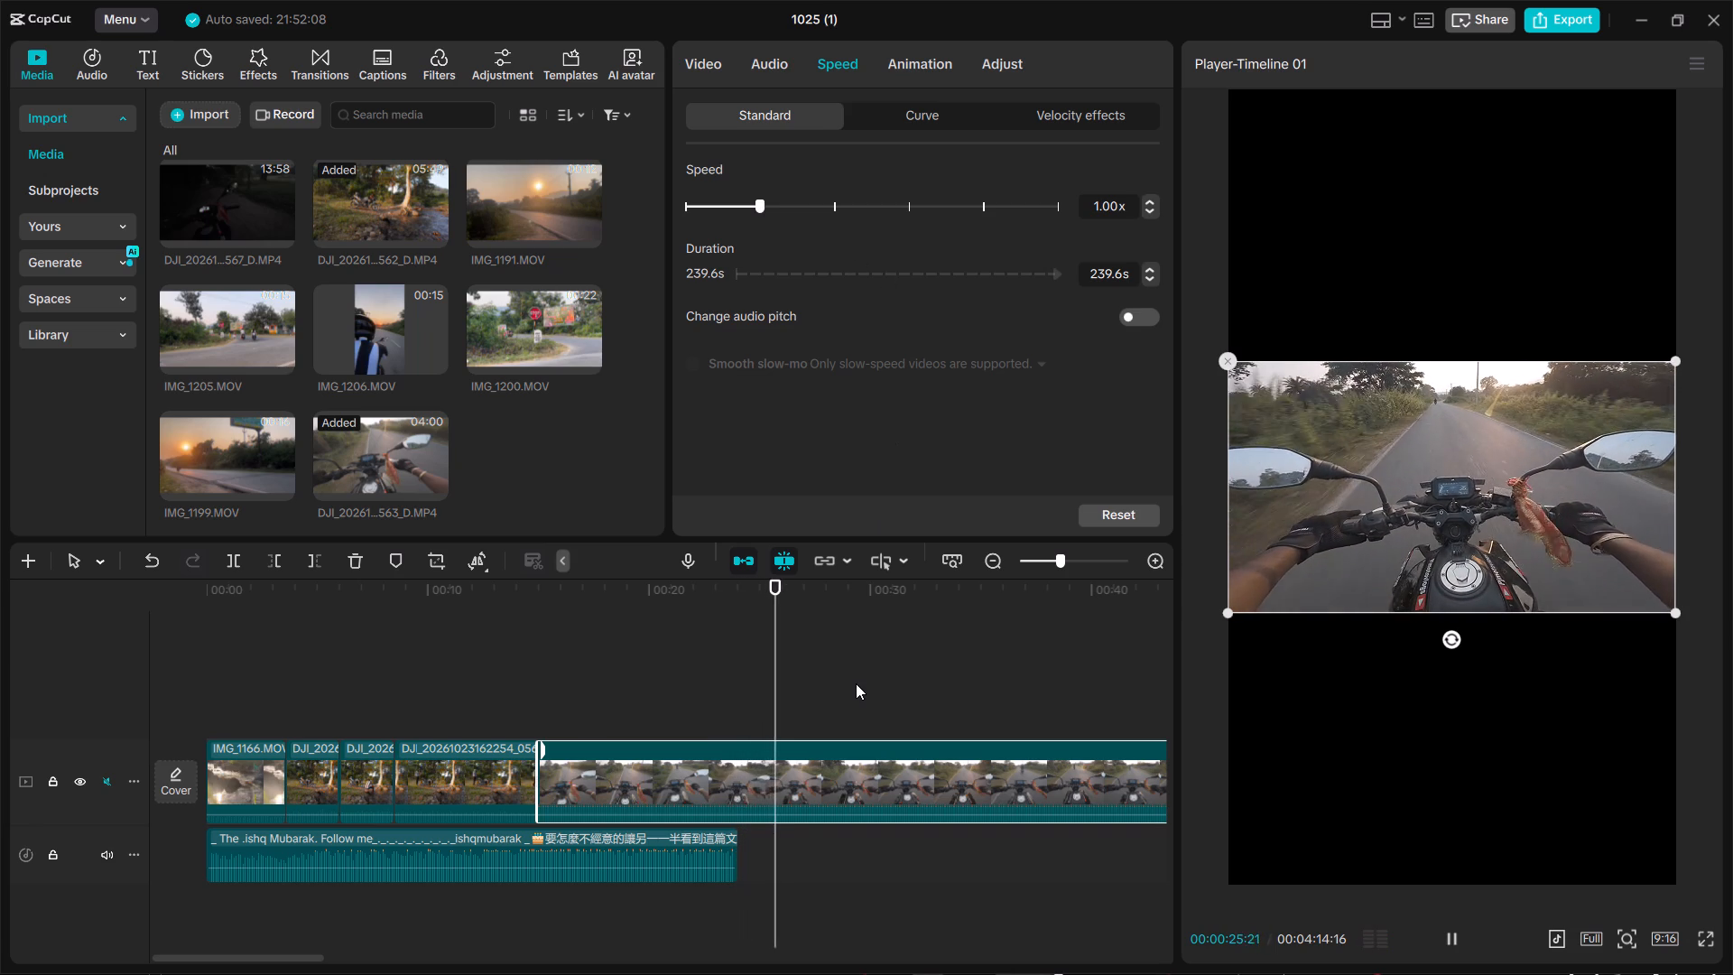
{"action": "scroll", "coordinate": [856, 683], "scroll_direction": "left", "scroll_amount": 5}
{"action": "key", "text": "space"}
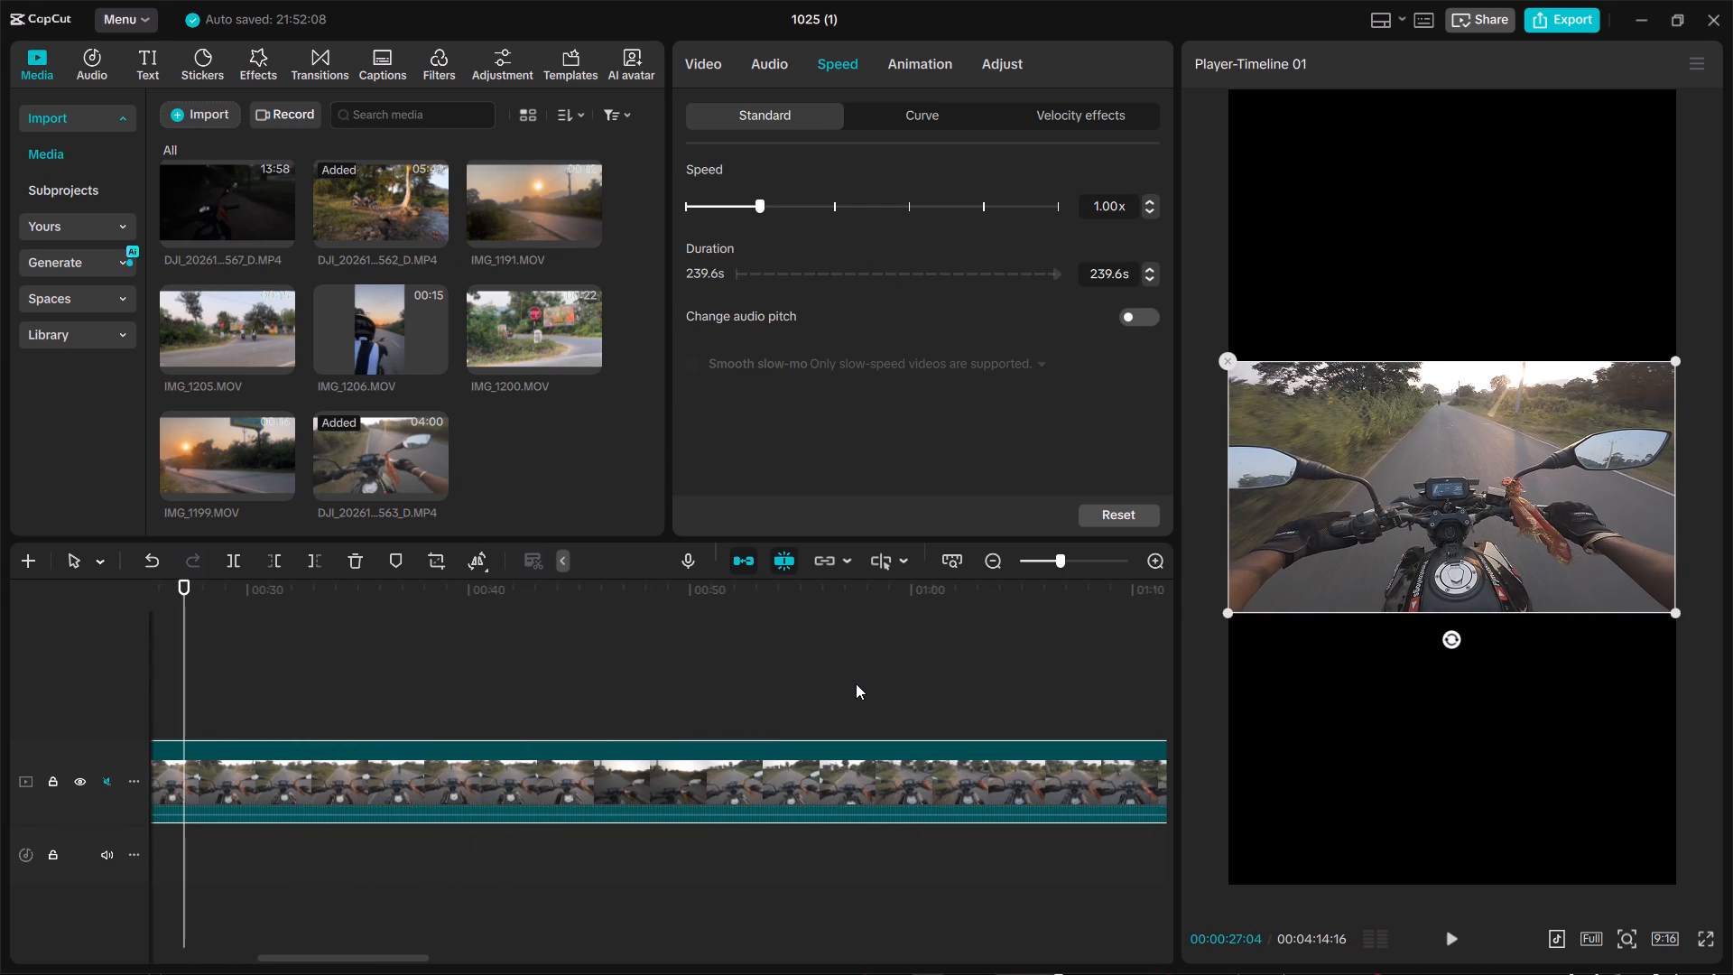
{"action": "left_click", "coordinate": [768, 605]}
{"action": "key", "text": "space"}
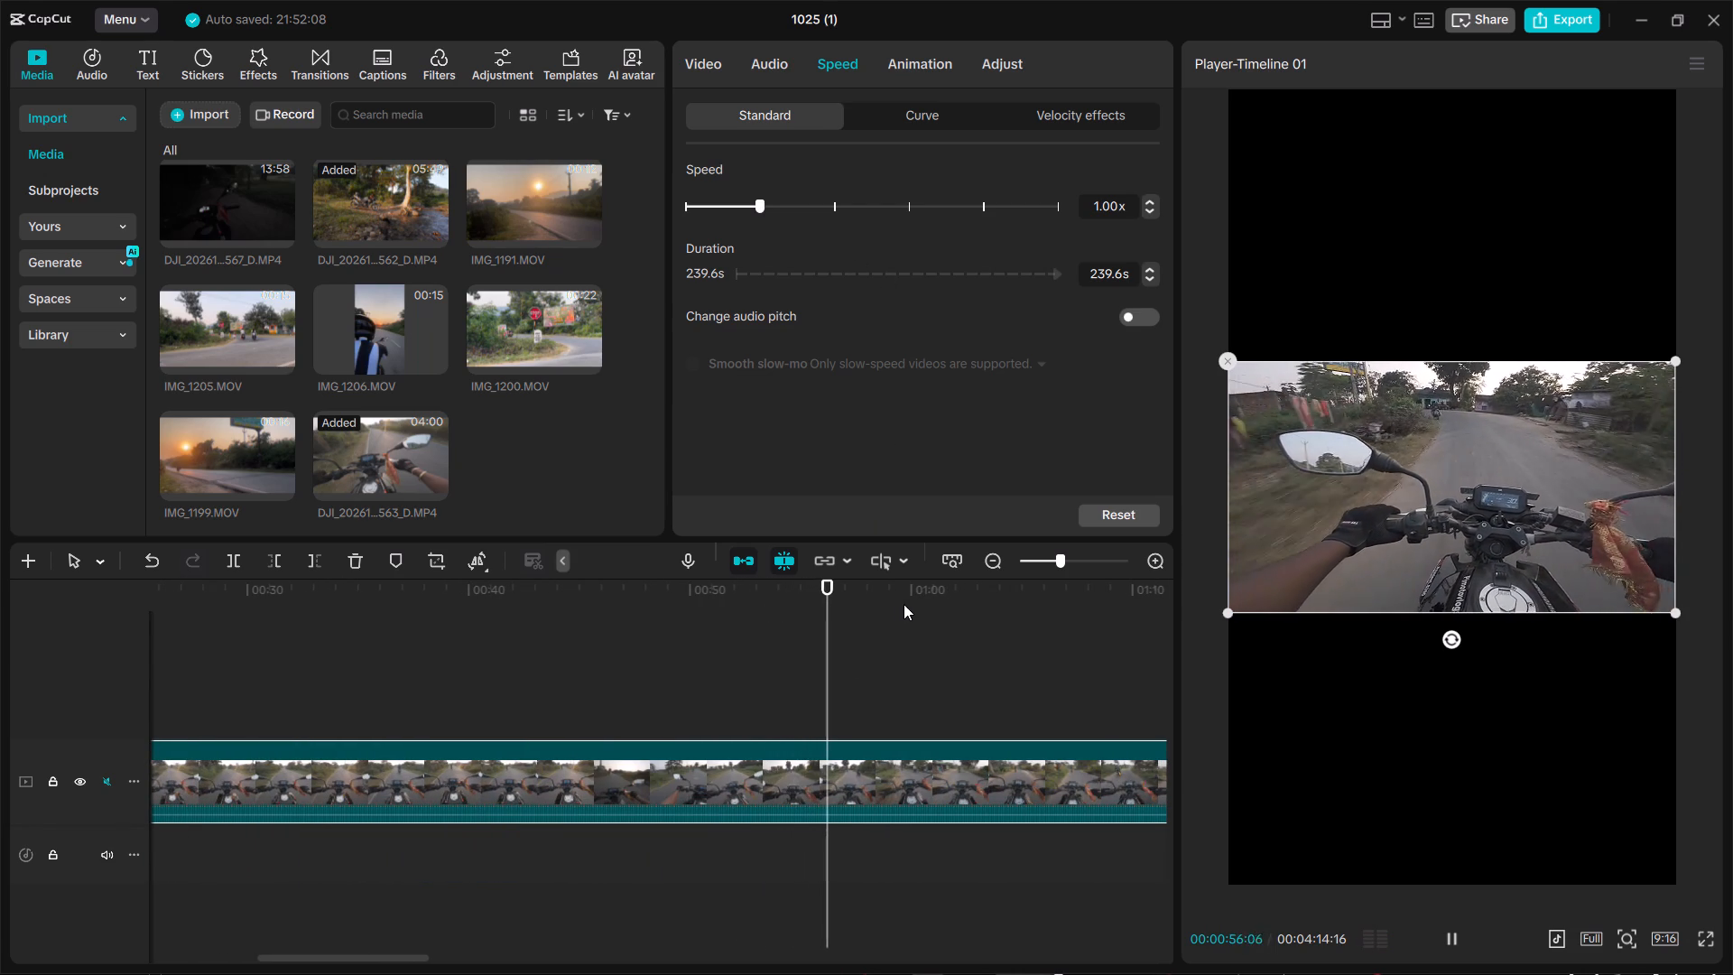
{"action": "scroll", "coordinate": [990, 612], "scroll_direction": "left", "scroll_amount": 1}
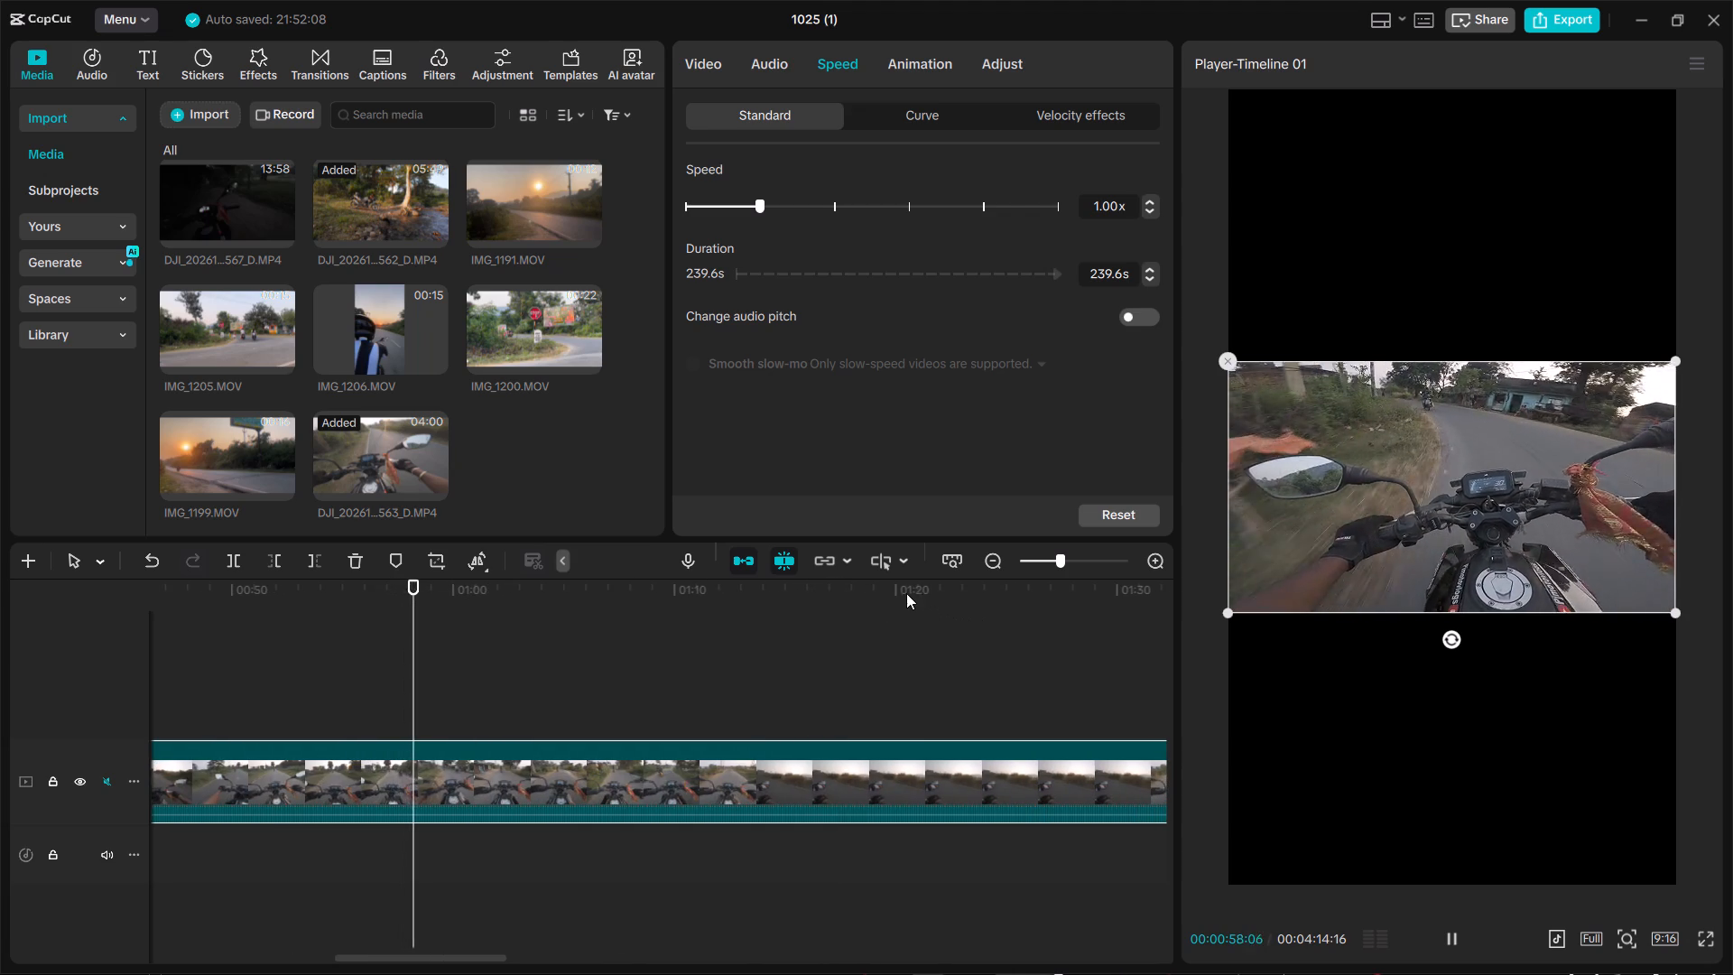
{"action": "left_click", "coordinate": [906, 593]}
{"action": "key", "text": "space"}
{"action": "key", "text": "space"}
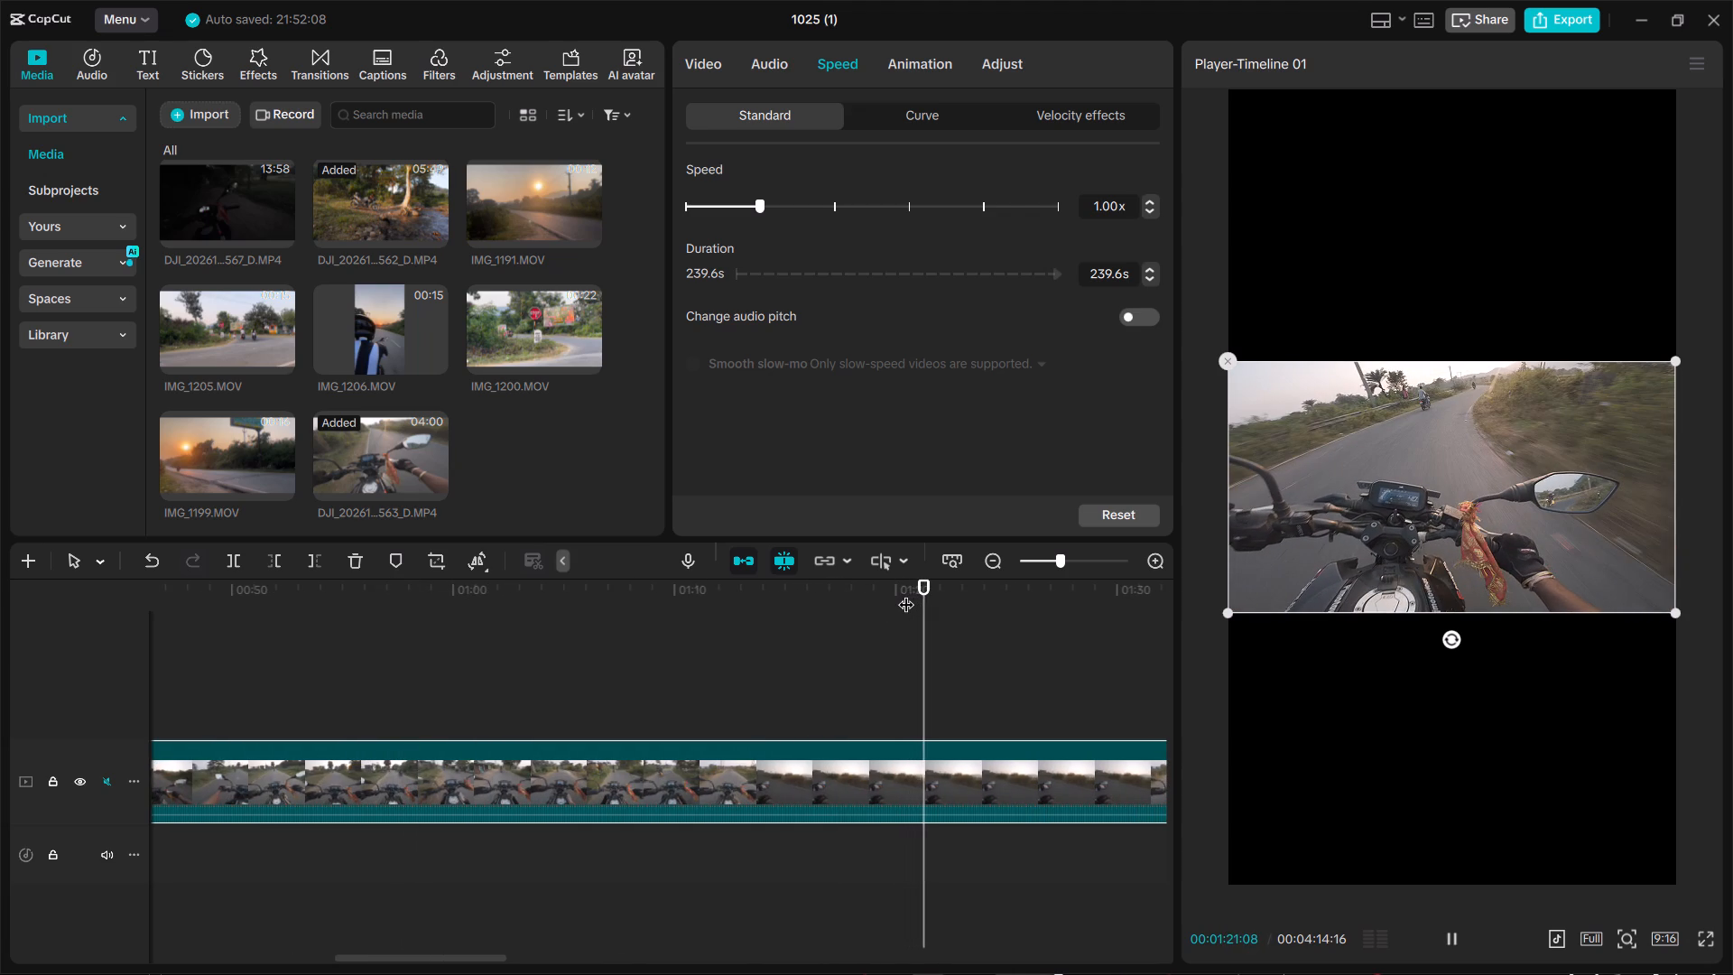
{"action": "left_click", "coordinate": [805, 606]}
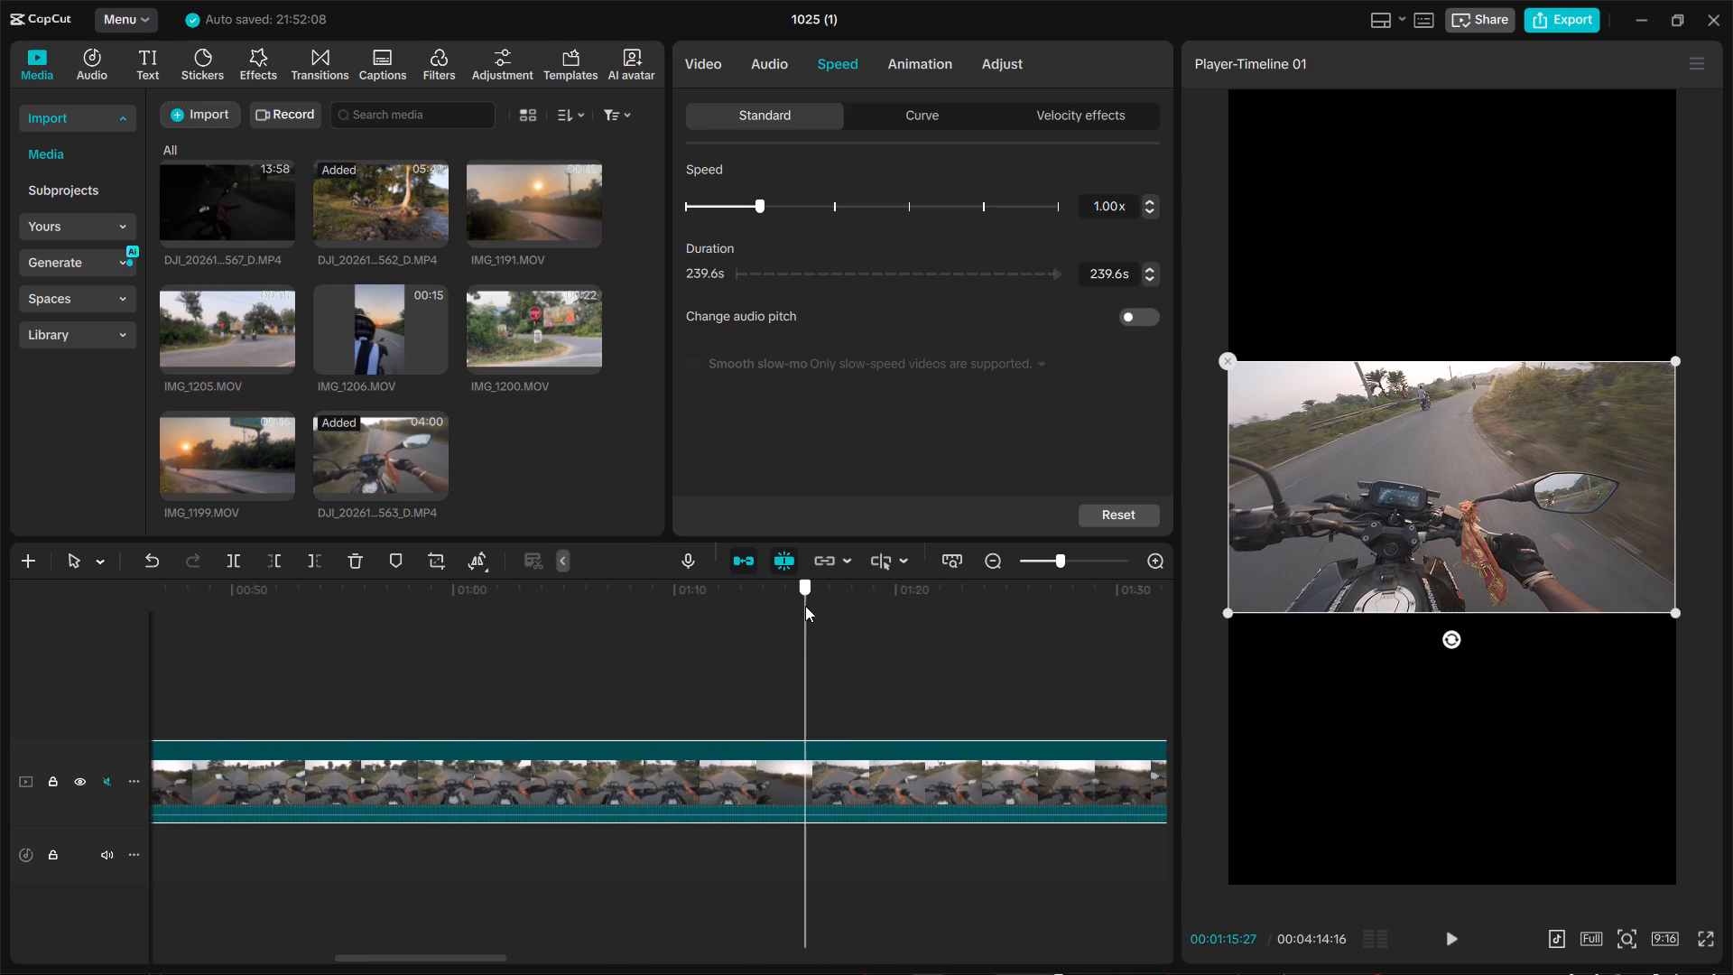
{"action": "left_click_drag", "start_coordinate": [805, 606], "coordinate": [772, 606]}
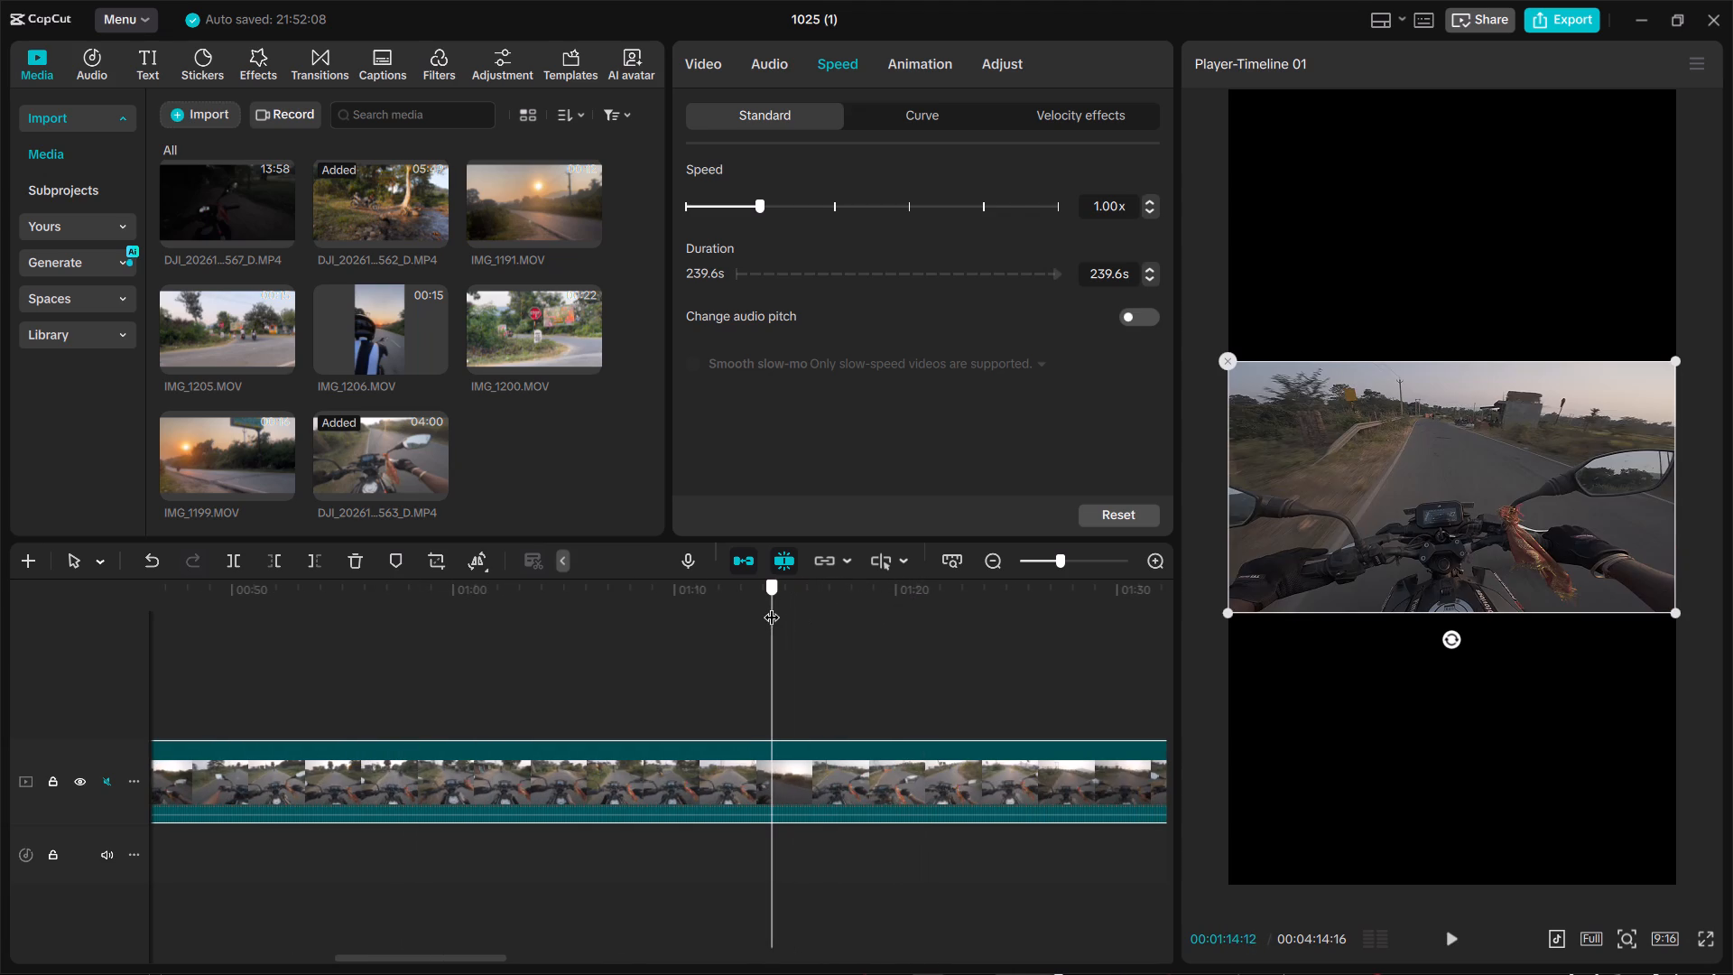
{"action": "left_click_drag", "start_coordinate": [772, 606], "coordinate": [777, 606]}
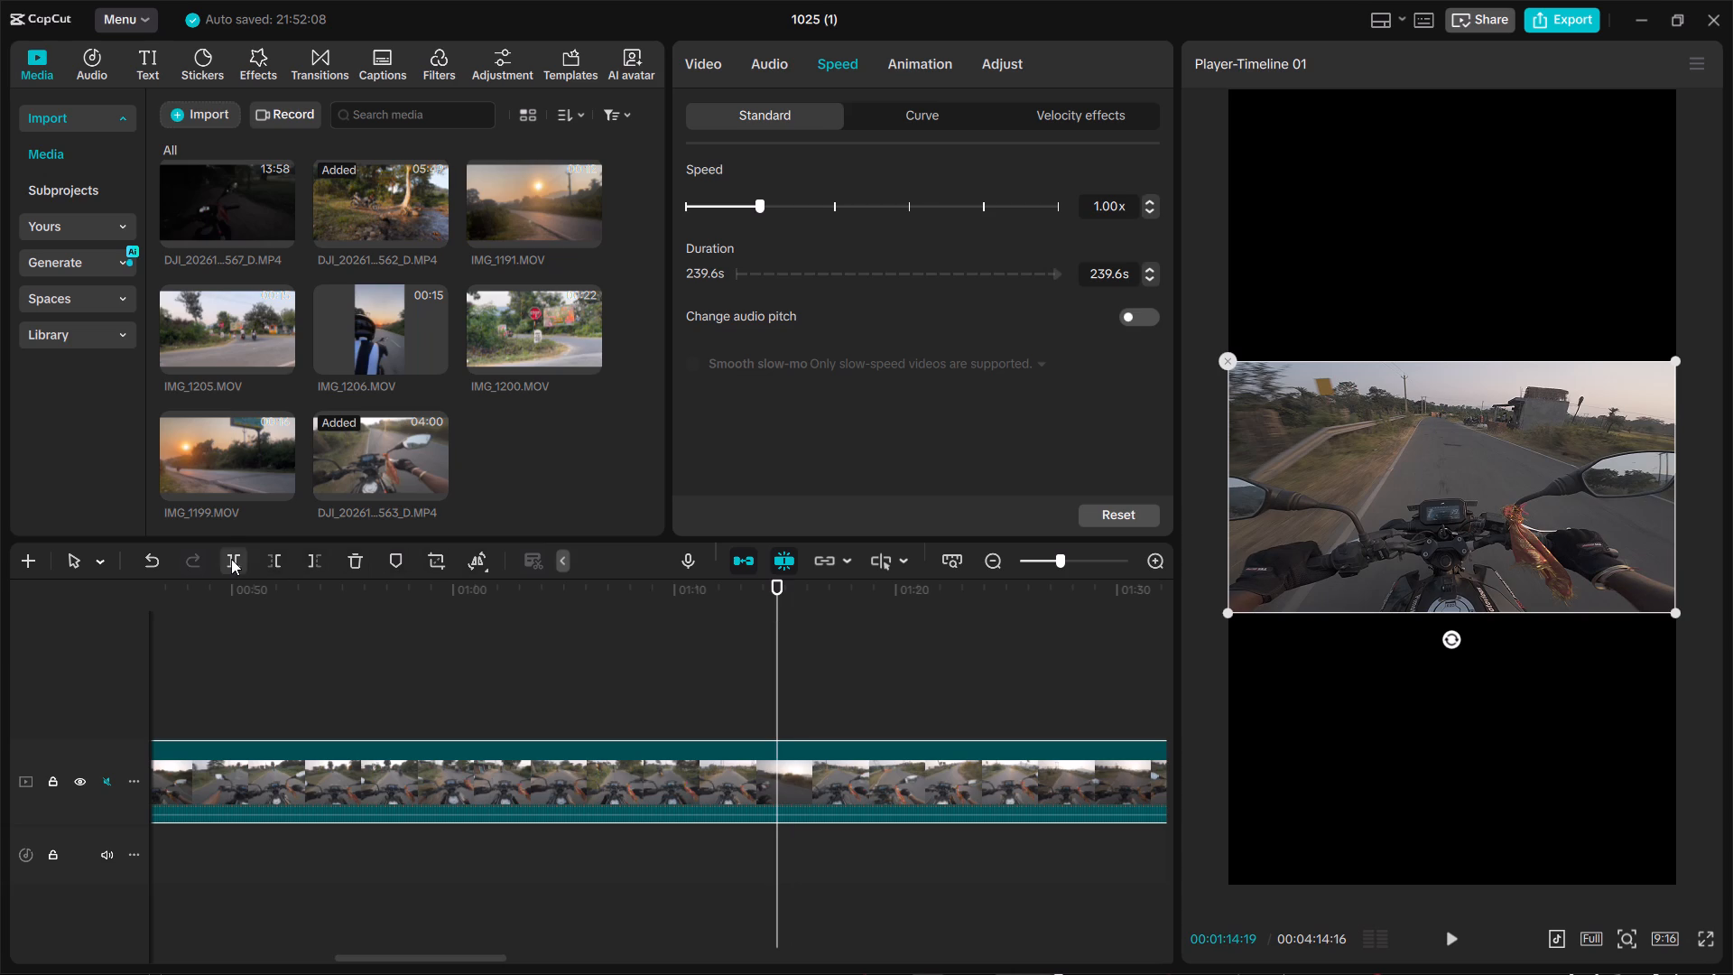
{"action": "left_click", "coordinate": [231, 559]}
{"action": "left_click", "coordinate": [432, 791]}
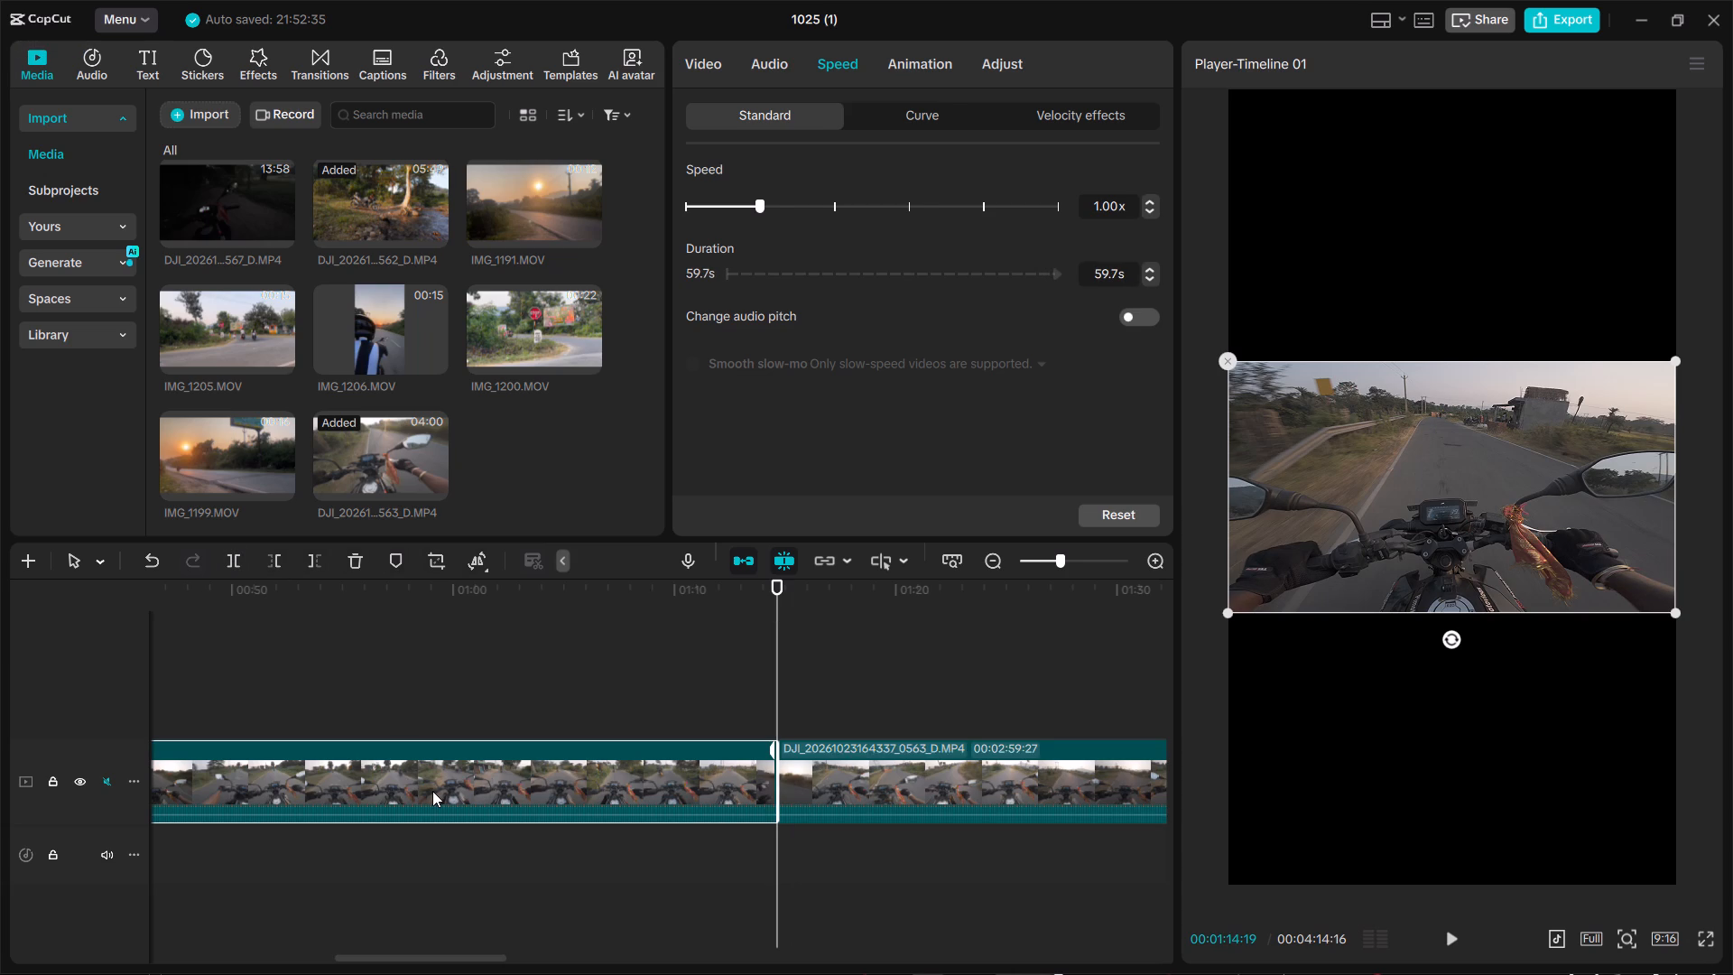
{"action": "key", "text": "Delete"}
Play the riding clip, split it at the end of the audio at 00:00:24:01, and delete the remainder.
{"action": "scroll", "coordinate": [329, 673], "scroll_direction": "right", "scroll_amount": 4}
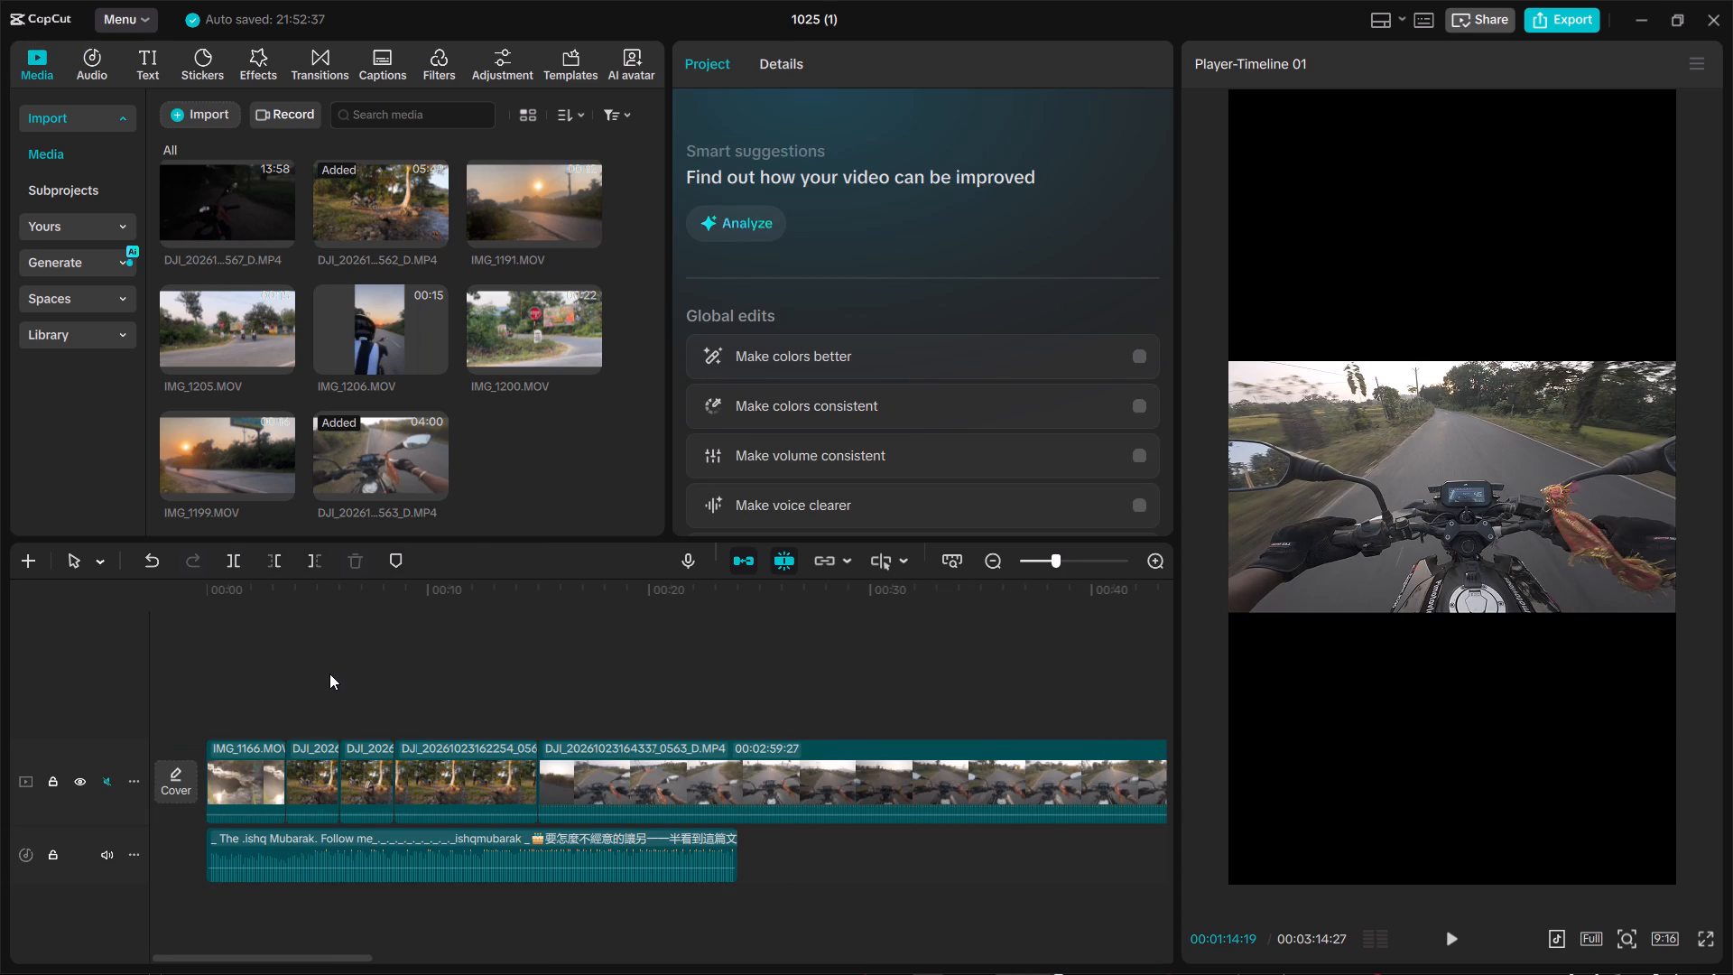
{"action": "left_click", "coordinate": [460, 645]}
{"action": "key", "text": "space"}
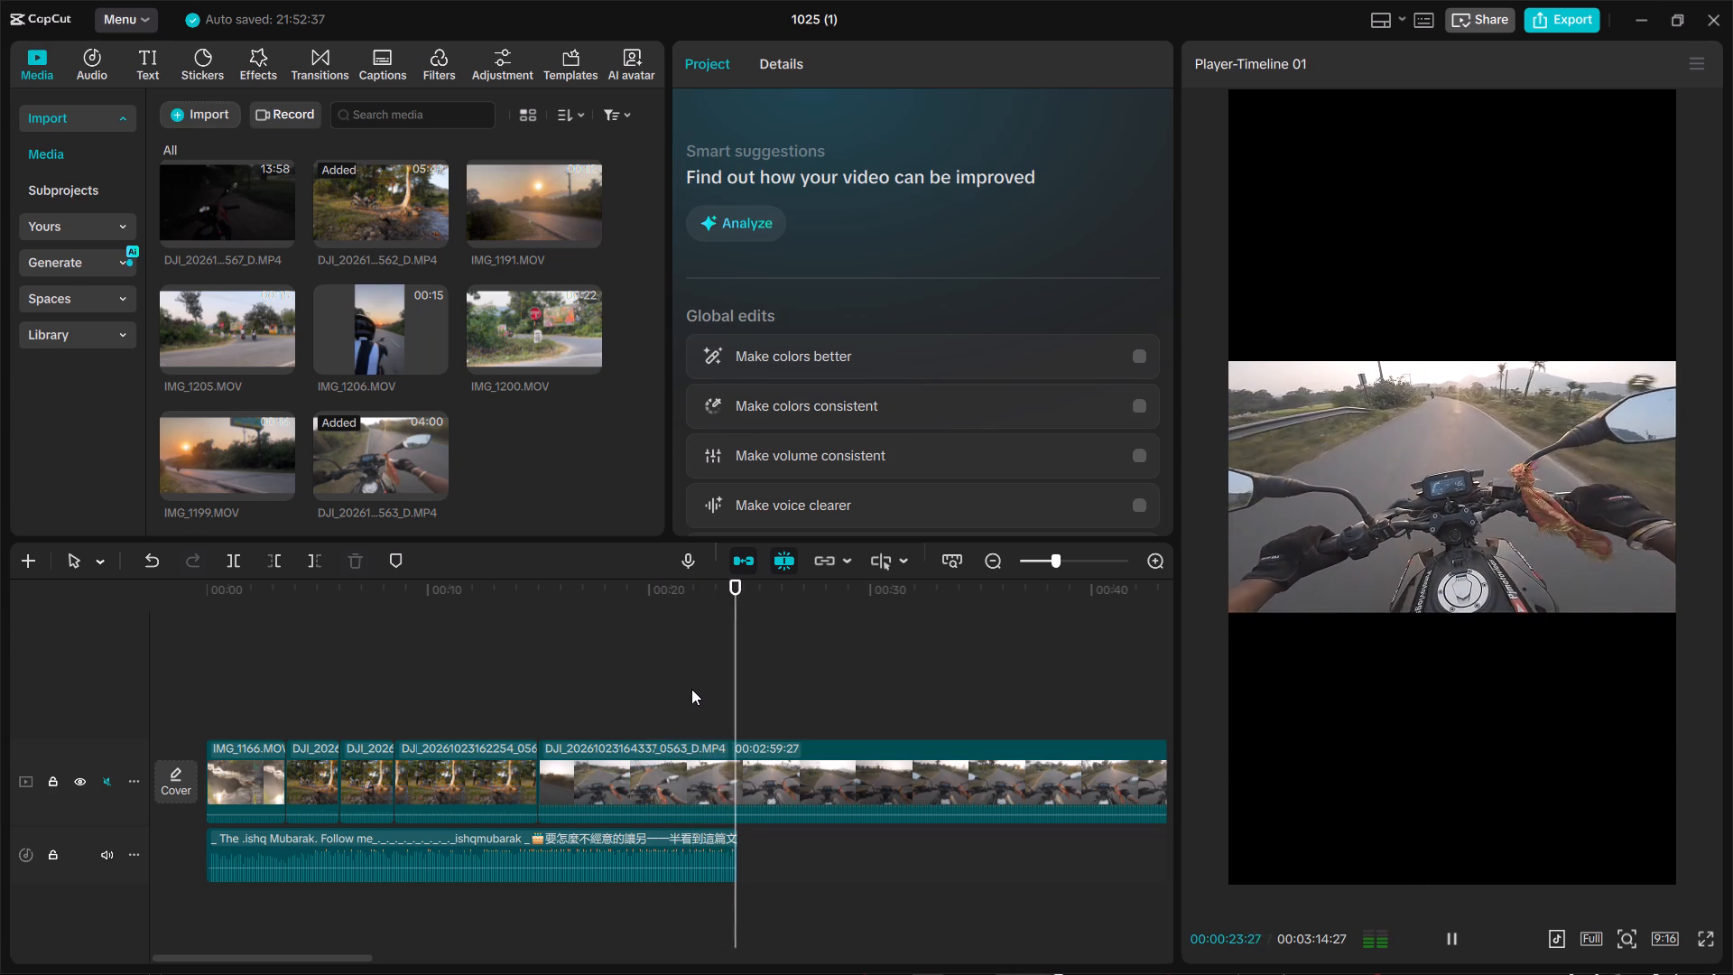
{"action": "key", "text": "space"}
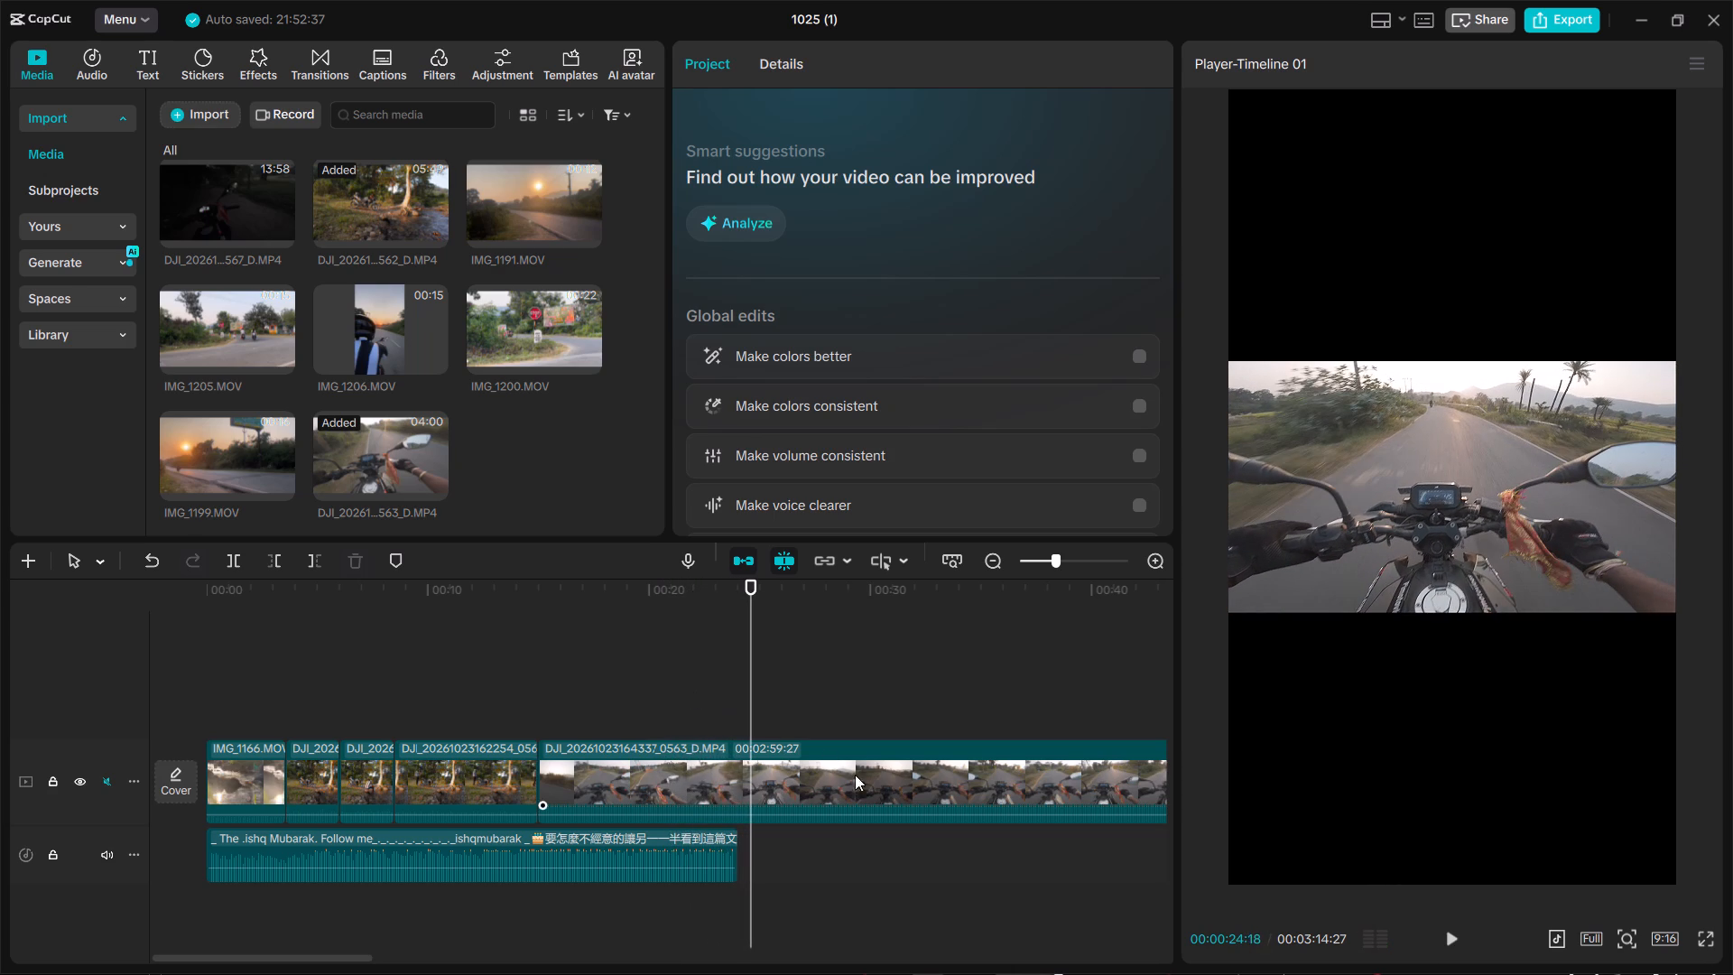
{"action": "left_click", "coordinate": [847, 790]}
{"action": "left_click_drag", "start_coordinate": [721, 592], "coordinate": [736, 592]}
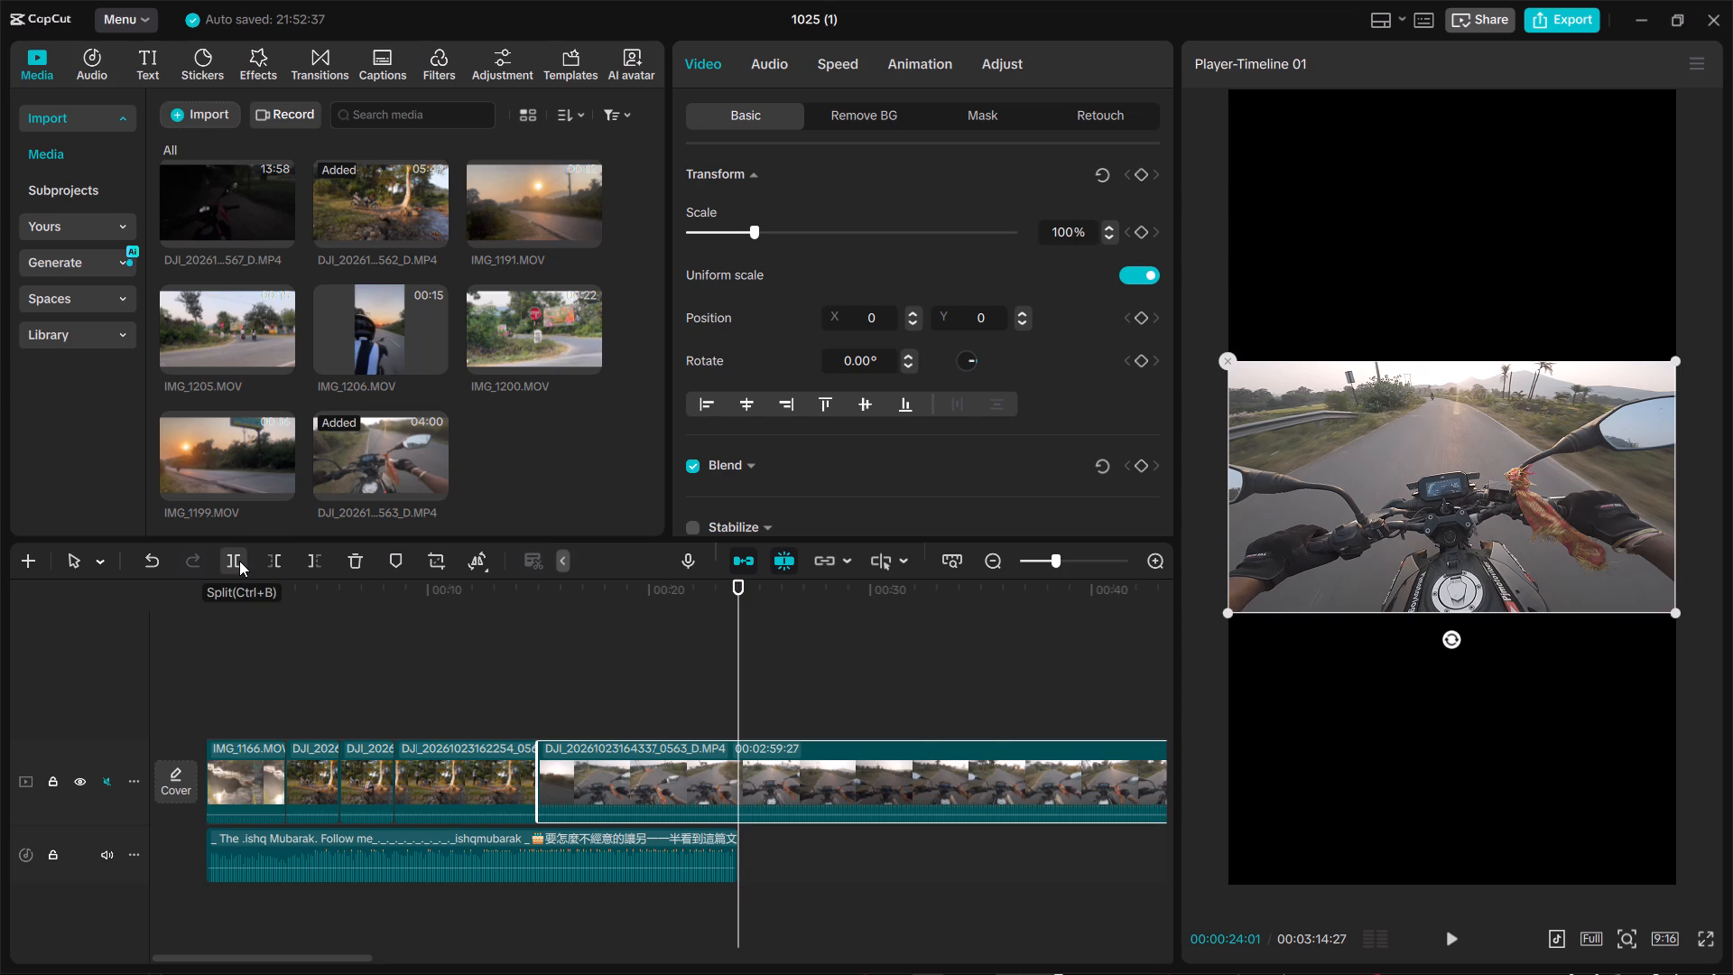
{"action": "left_click", "coordinate": [239, 561]}
{"action": "key", "text": "Delete"}
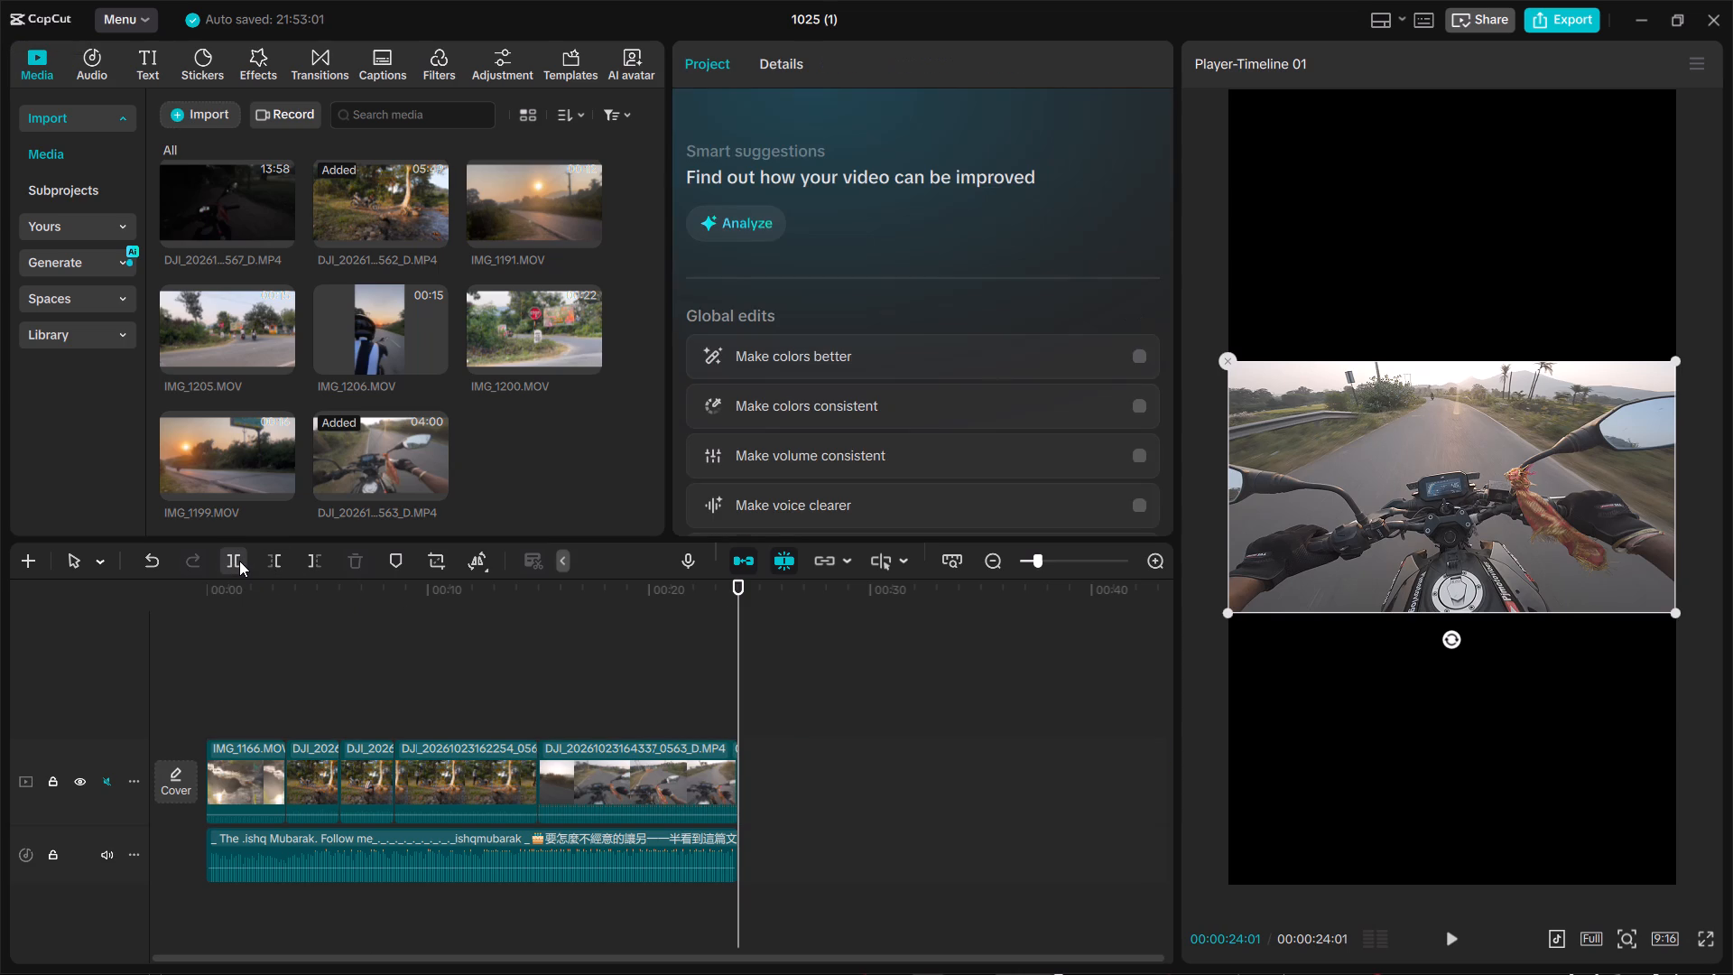
Return to the start of the timeline and play the opening seconds to review the assembled cut.
{"action": "left_click_drag", "start_coordinate": [570, 599], "coordinate": [539, 610]}
{"action": "left_click_drag", "start_coordinate": [539, 610], "coordinate": [518, 613]}
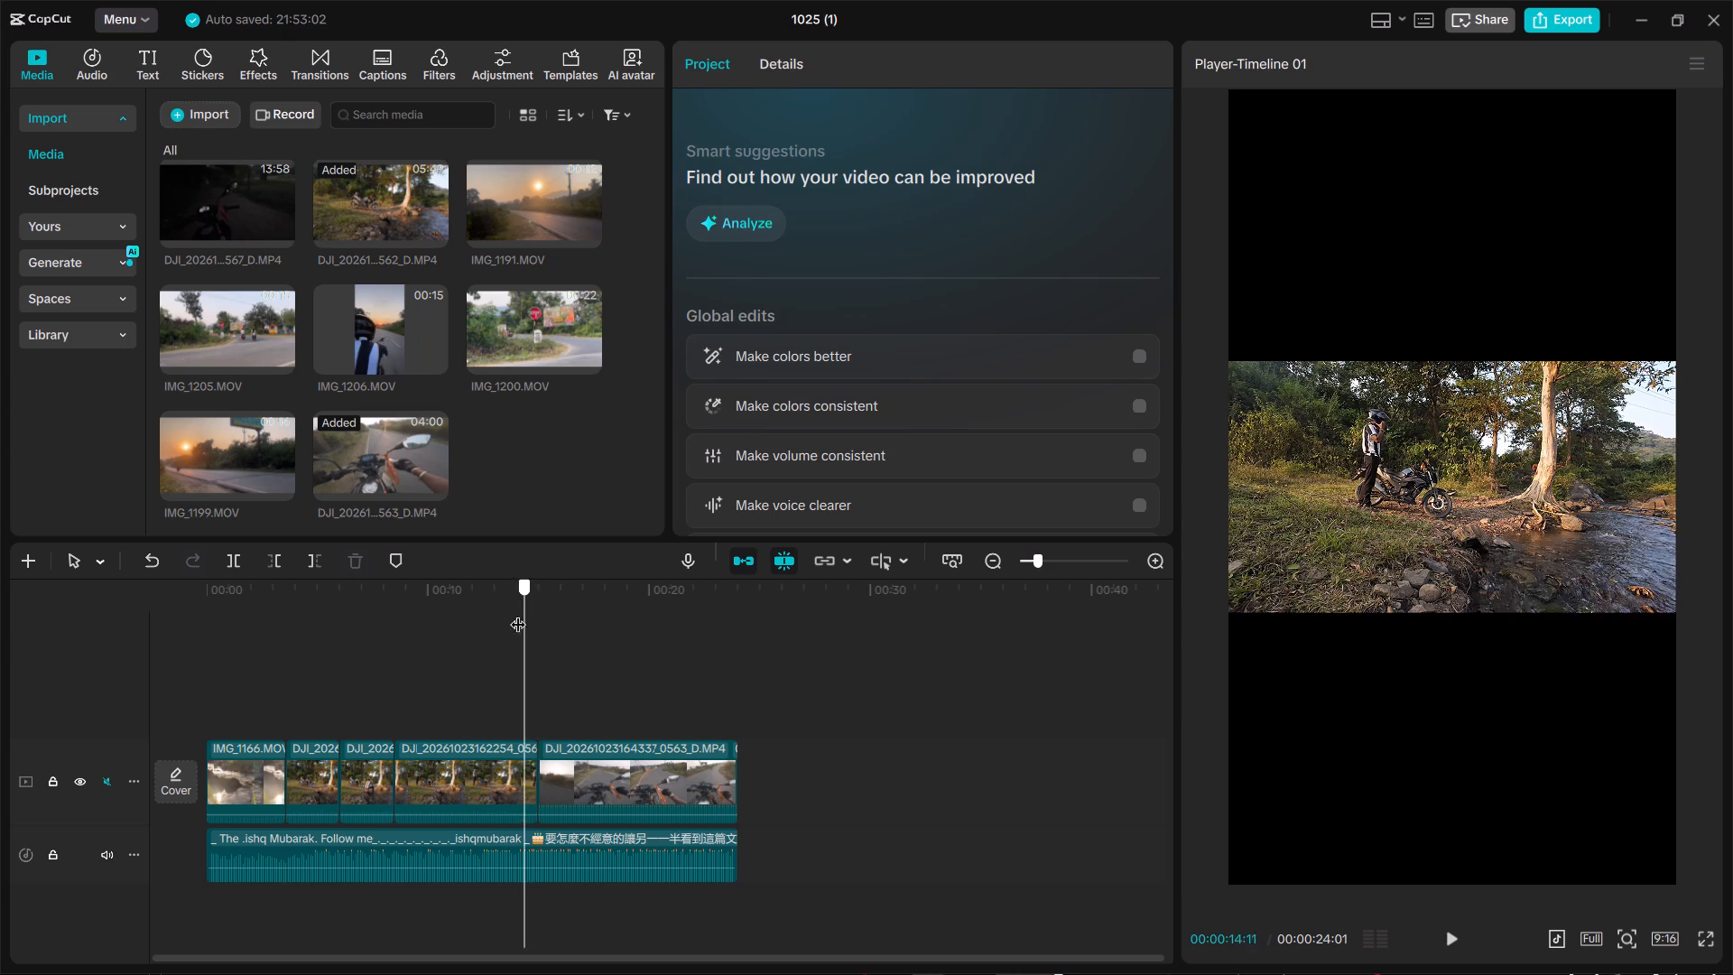
{"action": "left_click_drag", "start_coordinate": [518, 613], "coordinate": [123, 637]}
{"action": "key", "text": "space"}
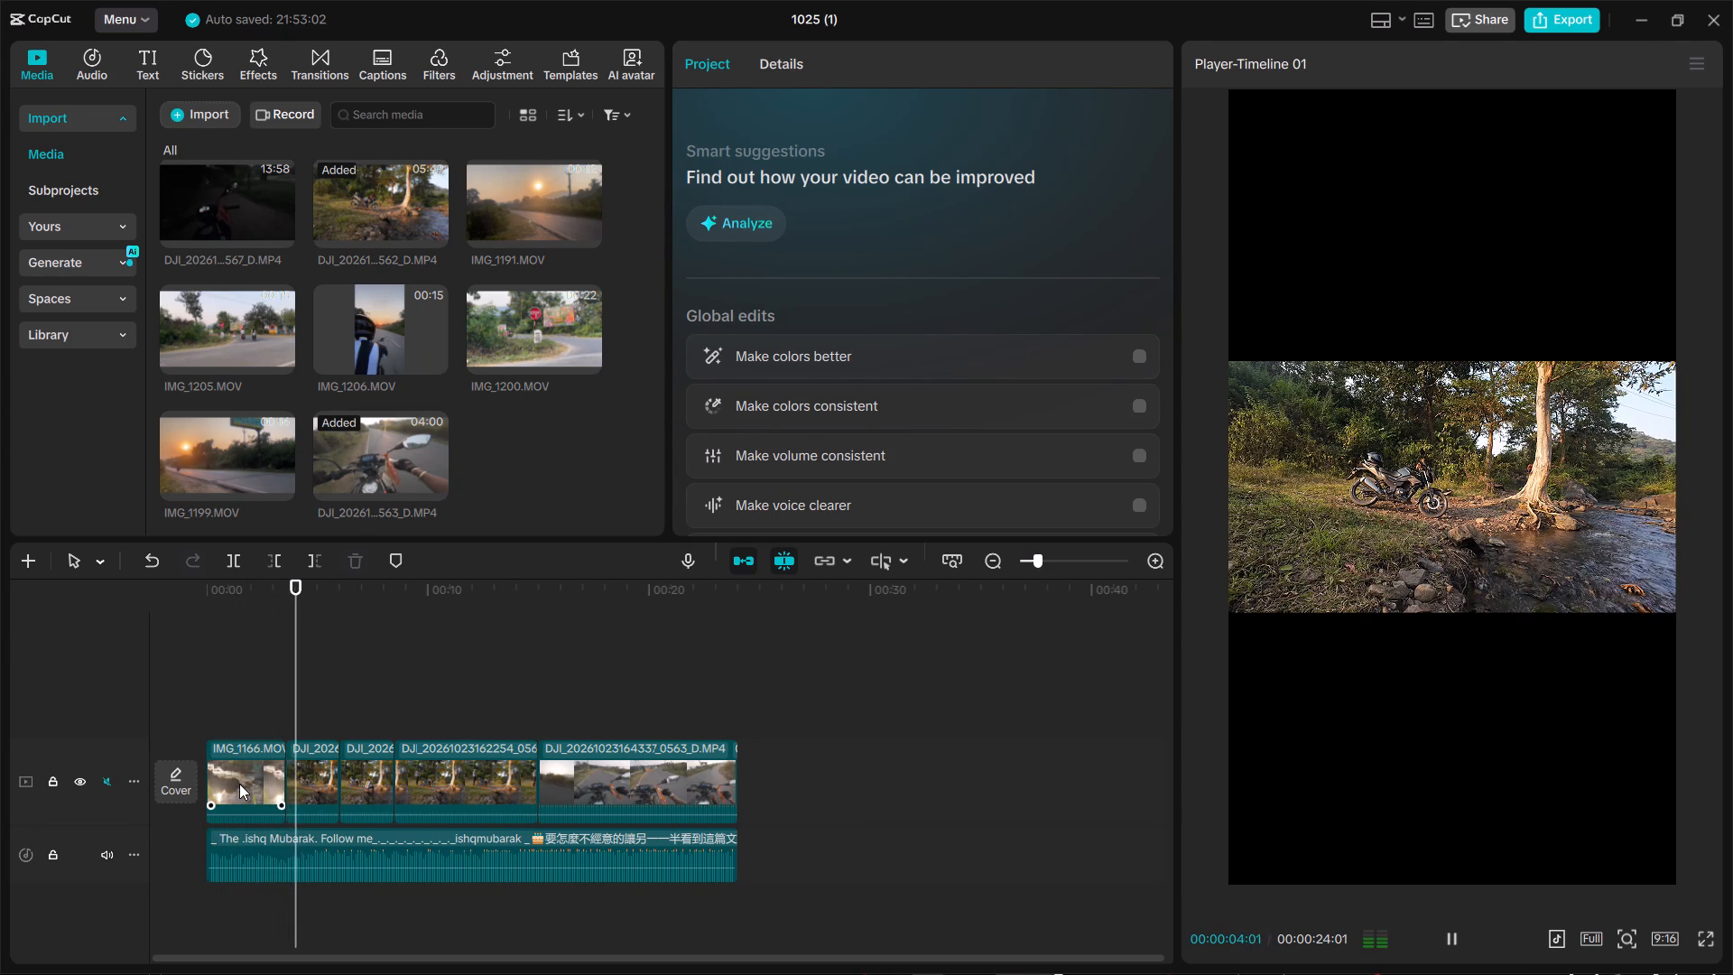
{"action": "key", "text": "space"}
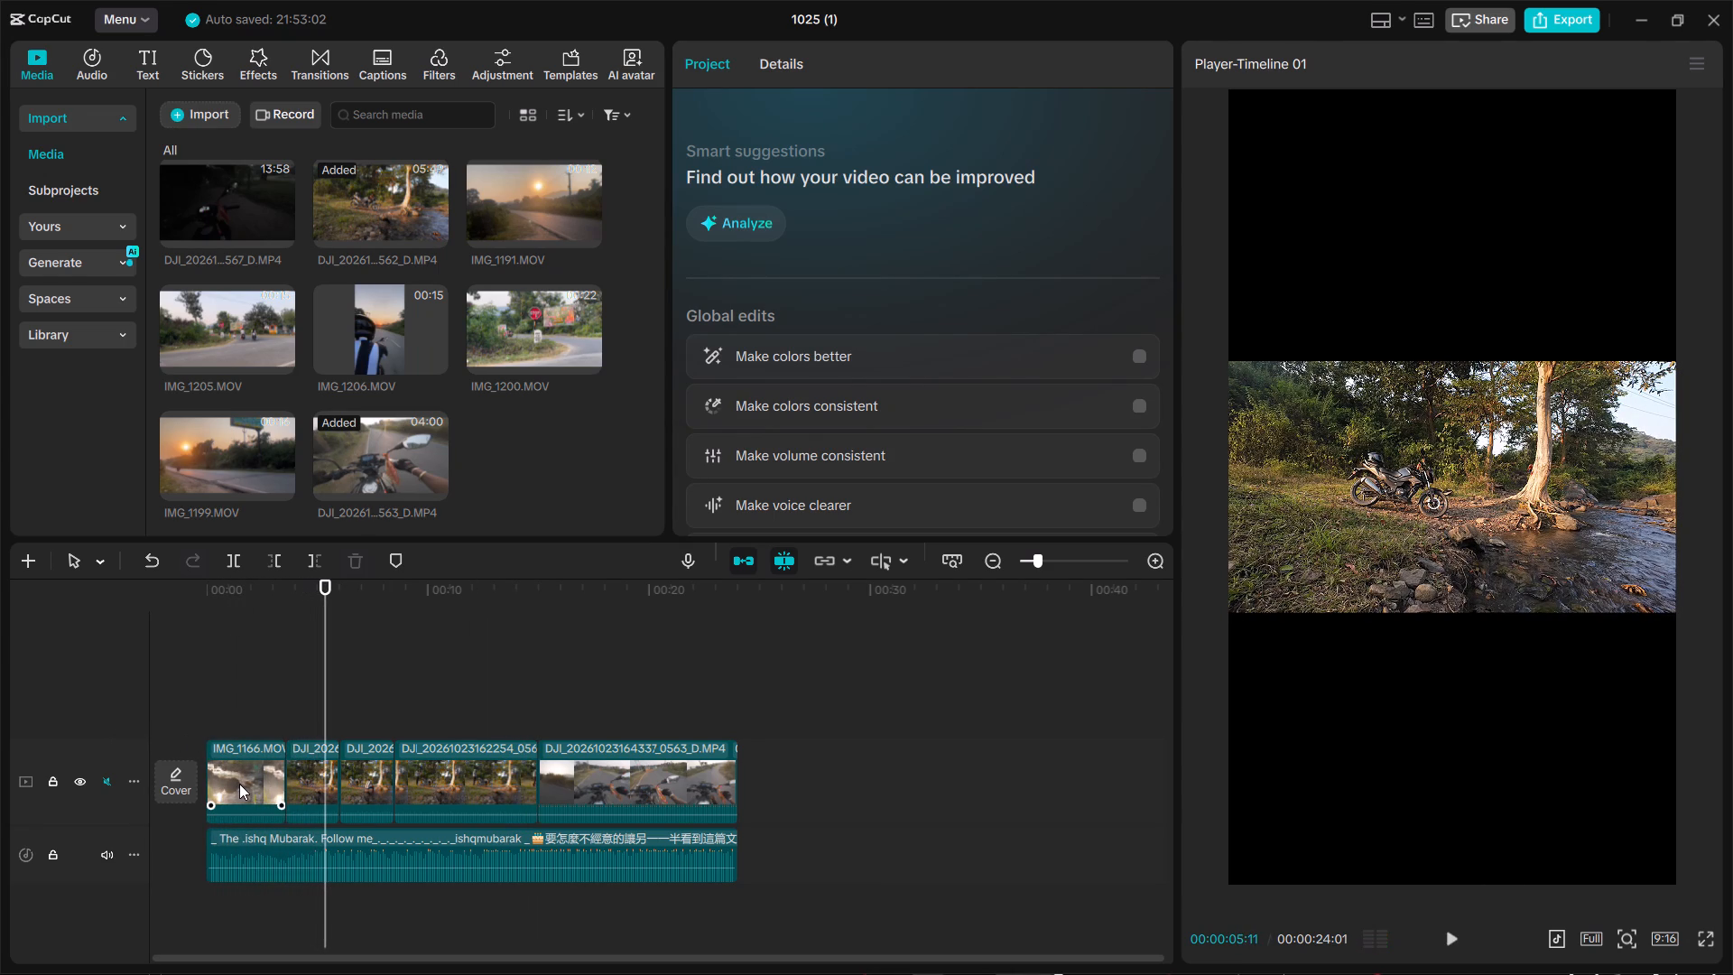
Set the colour temperature of the opening IMG_1166.MOV clip to 5, previewing it on the water shot at 00:00:01:16.
{"action": "left_click", "coordinate": [237, 785]}
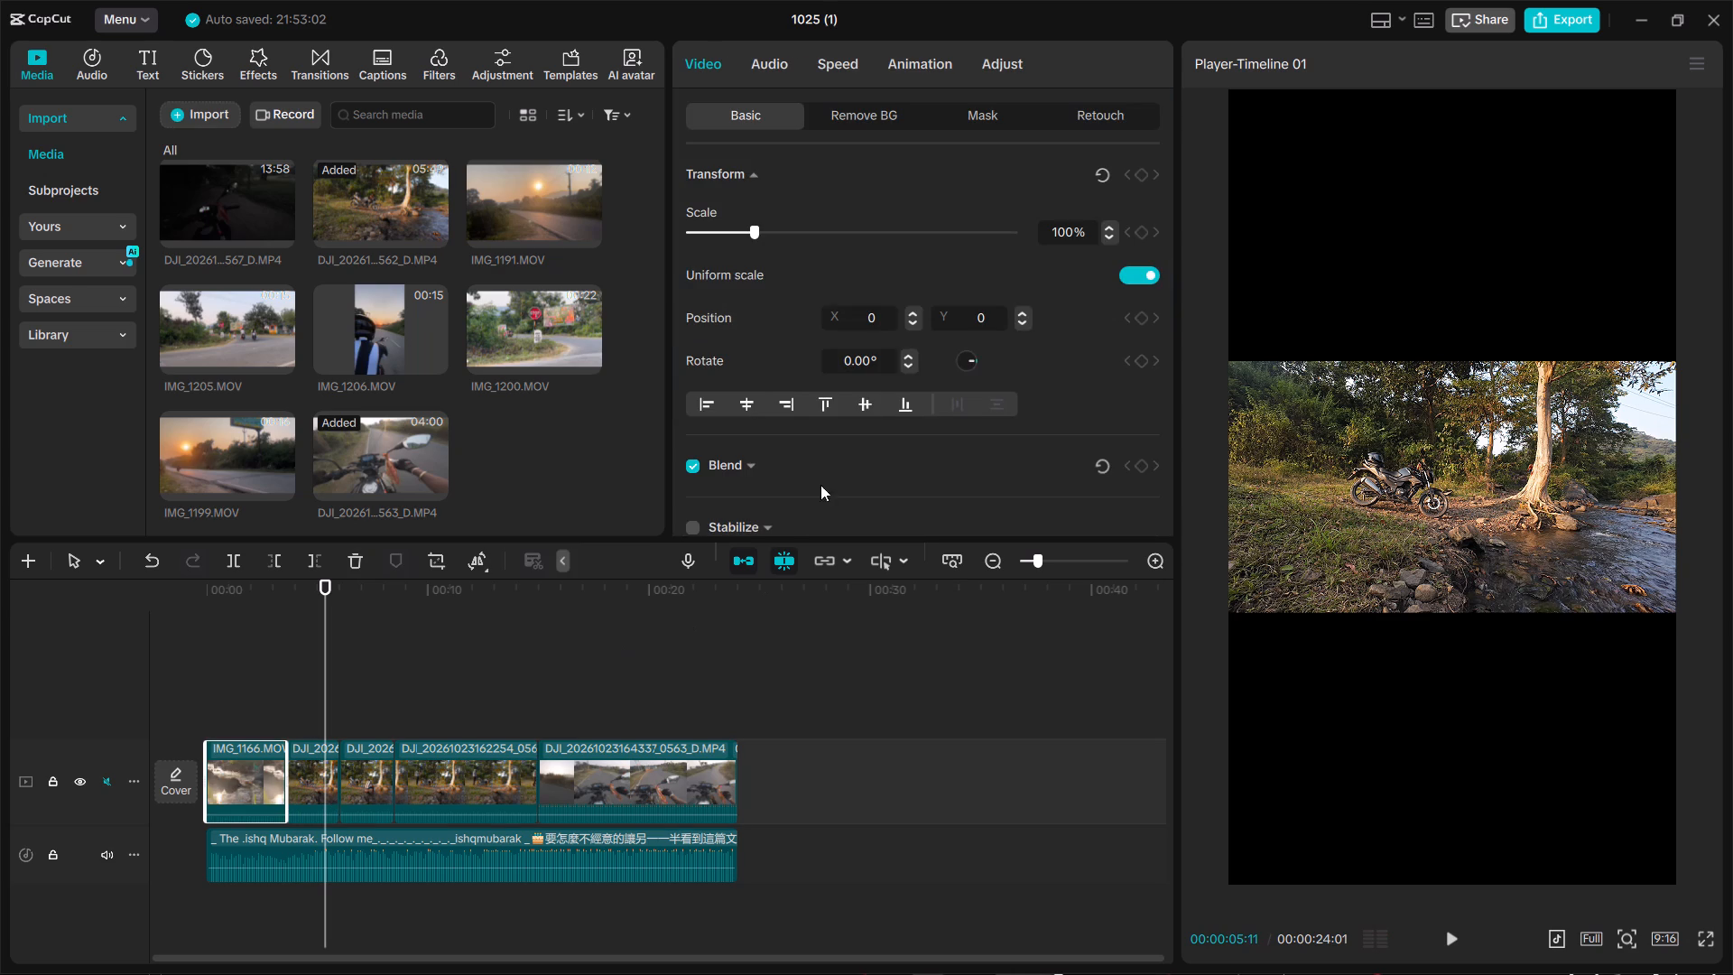
{"action": "left_click", "coordinate": [996, 65]}
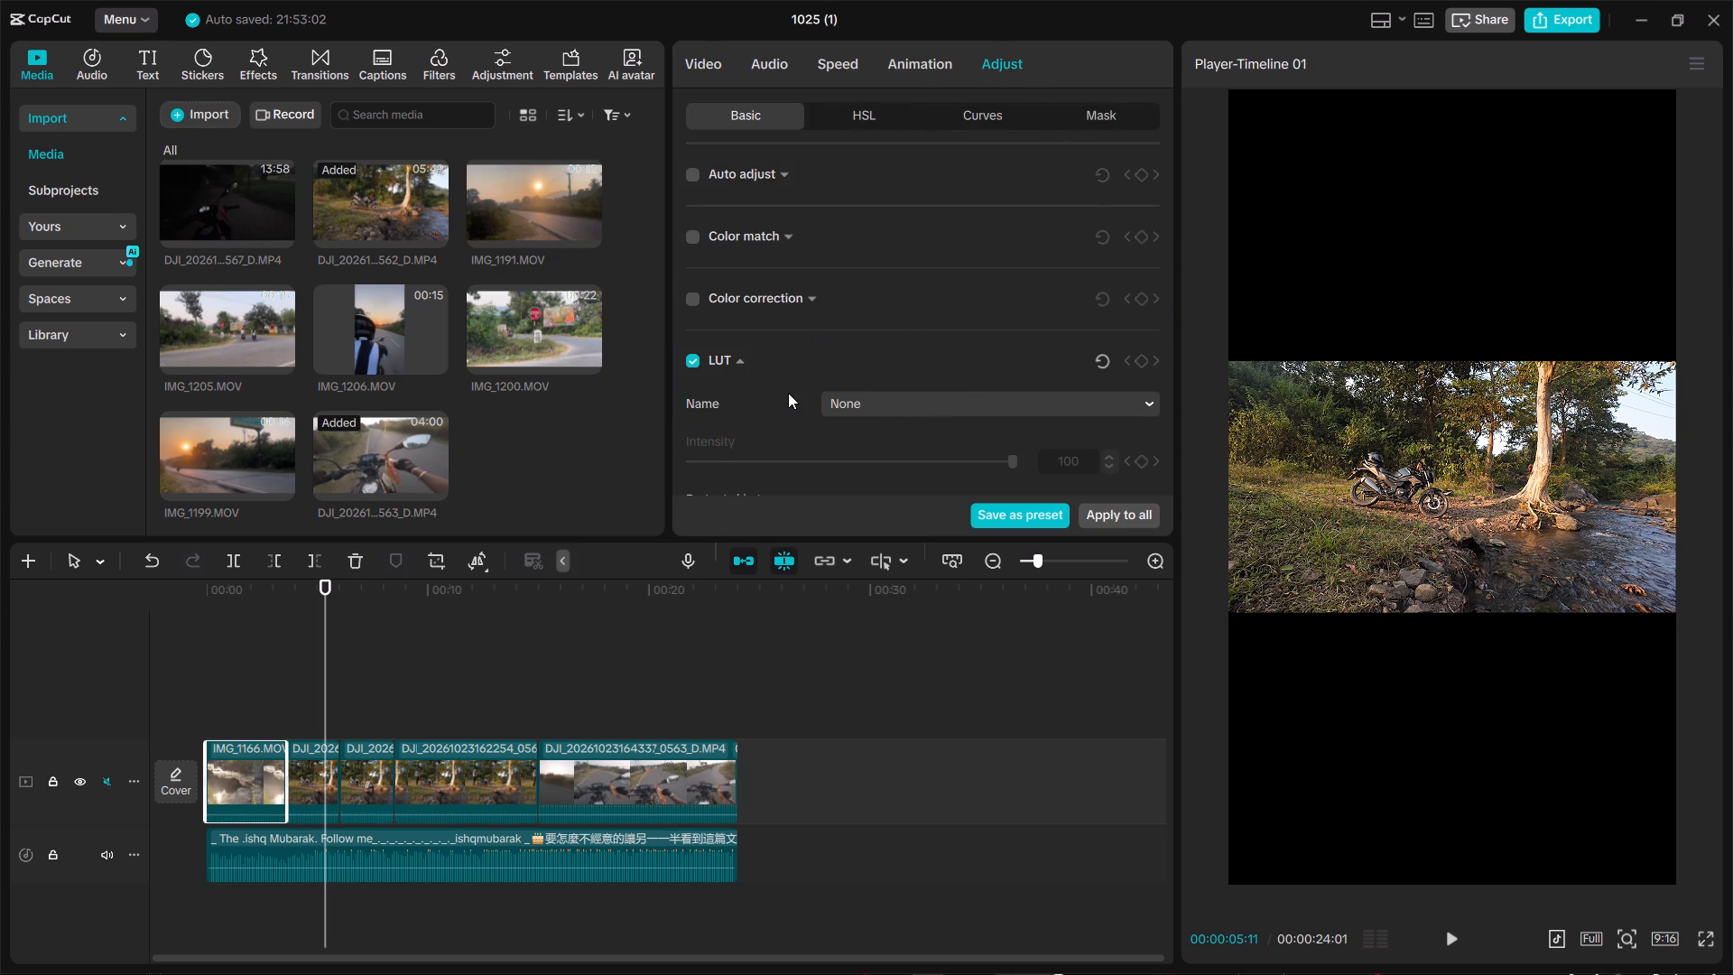
{"action": "scroll", "coordinate": [788, 393], "scroll_direction": "down", "scroll_amount": 2}
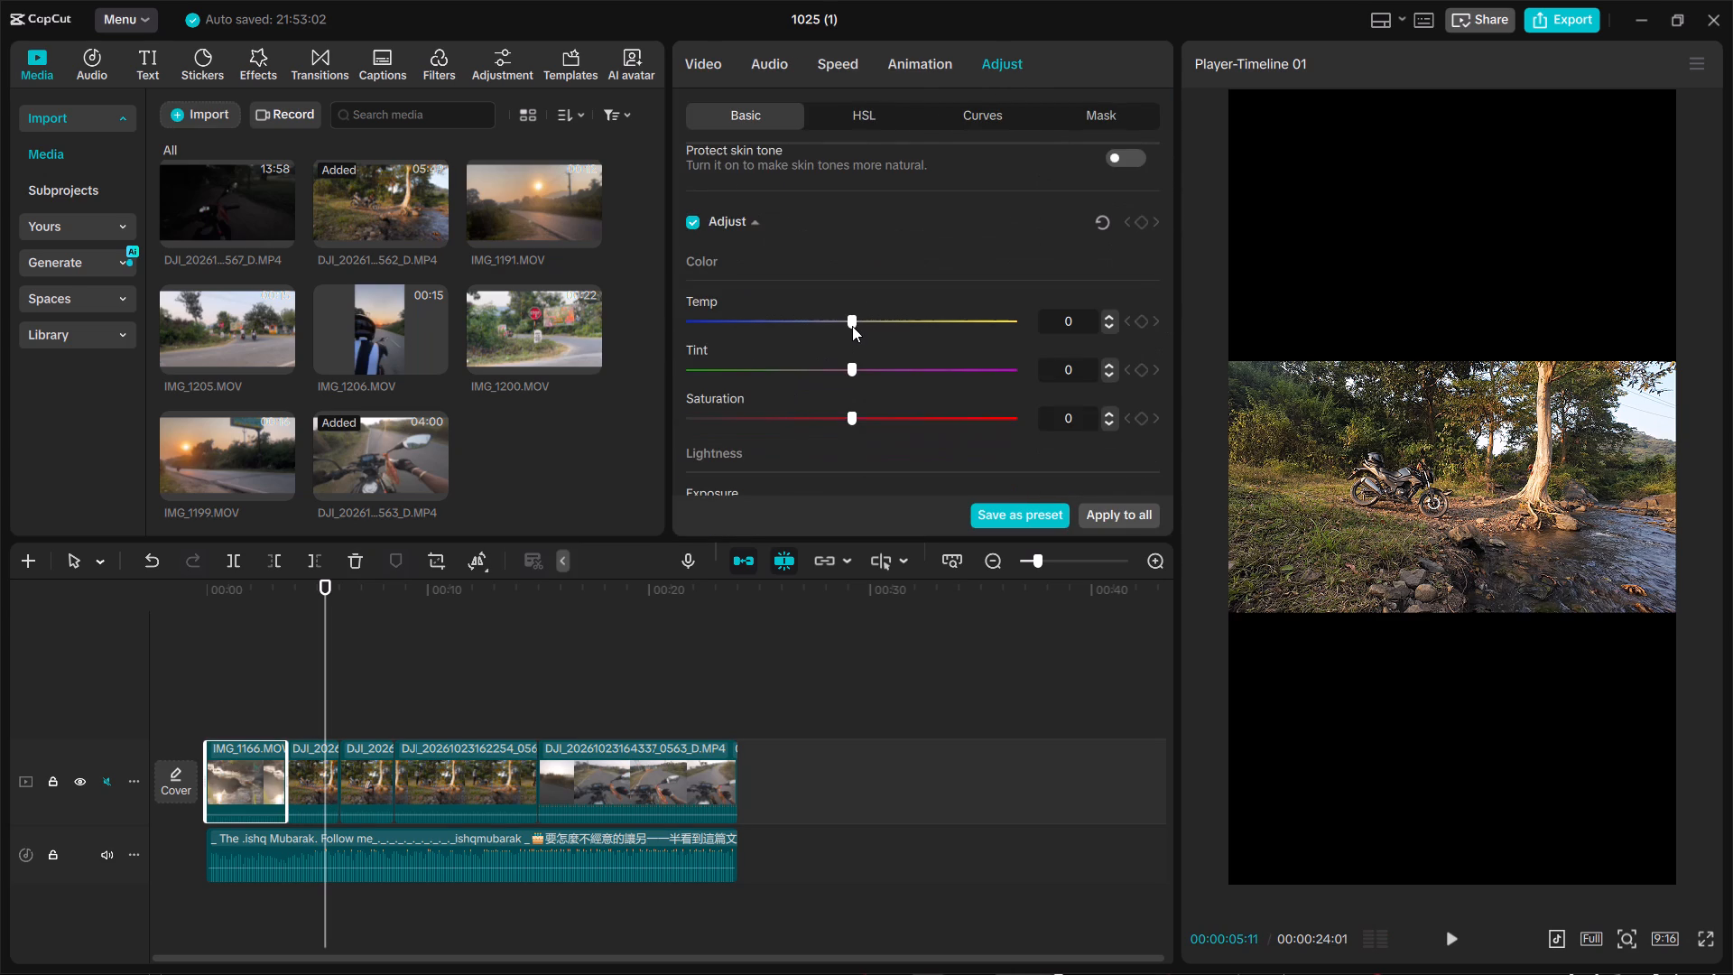
{"action": "left_click_drag", "start_coordinate": [852, 326], "coordinate": [866, 324]}
{"action": "left_click_drag", "start_coordinate": [866, 324], "coordinate": [1020, 326]}
{"action": "left_click_drag", "start_coordinate": [1020, 326], "coordinate": [879, 318]}
{"action": "left_click_drag", "start_coordinate": [879, 318], "coordinate": [874, 318]}
{"action": "left_click", "coordinate": [240, 589]}
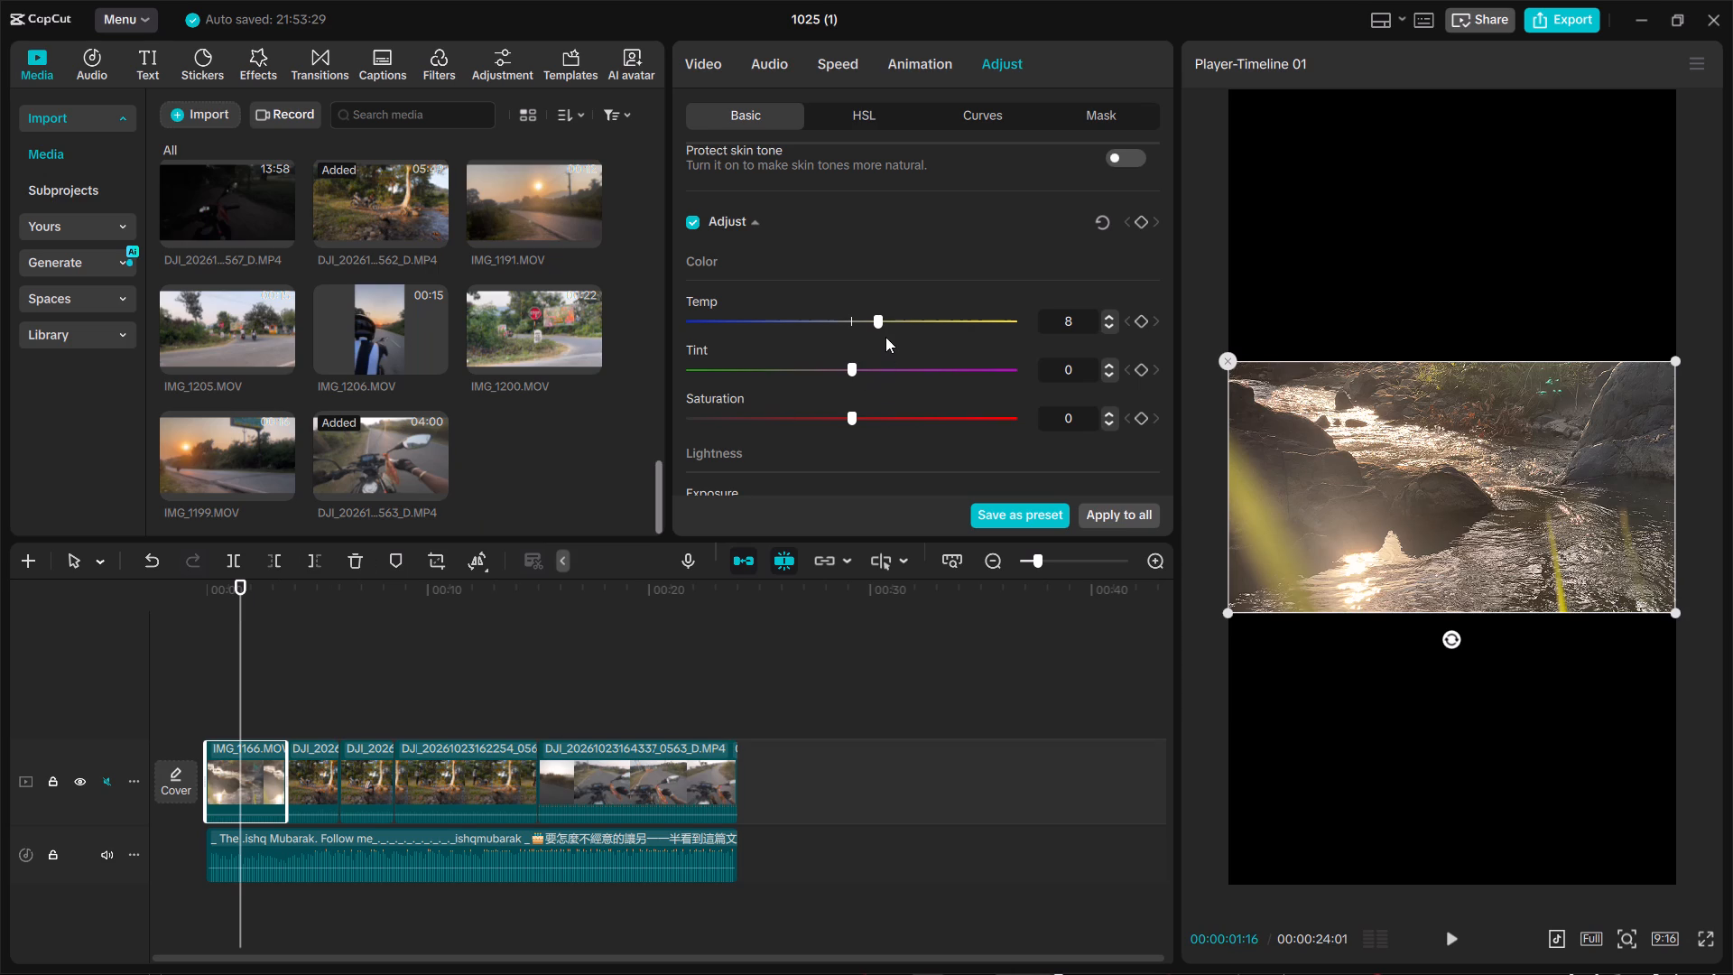
{"action": "left_click_drag", "start_coordinate": [887, 325], "coordinate": [1071, 322]}
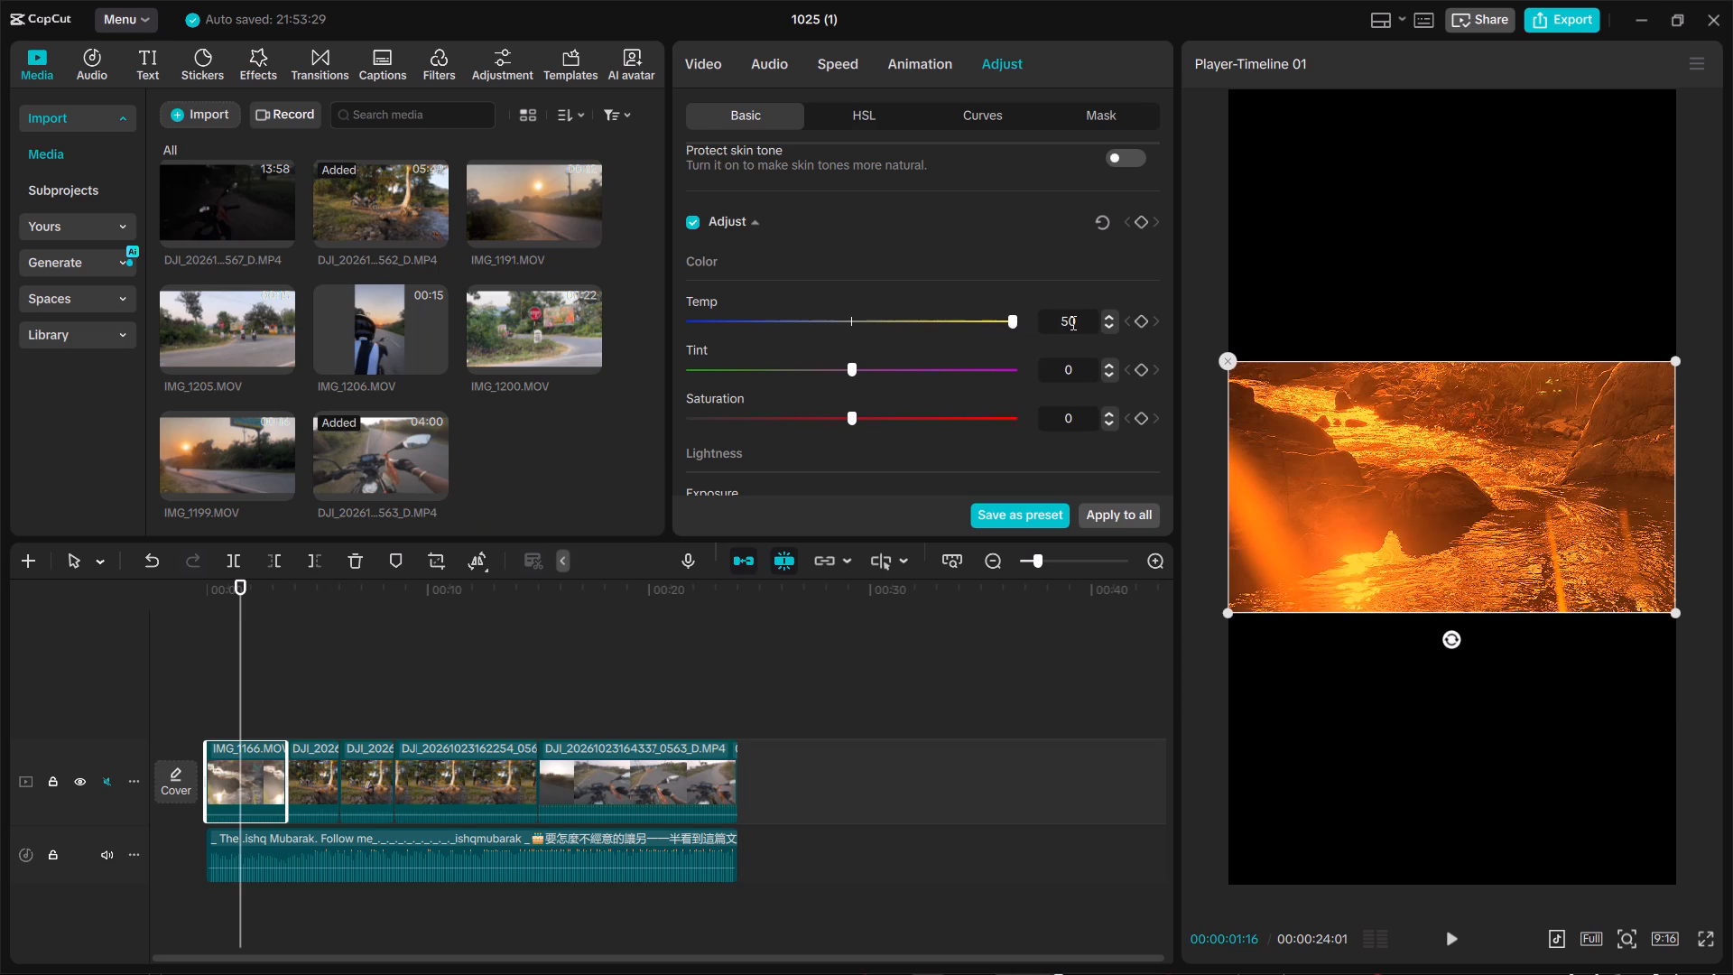
{"action": "left_click_drag", "start_coordinate": [1071, 322], "coordinate": [865, 339]}
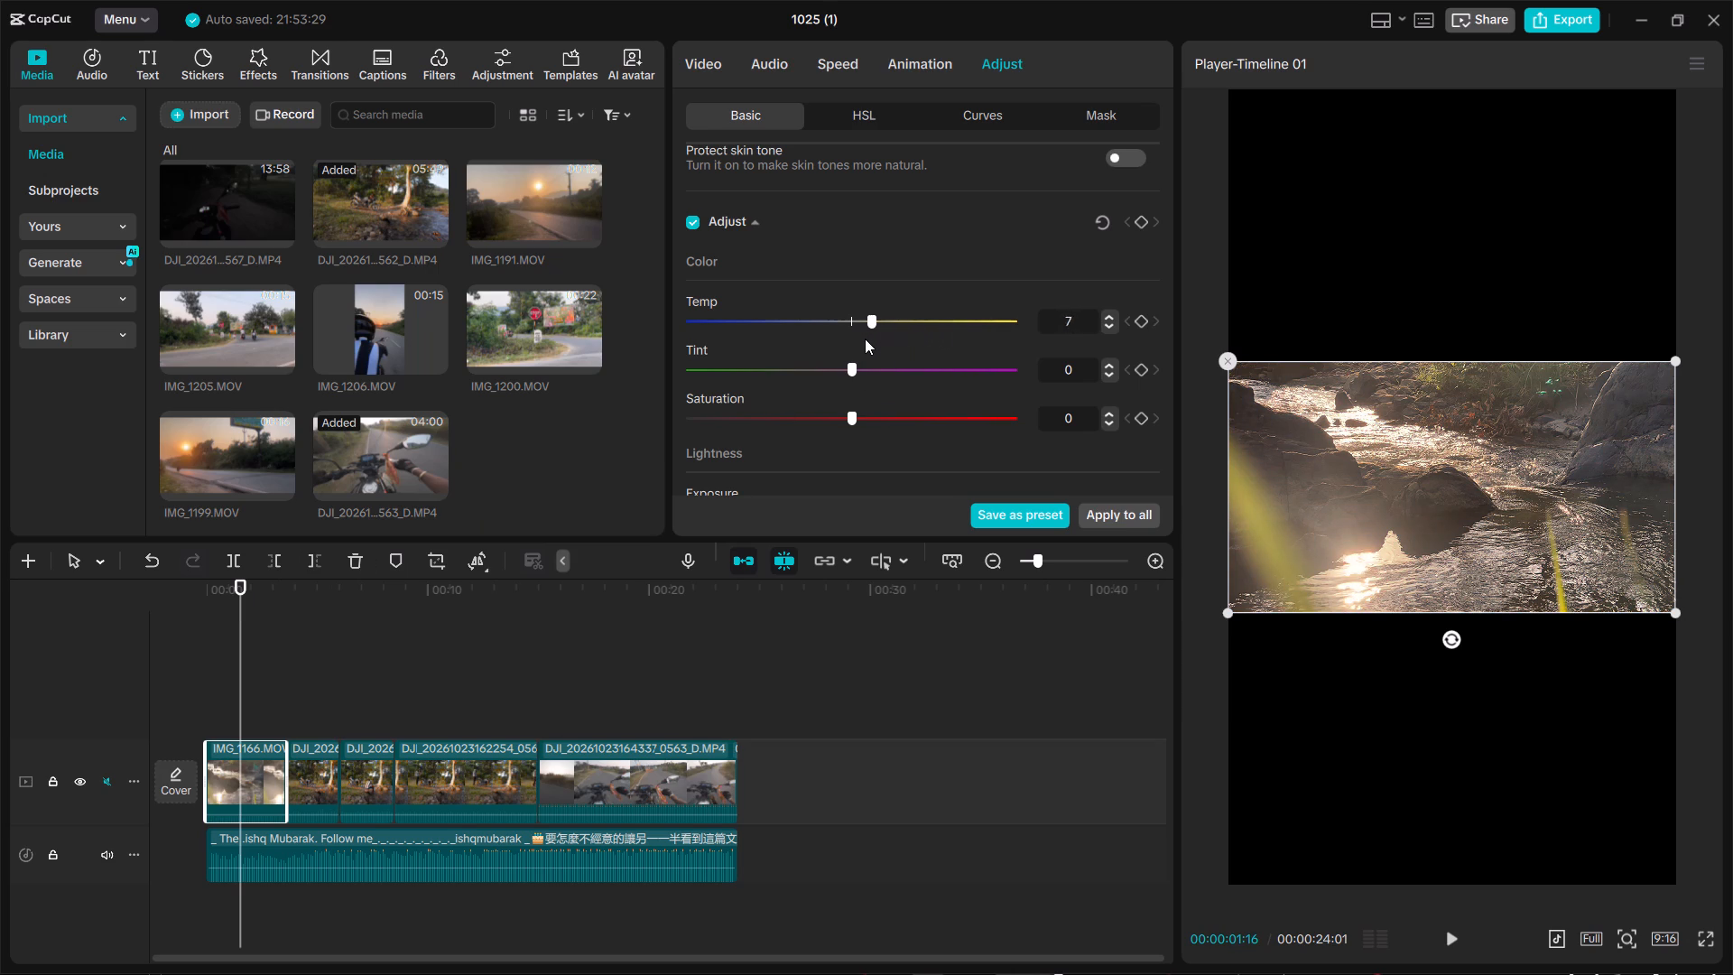
{"action": "left_click_drag", "start_coordinate": [865, 339], "coordinate": [863, 339]}
{"action": "left_click_drag", "start_coordinate": [863, 339], "coordinate": [862, 339]}
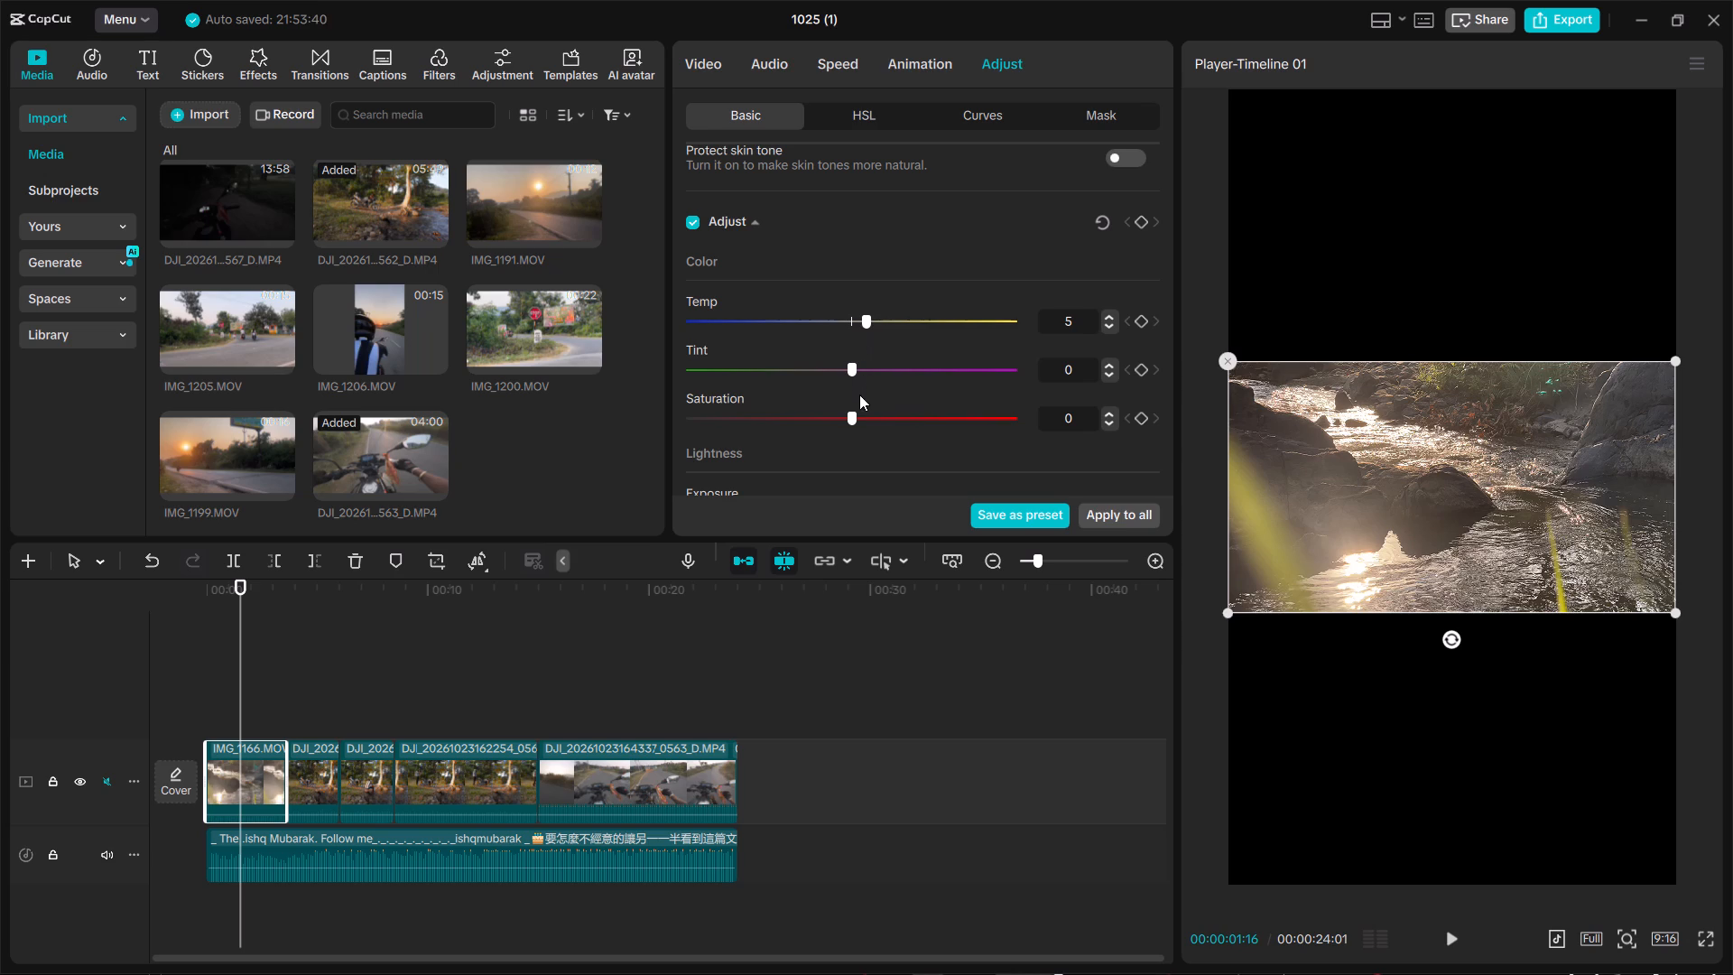
Set the IMG_1166.MOV clip's saturation to 8 and its exposure to 3.
{"action": "left_click", "coordinate": [872, 410]}
{"action": "scroll", "coordinate": [862, 445], "scroll_direction": "down", "scroll_amount": 1}
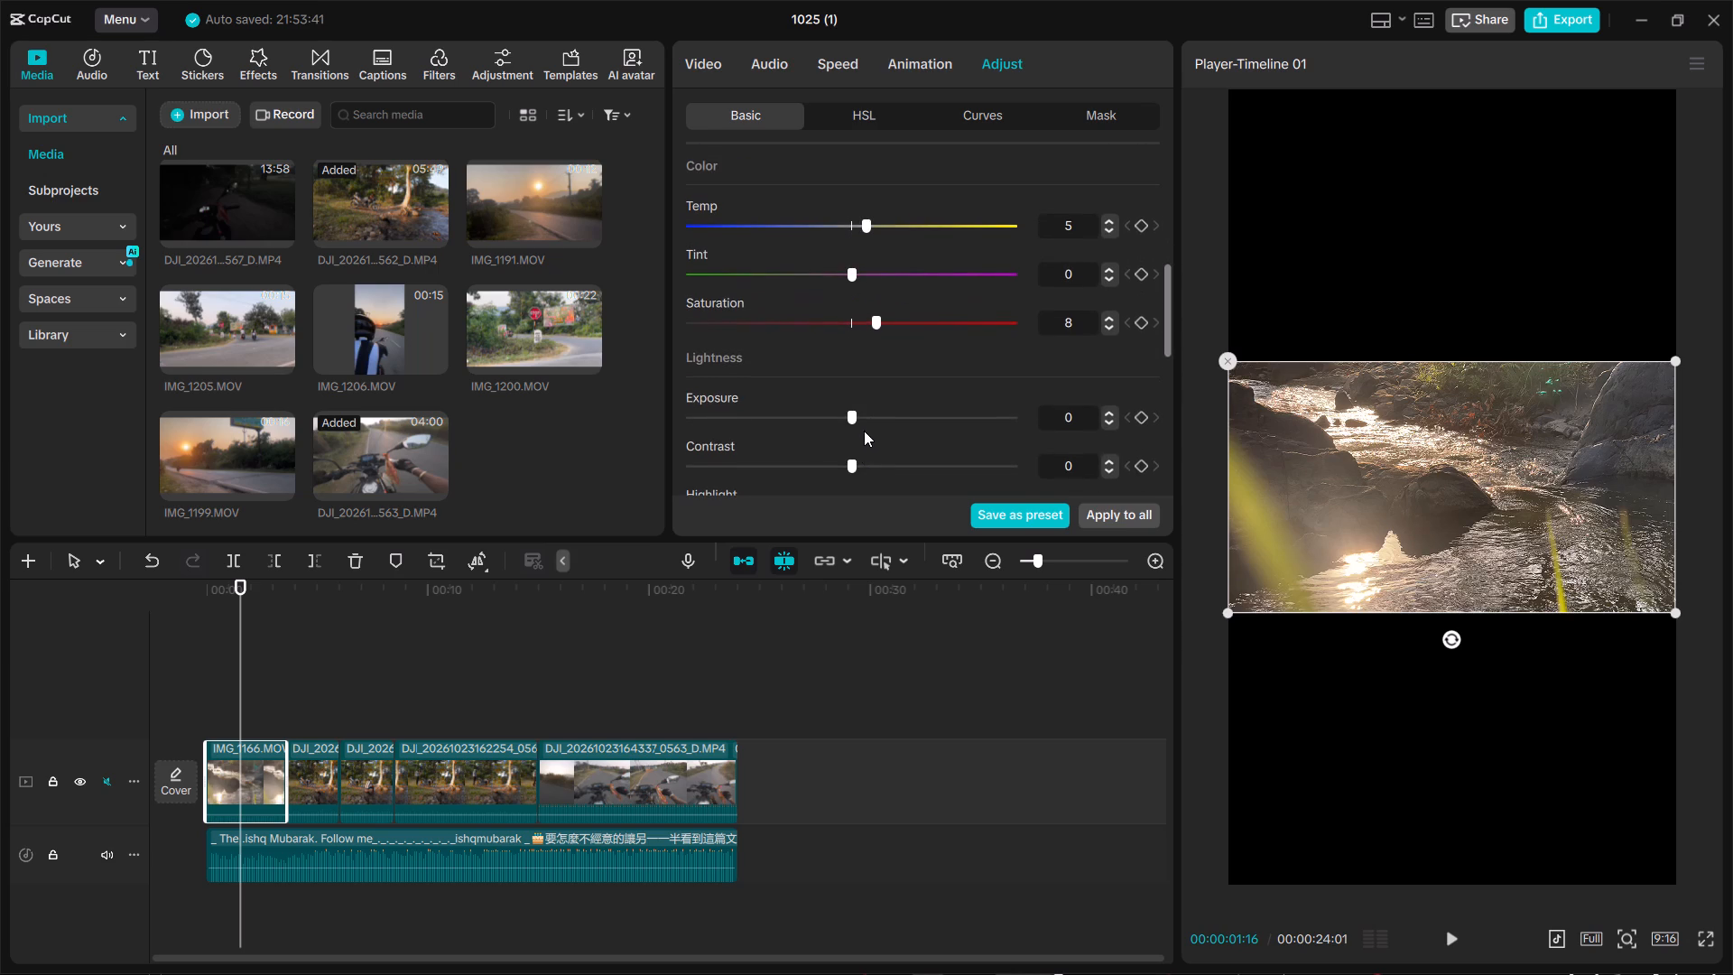
{"action": "left_click", "coordinate": [871, 417]}
{"action": "left_click_drag", "start_coordinate": [871, 417], "coordinate": [862, 417]}
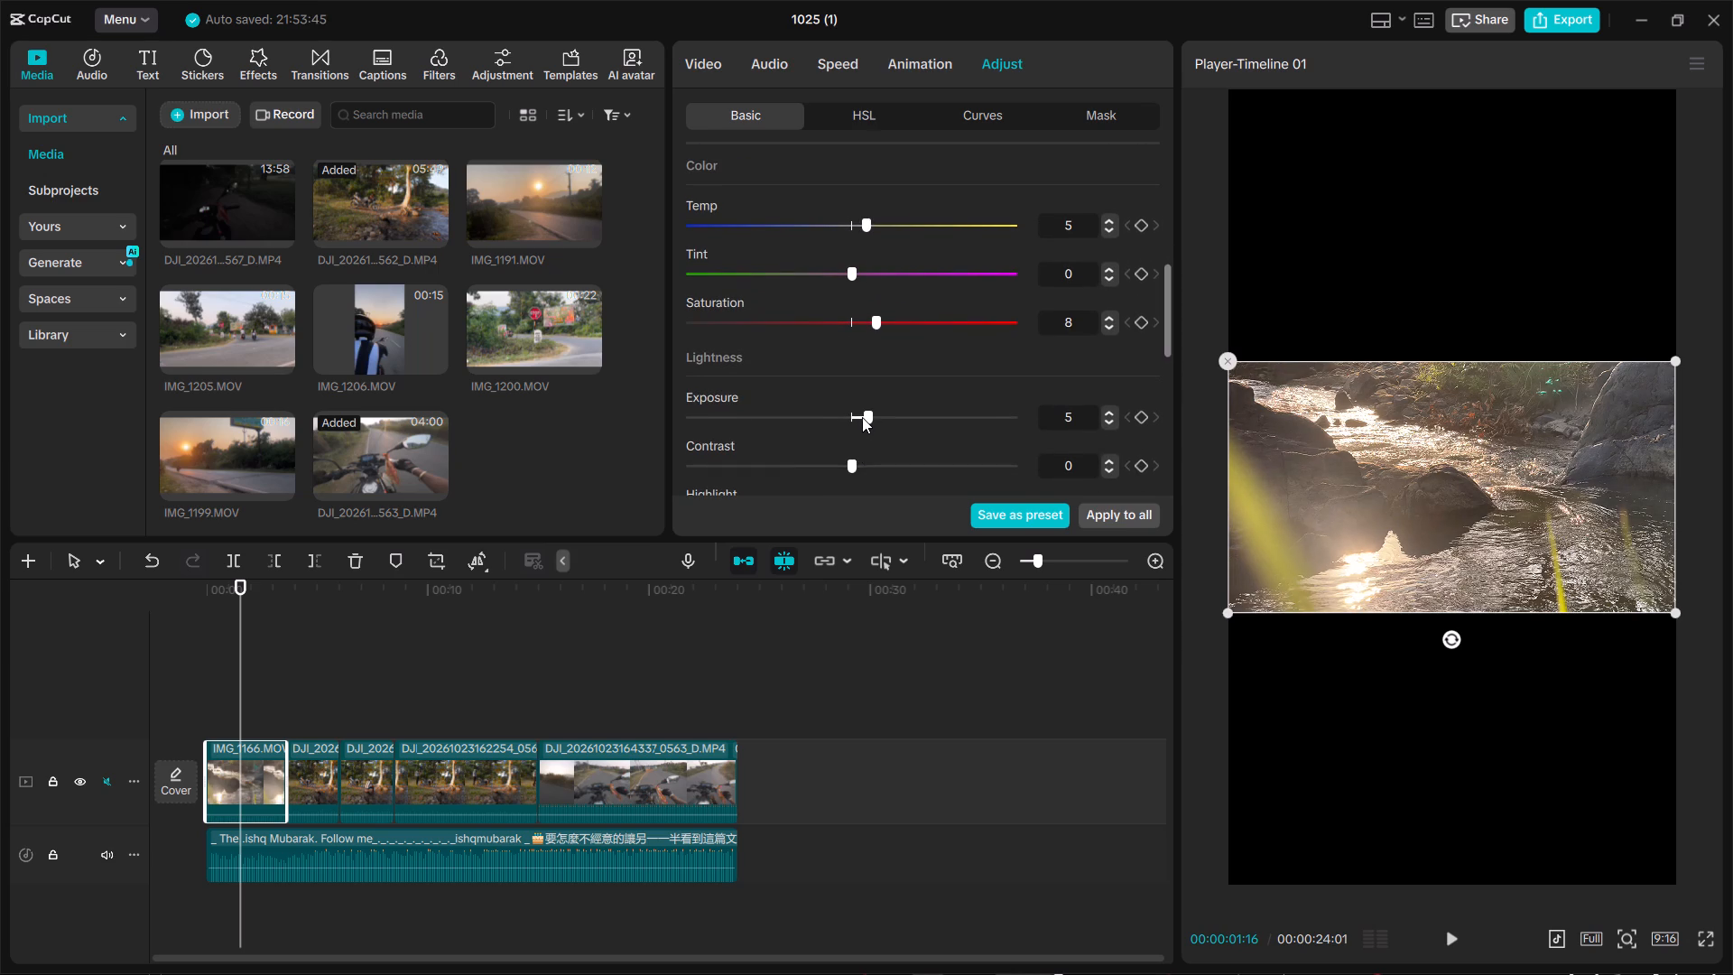
{"action": "left_click_drag", "start_coordinate": [862, 417], "coordinate": [857, 415]}
Set the IMG_1166.MOV clip's contrast to 10 and its highlight to -6.
{"action": "scroll", "coordinate": [798, 456], "scroll_direction": "down", "scroll_amount": 2}
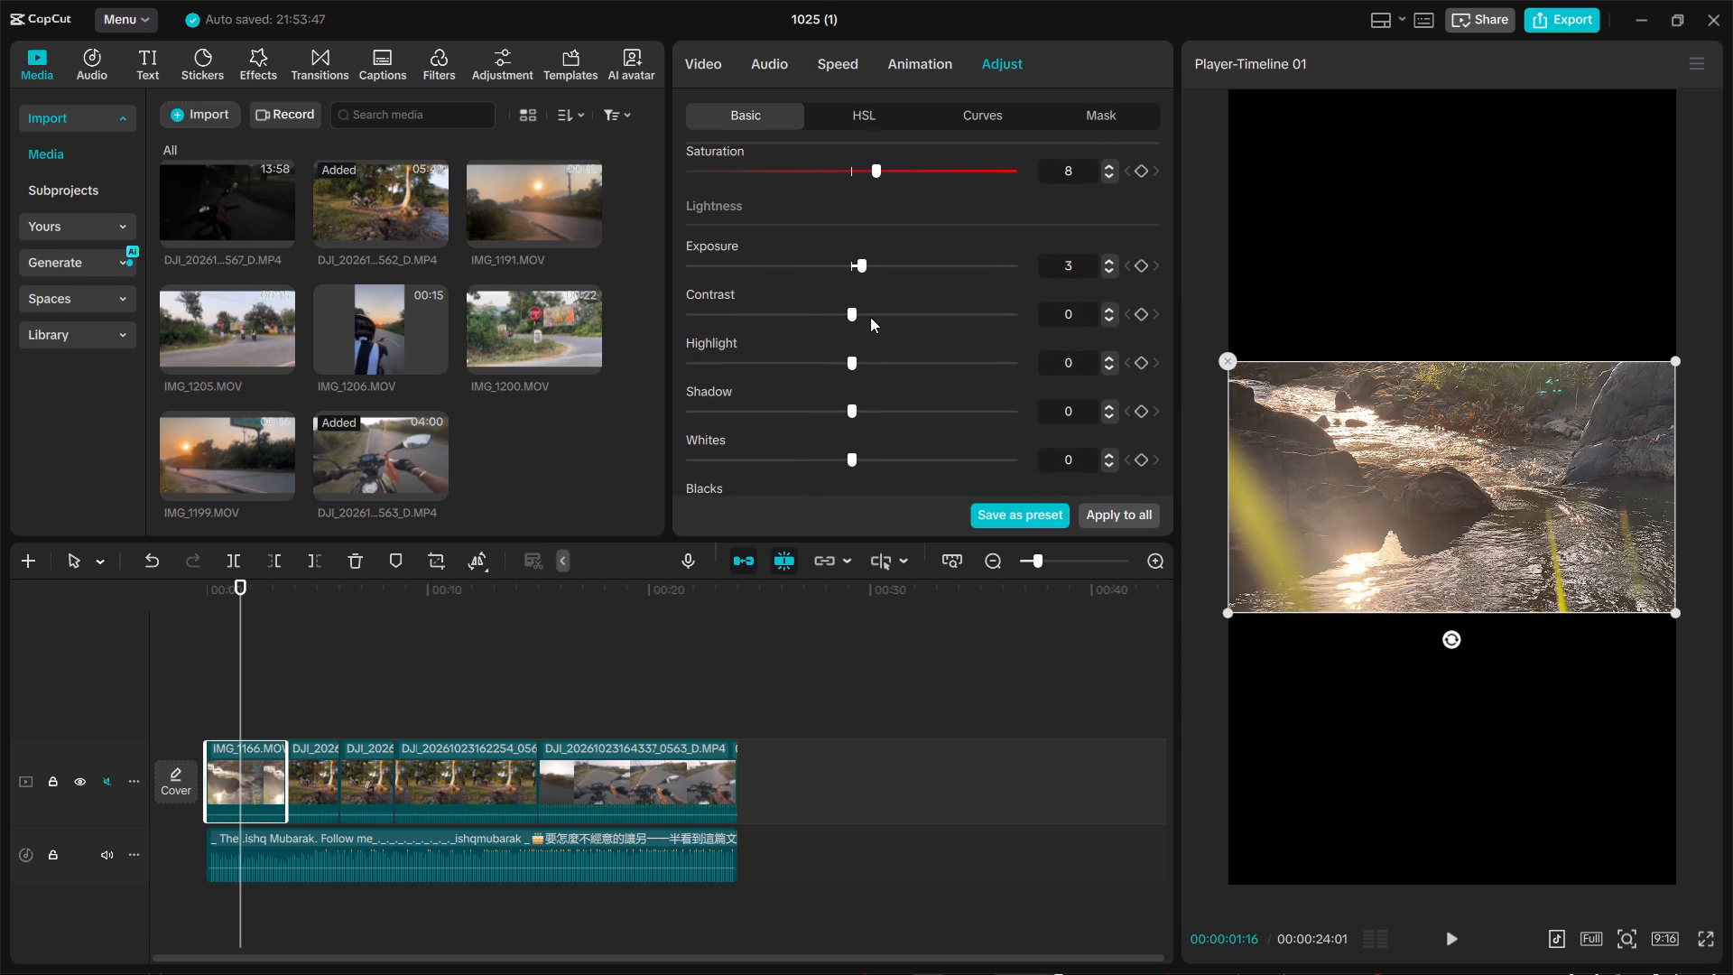
{"action": "left_click_drag", "start_coordinate": [868, 317], "coordinate": [989, 314]}
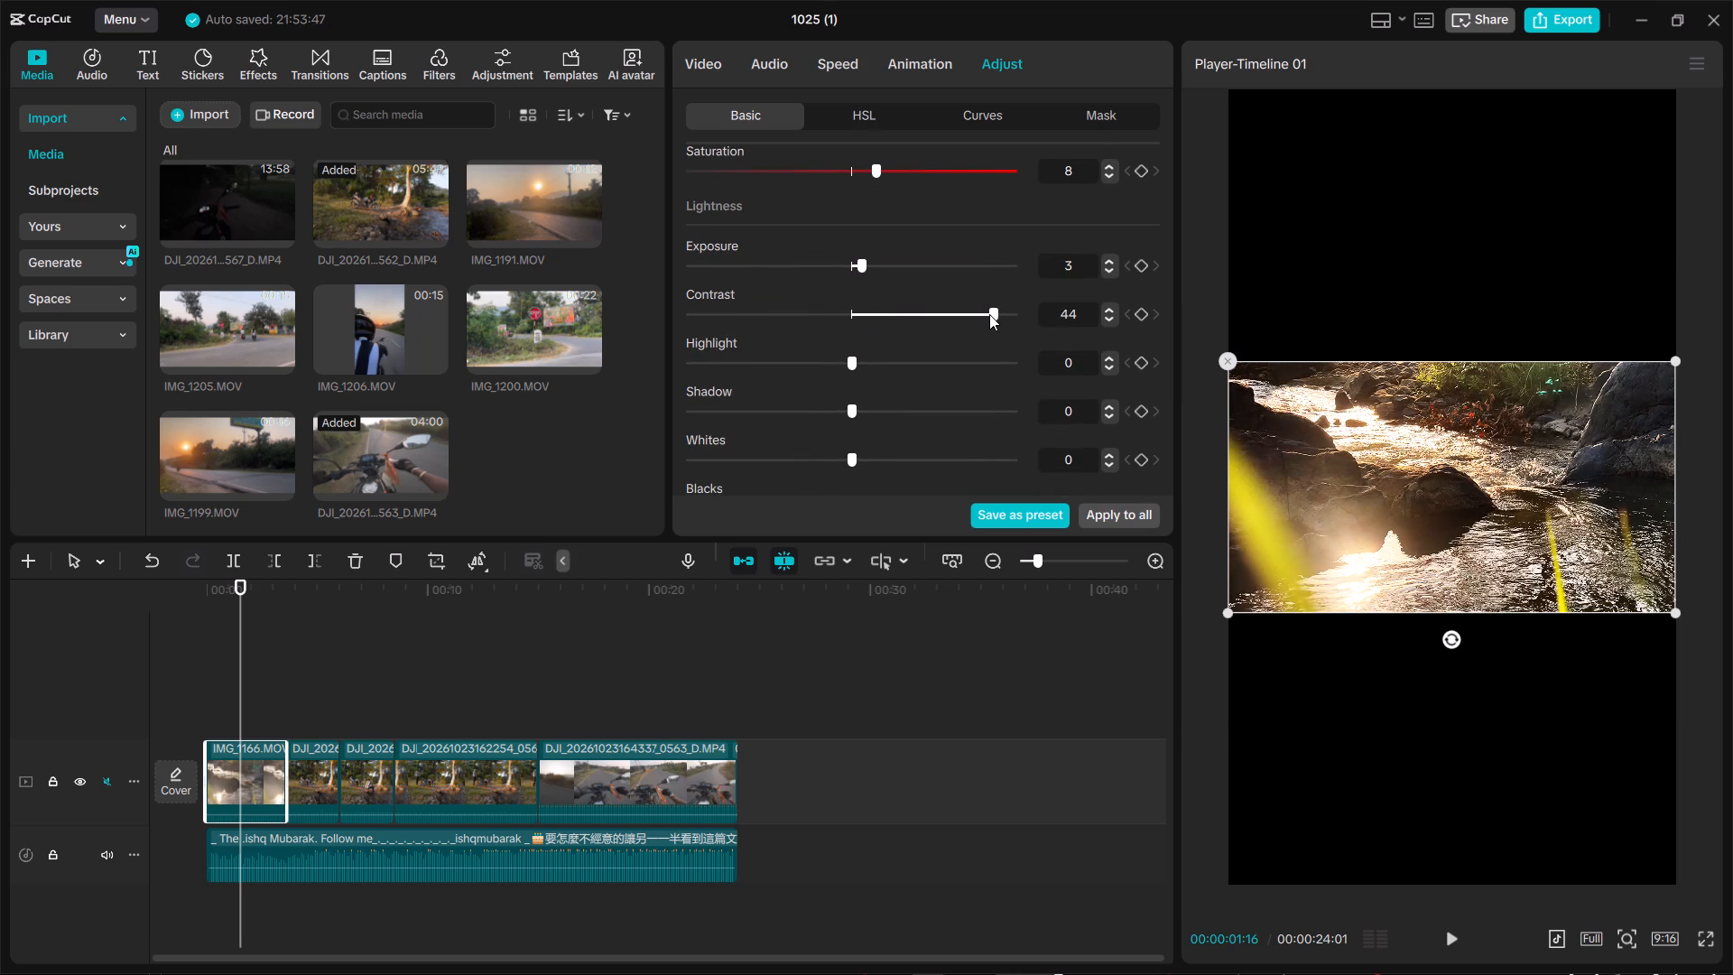
{"action": "left_click_drag", "start_coordinate": [989, 314], "coordinate": [884, 309]}
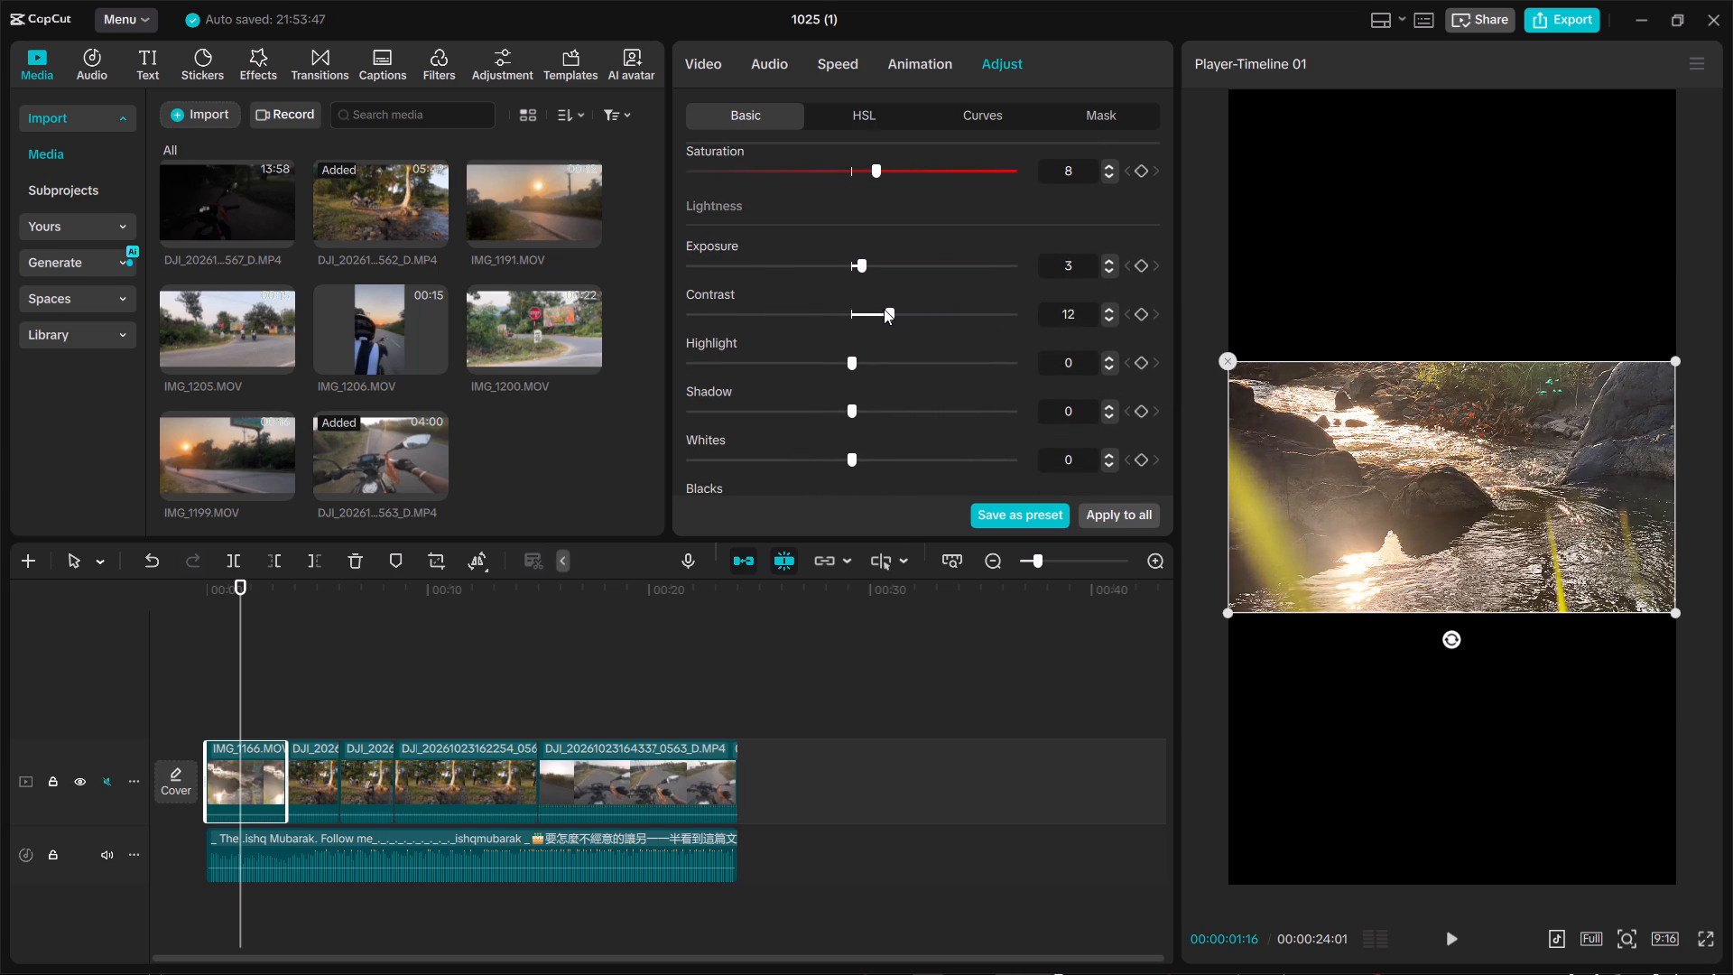
{"action": "left_click_drag", "start_coordinate": [884, 309], "coordinate": [881, 309]}
{"action": "left_click", "coordinate": [806, 367]}
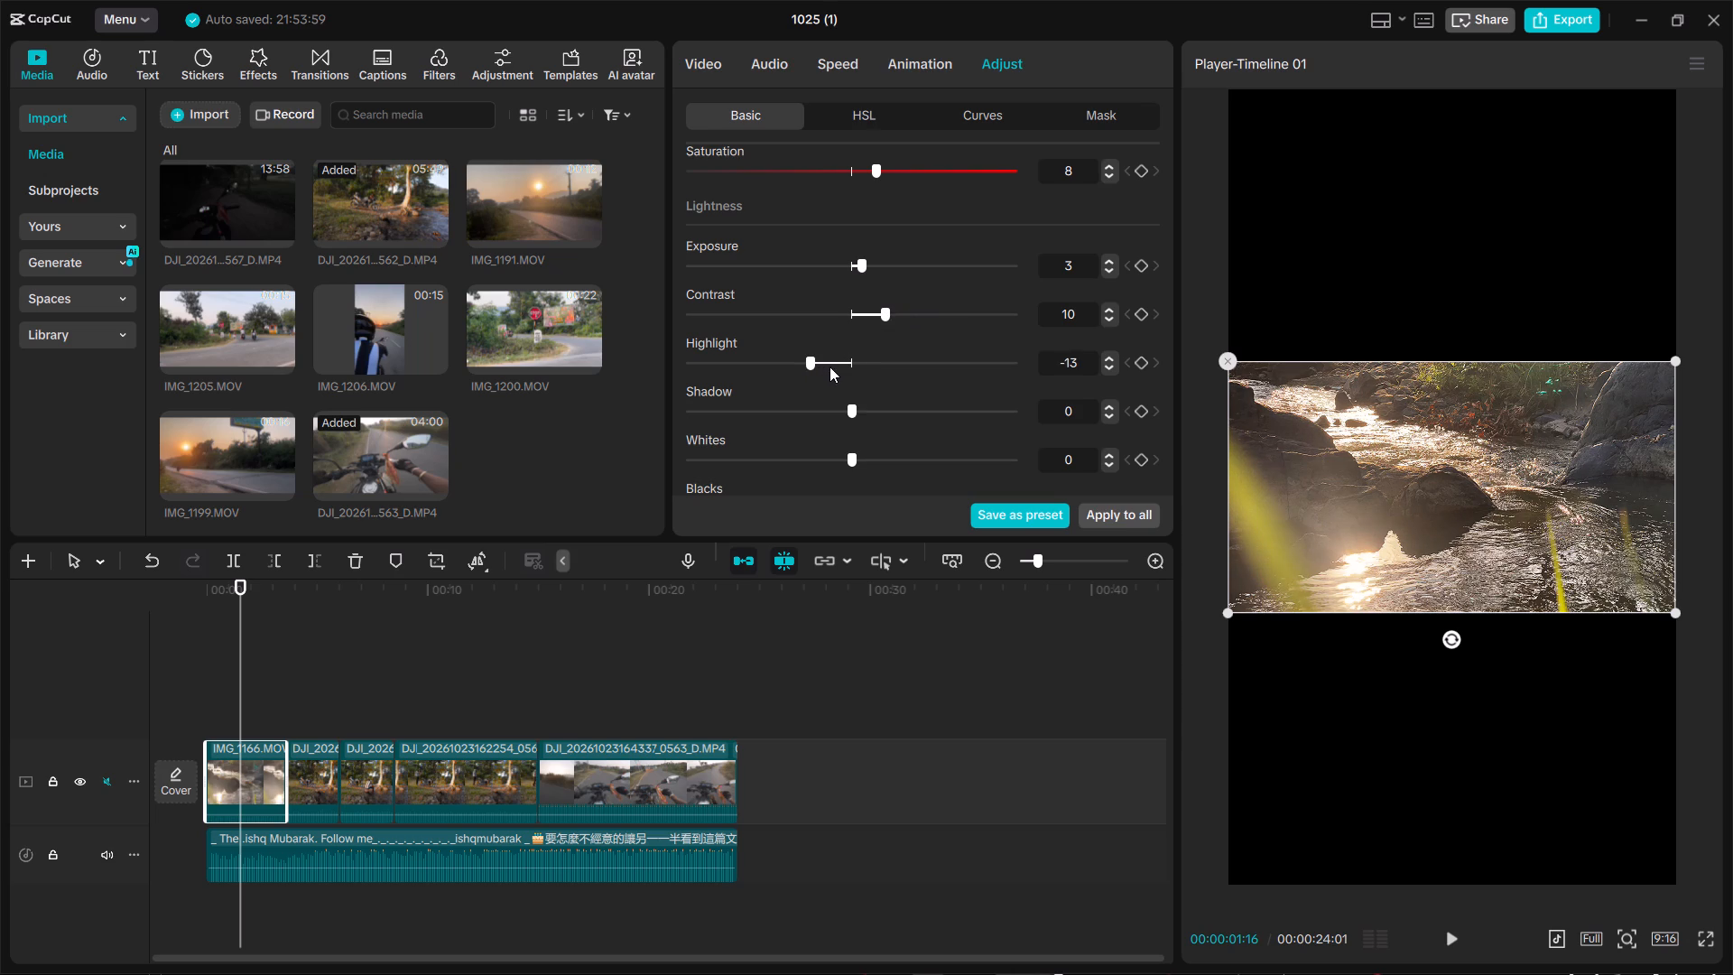
{"action": "left_click", "coordinate": [829, 367]}
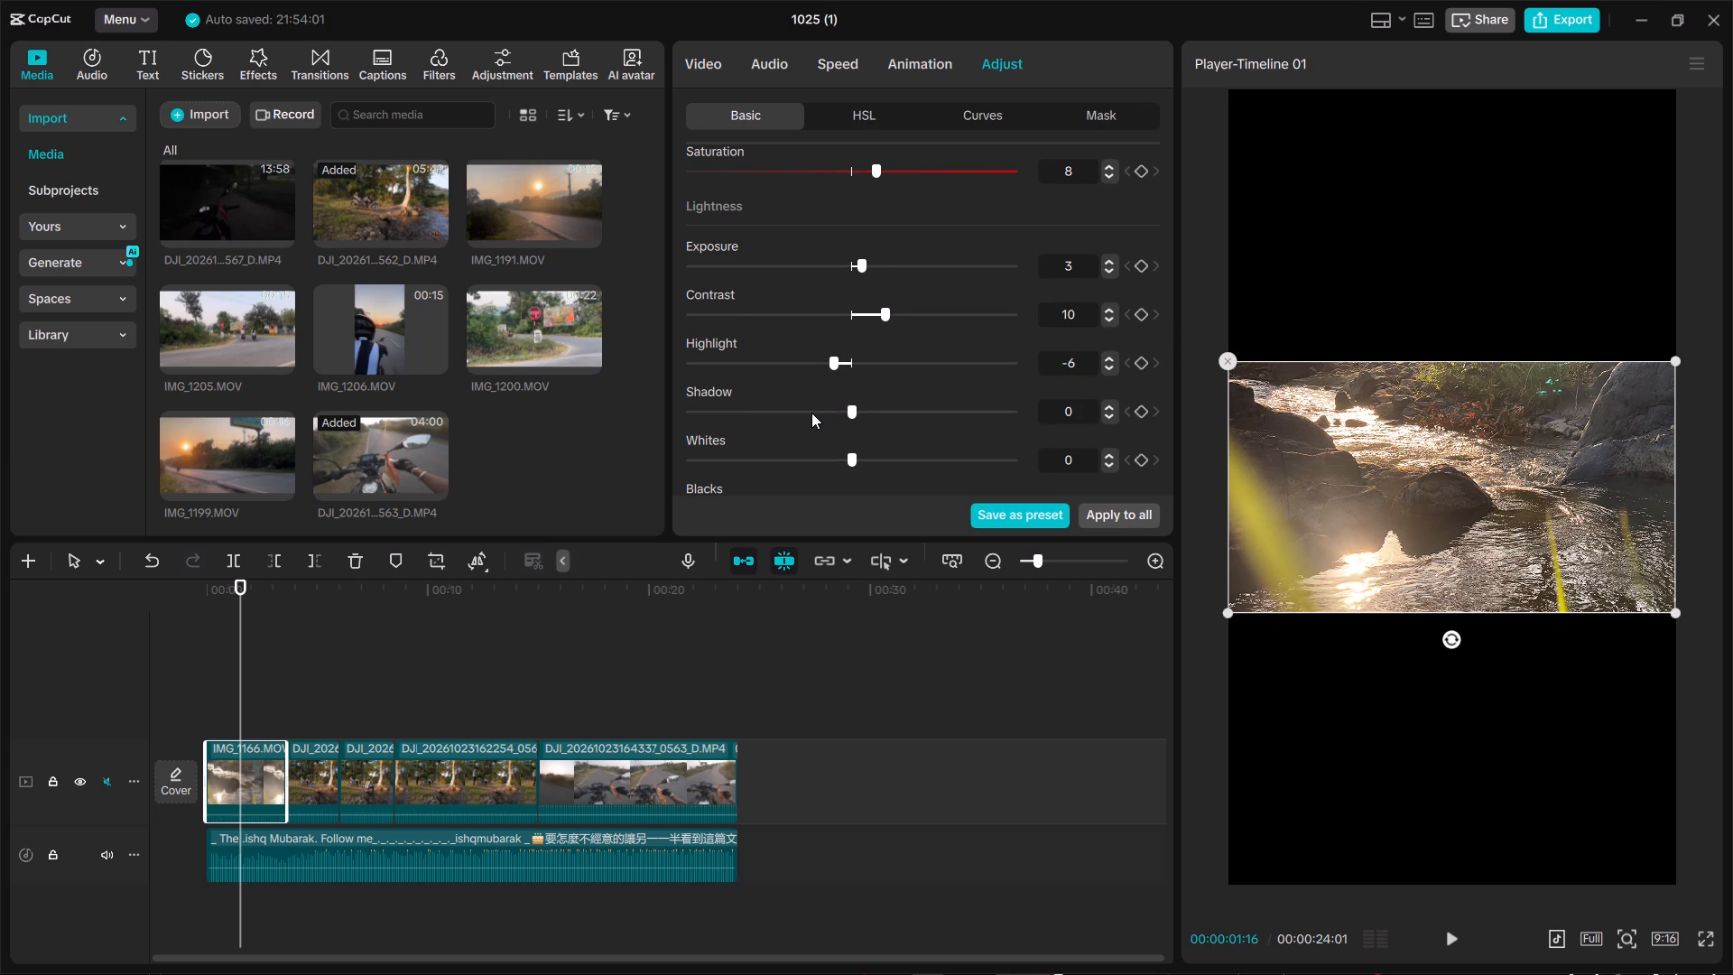
Set the IMG_1166.MOV clip's shadow to -11 and its blacks to -5.
{"action": "left_click", "coordinate": [812, 413]}
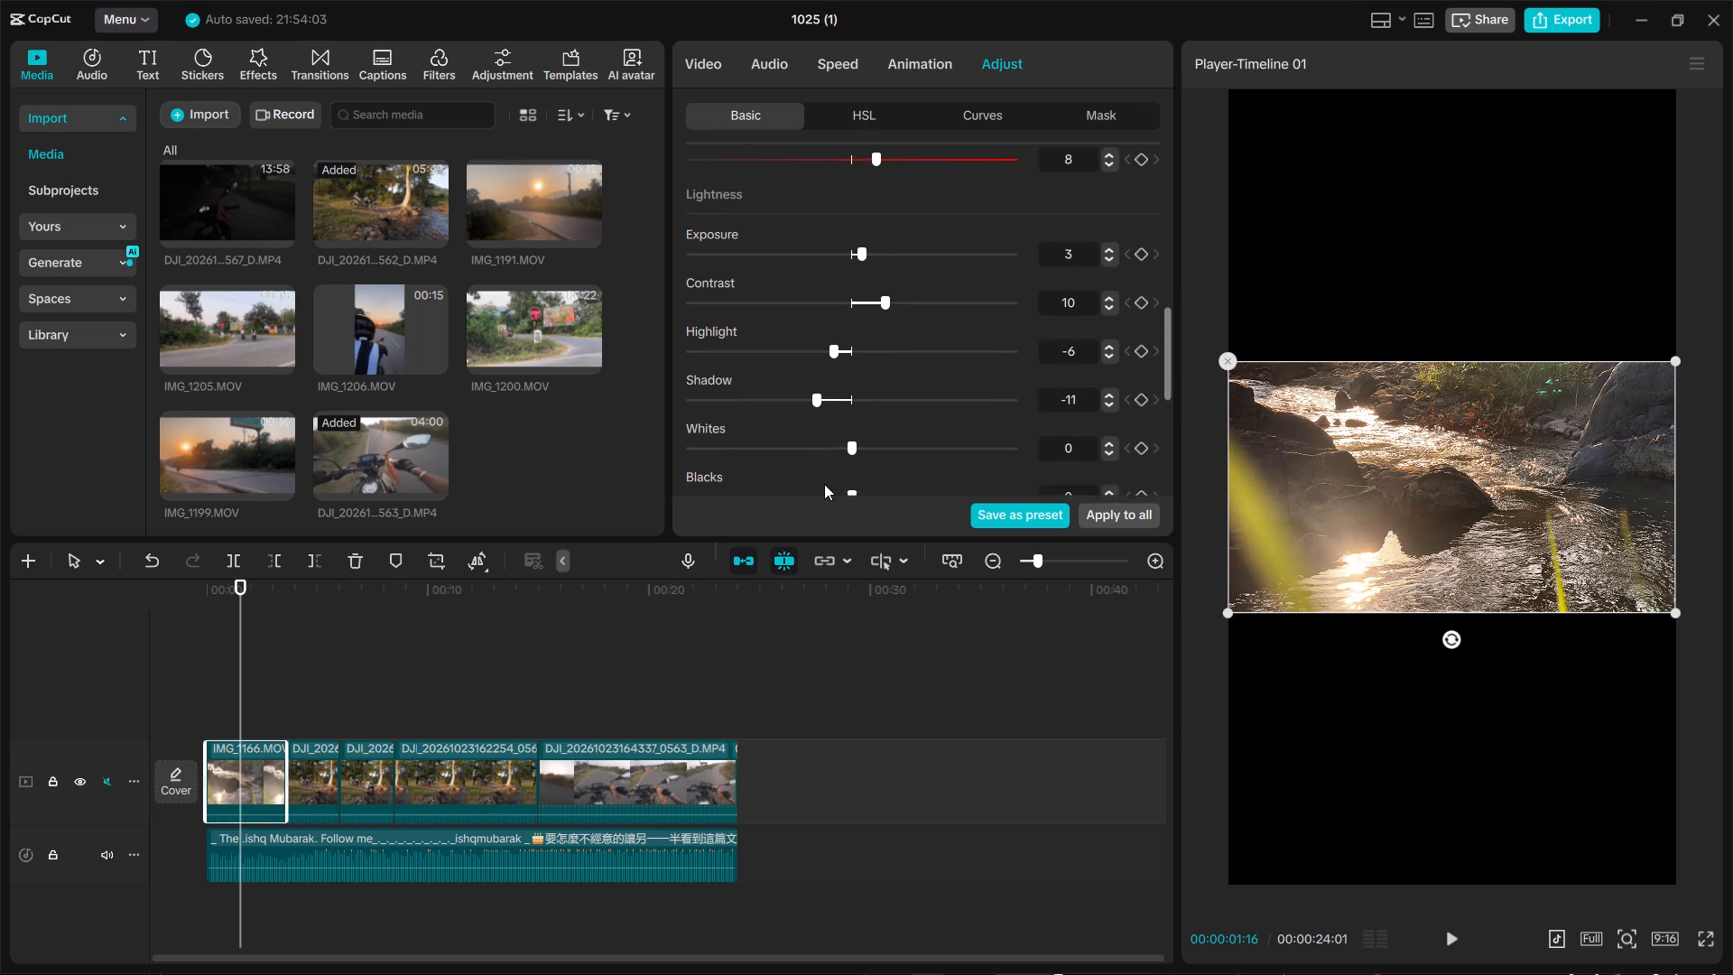
{"action": "left_click", "coordinate": [818, 481]}
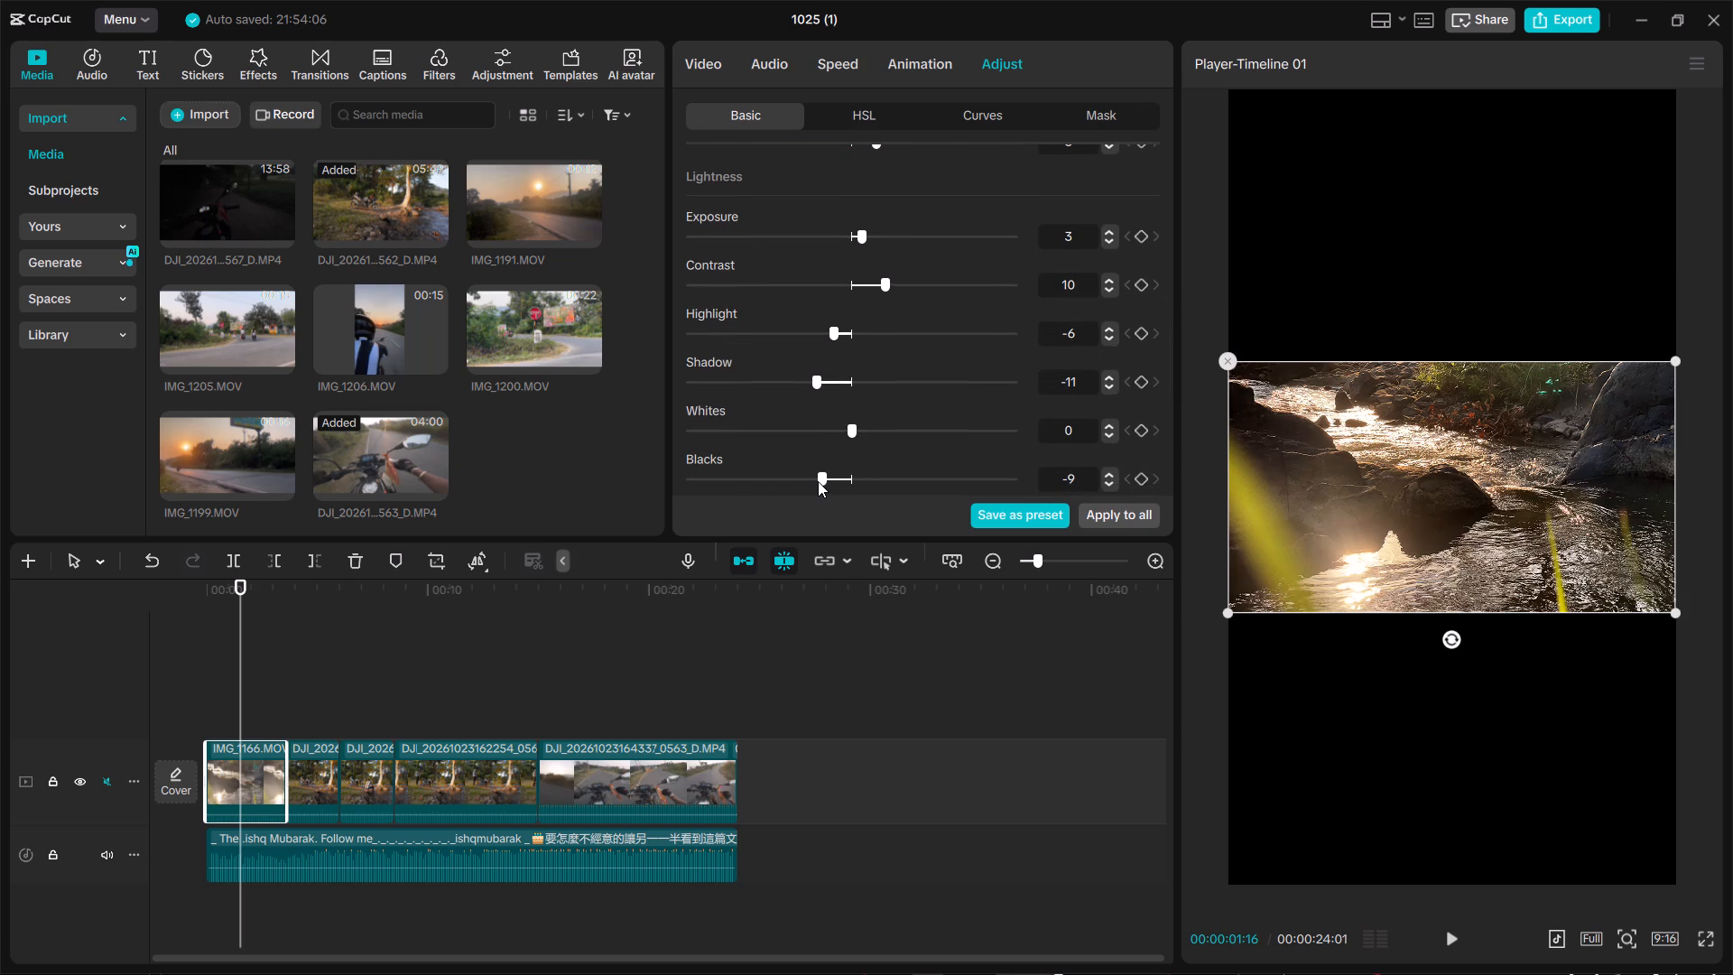
{"action": "left_click_drag", "start_coordinate": [818, 481], "coordinate": [824, 481]}
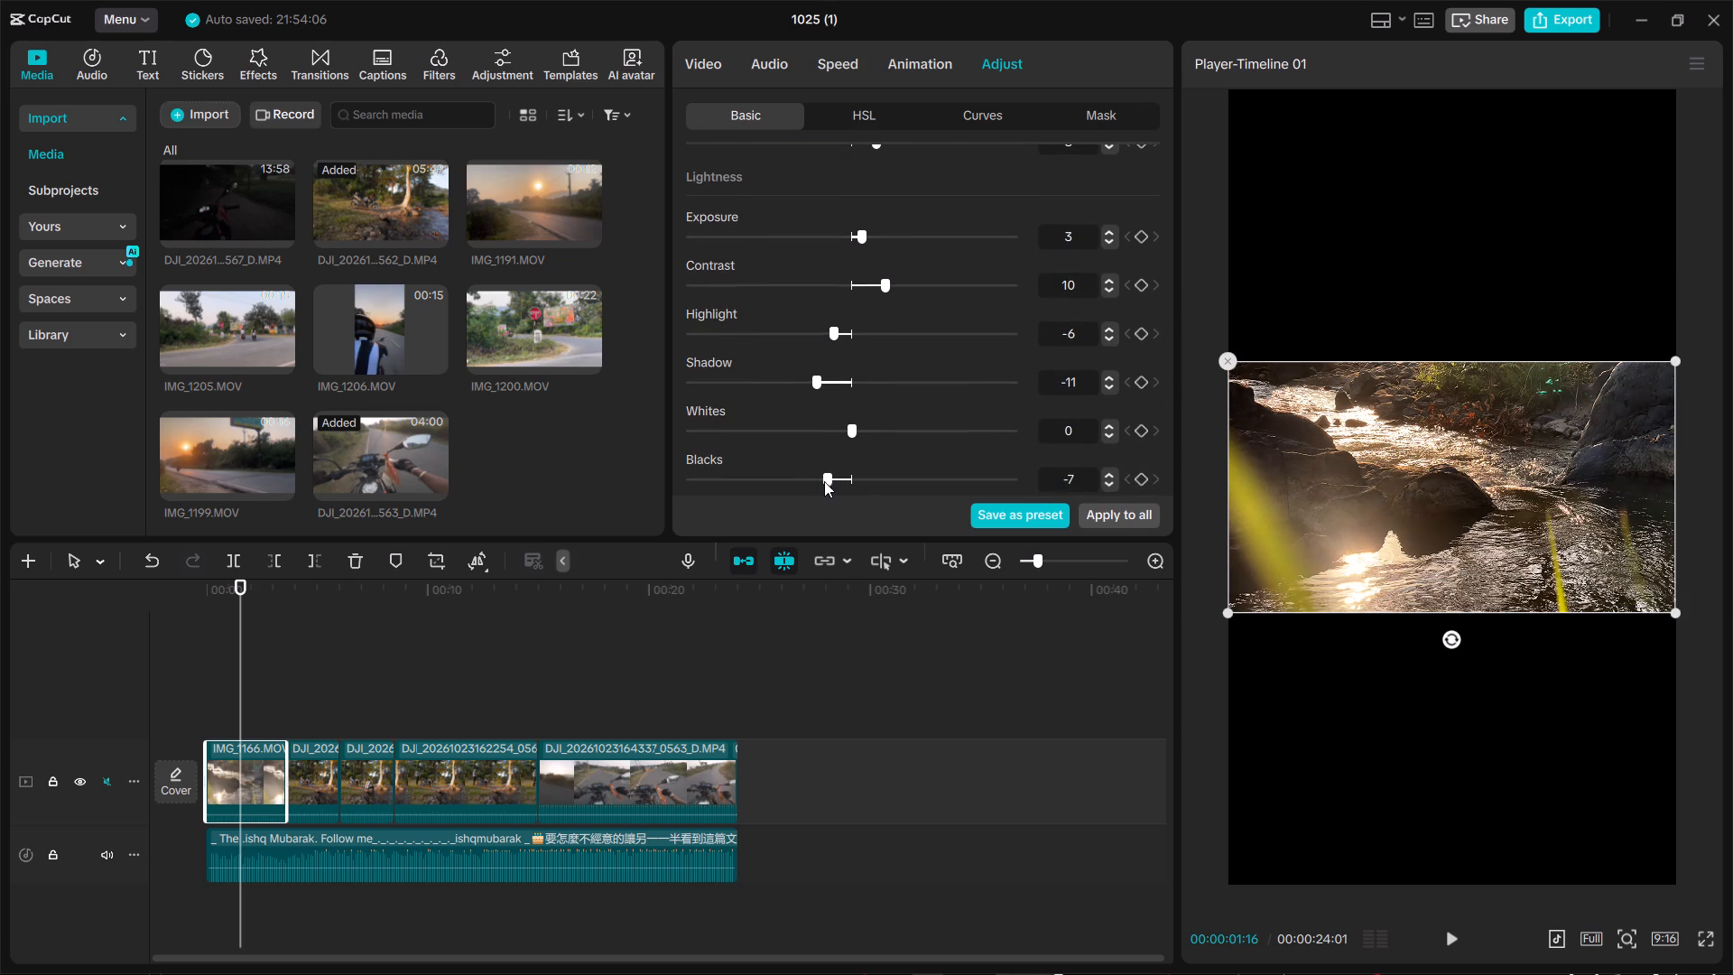
{"action": "left_click_drag", "start_coordinate": [824, 481], "coordinate": [830, 484]}
Set the sharpen effect of the IMG_1166.MOV clip to 10.
{"action": "scroll", "coordinate": [930, 460], "scroll_direction": "down", "scroll_amount": 1}
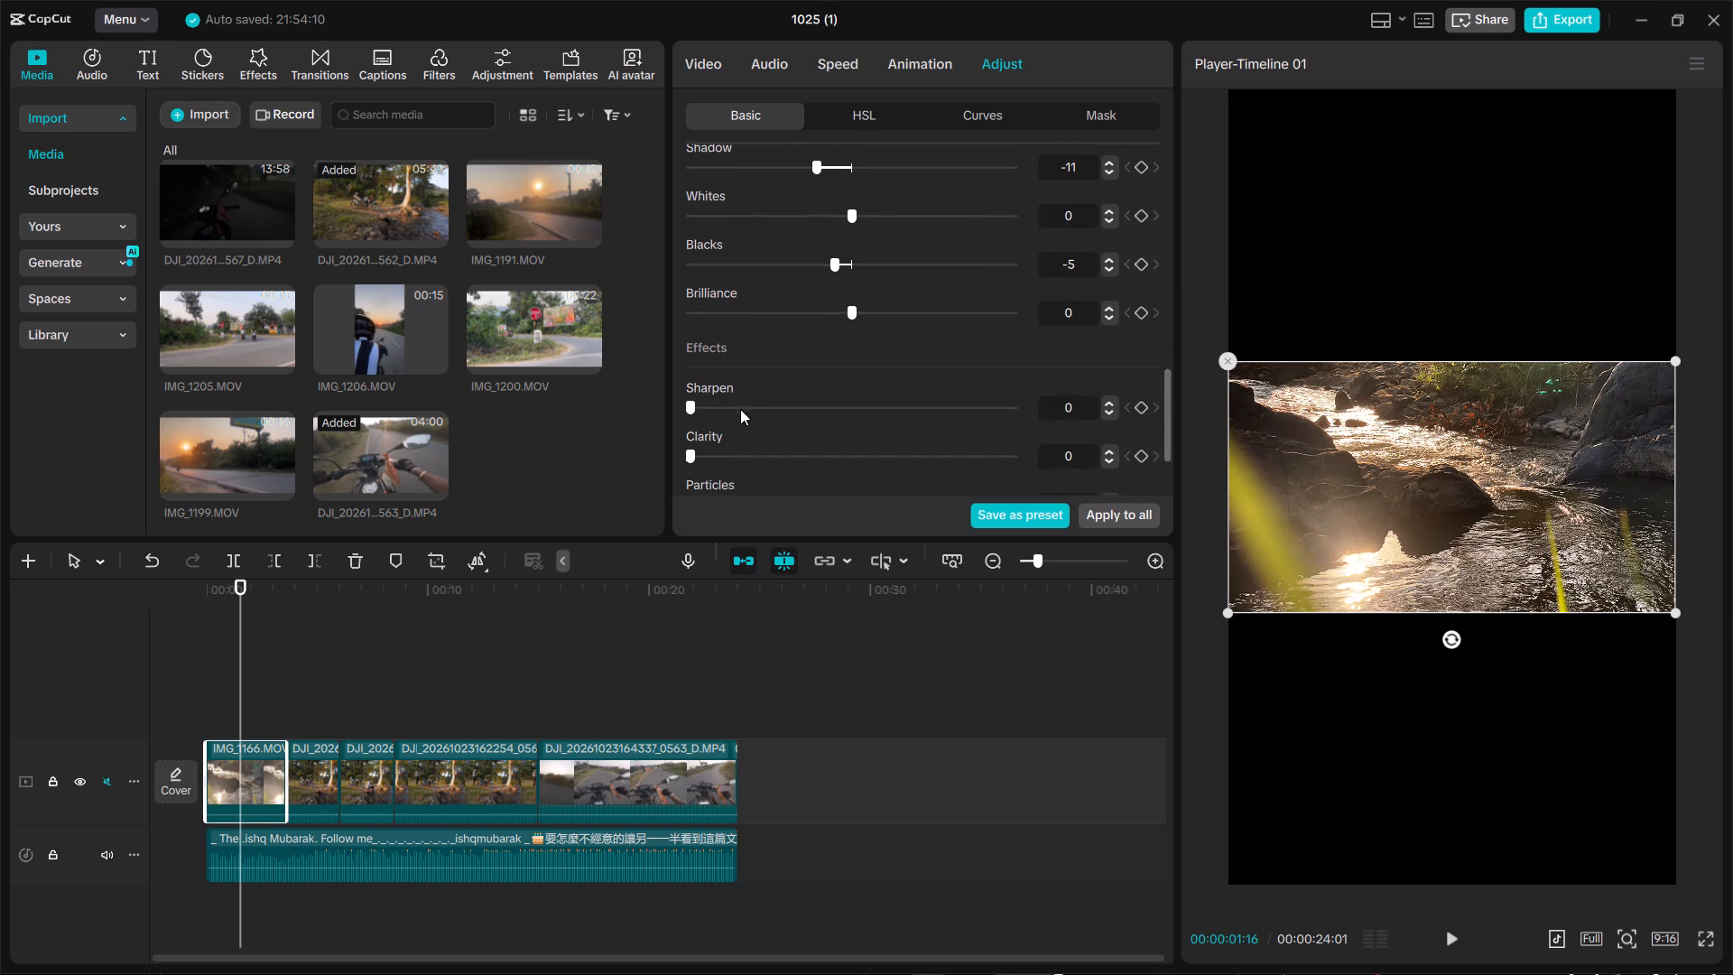
{"action": "left_click", "coordinate": [725, 404]}
{"action": "left_click", "coordinate": [725, 404]}
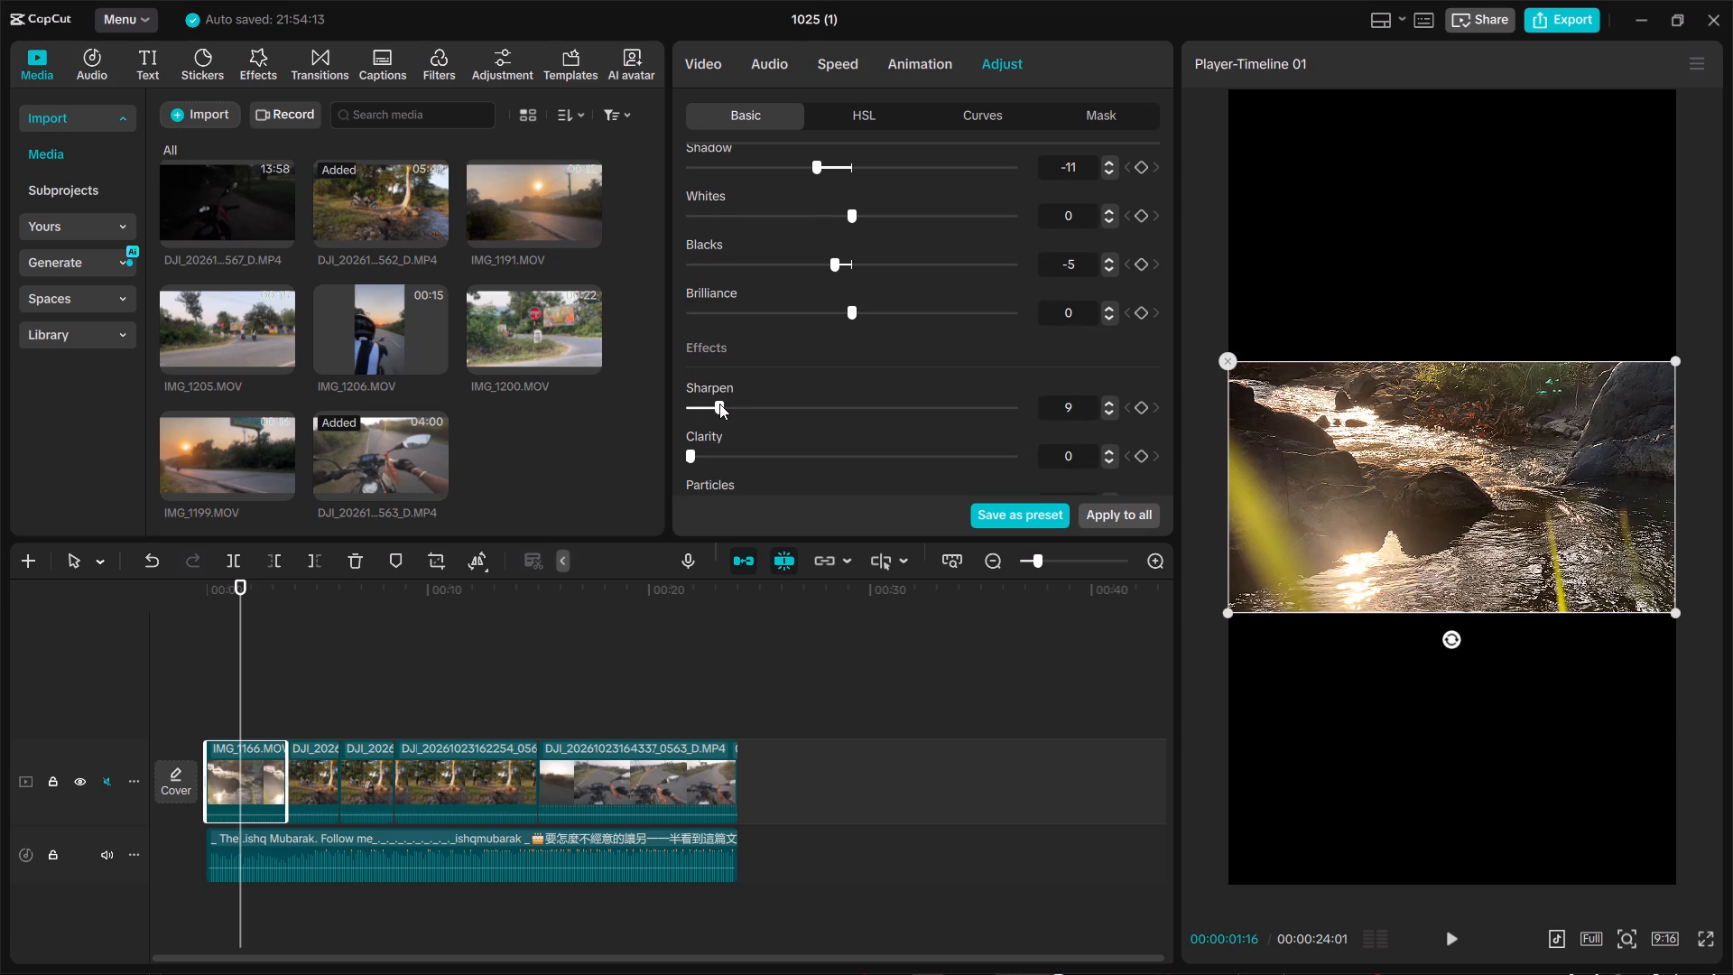
Sample the yellowish foliage colour above the stream for HSL and set its saturation to 72 and hue to 17.
{"action": "left_click", "coordinate": [858, 122]}
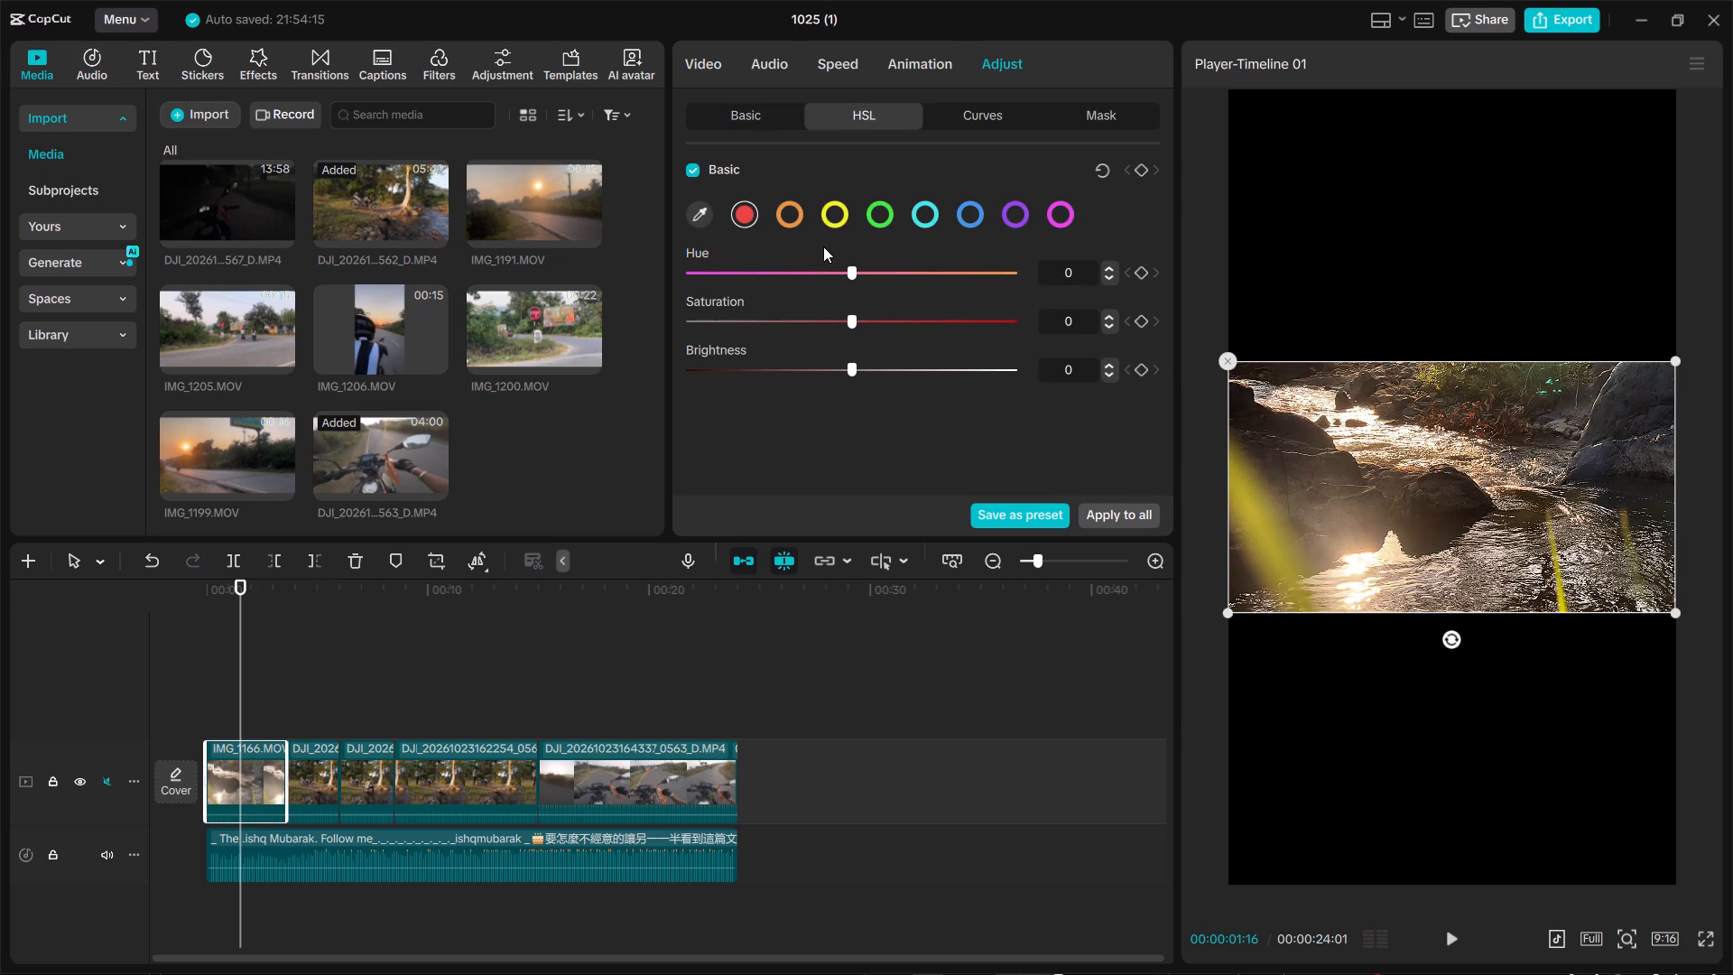
{"action": "left_click", "coordinate": [704, 214]}
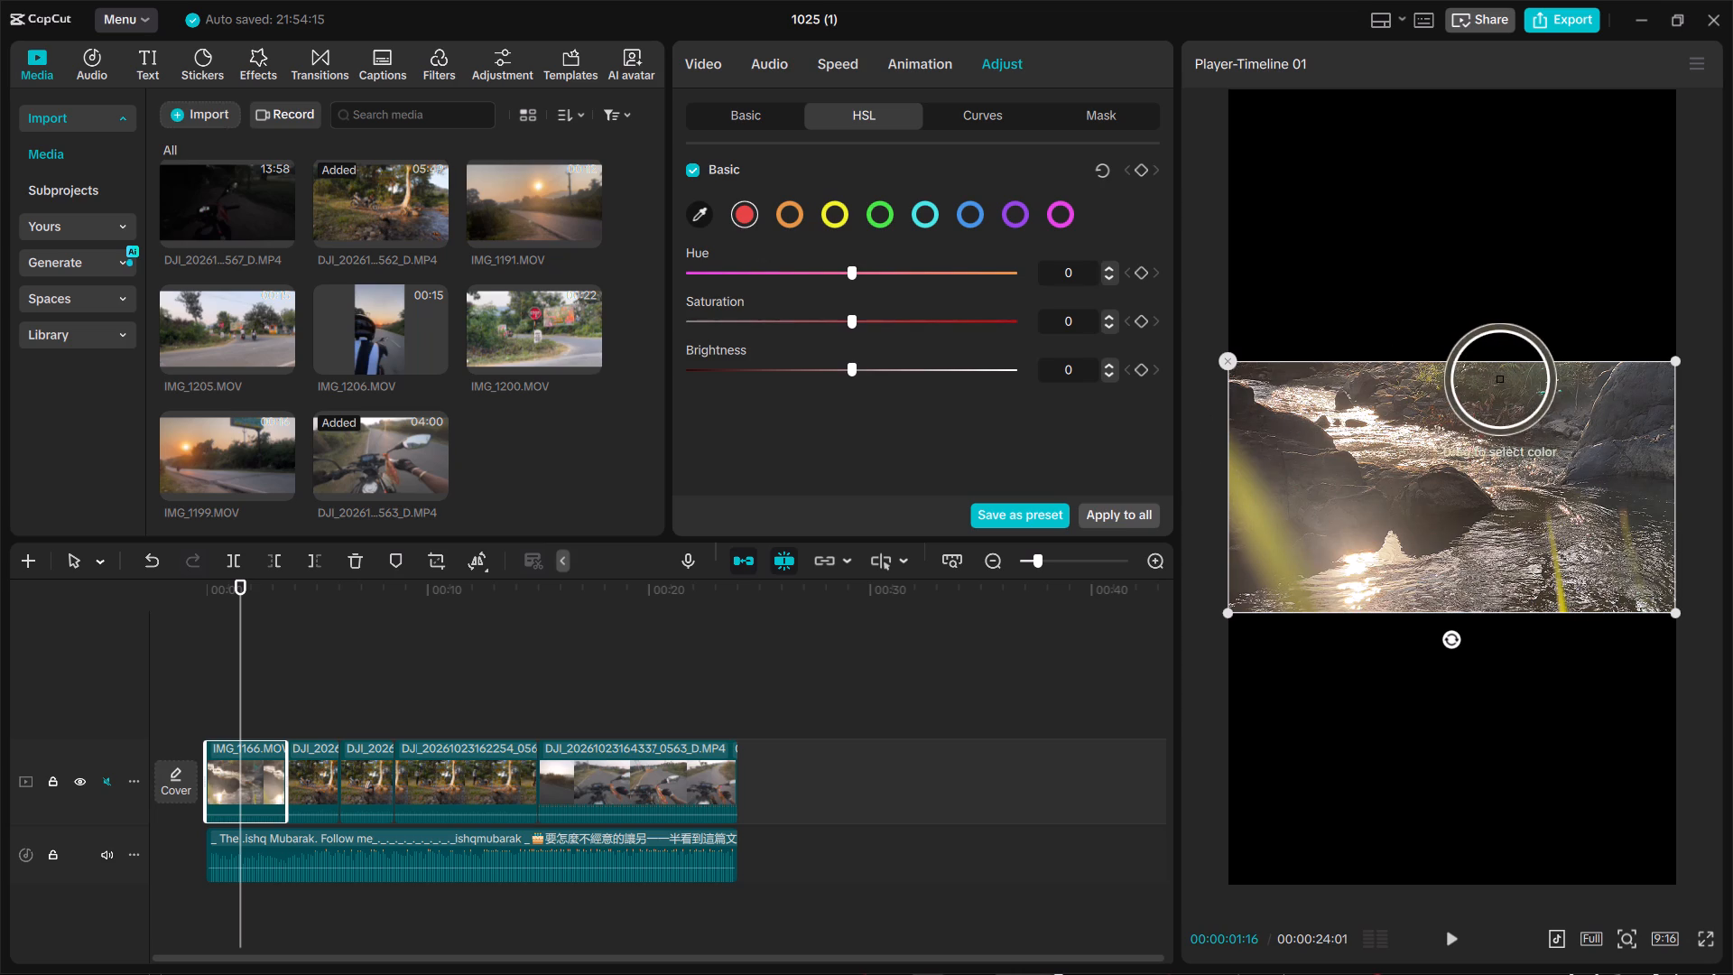
{"action": "left_click", "coordinate": [1432, 374]}
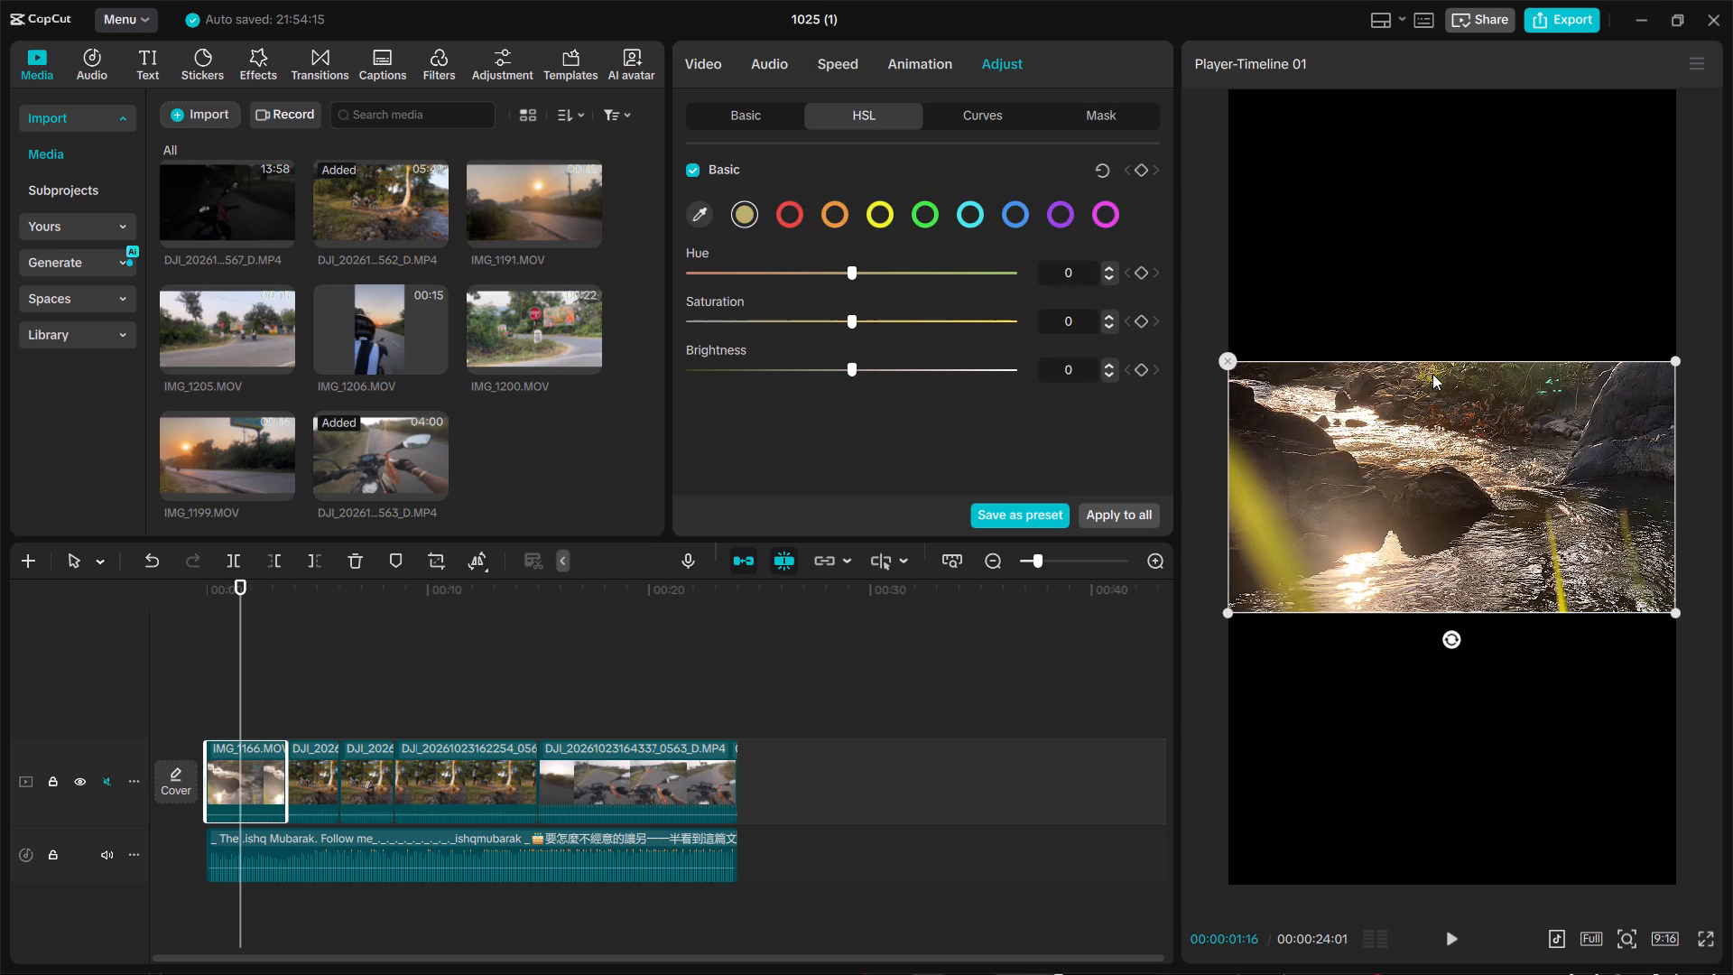
{"action": "left_click_drag", "start_coordinate": [939, 322], "coordinate": [954, 322]}
{"action": "left_click_drag", "start_coordinate": [954, 322], "coordinate": [965, 320]}
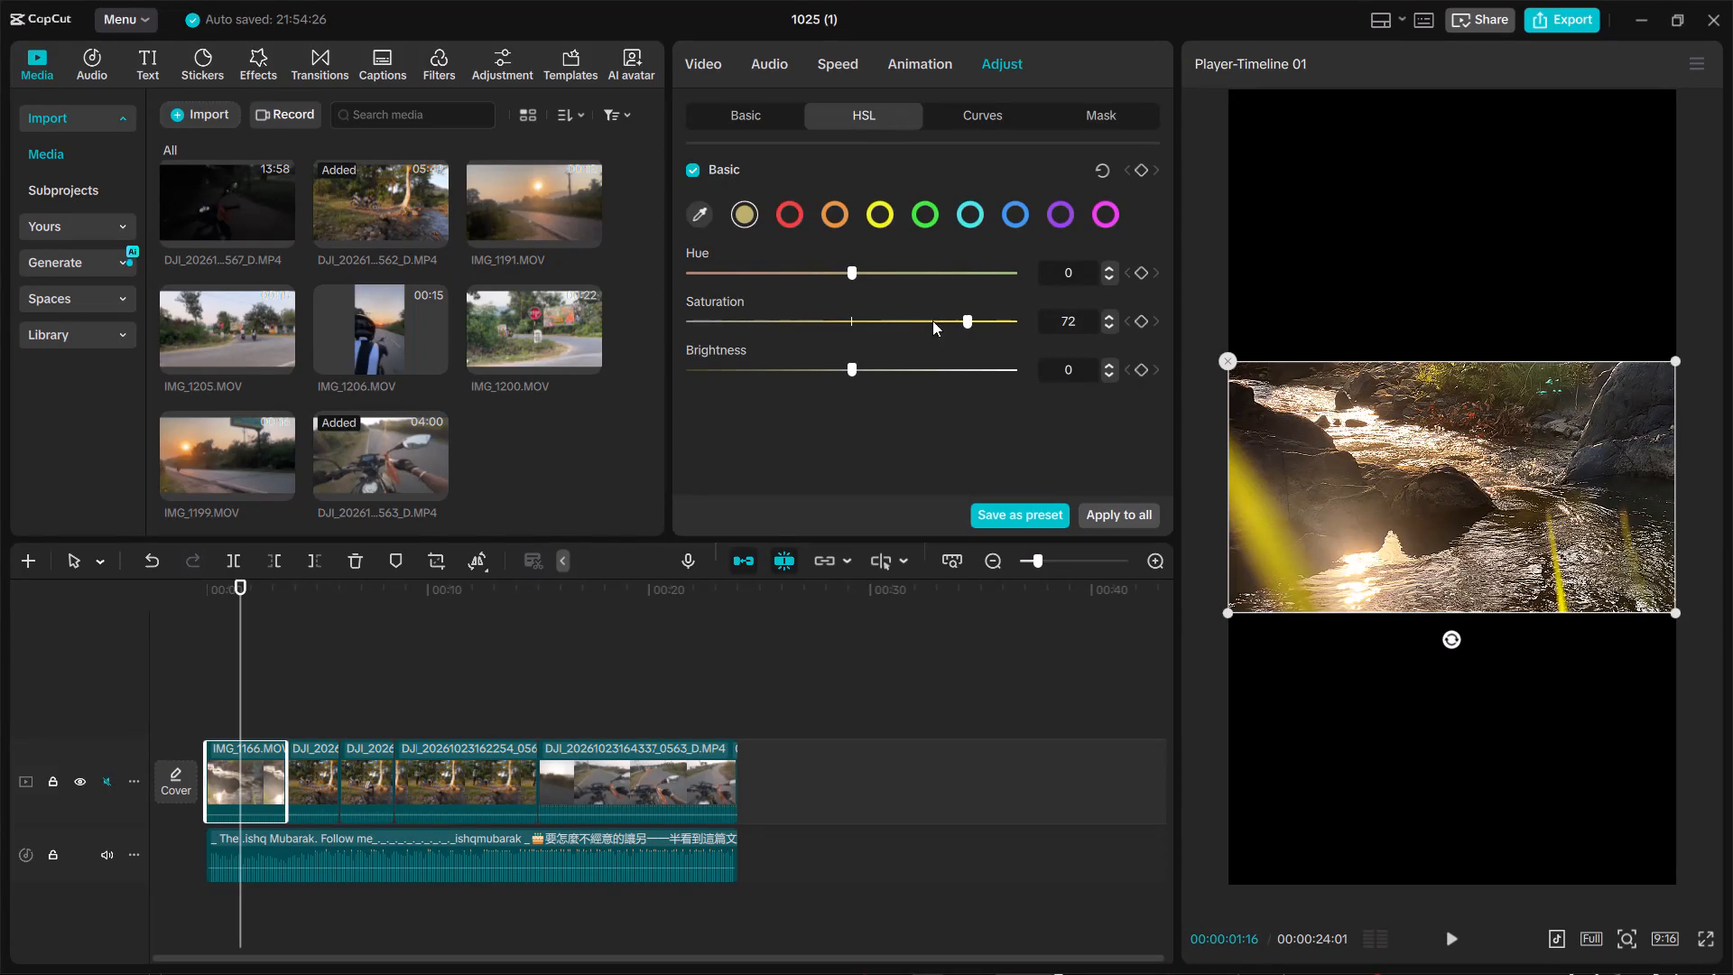
{"action": "left_click", "coordinate": [812, 270]}
{"action": "left_click_drag", "start_coordinate": [812, 270], "coordinate": [868, 272]}
{"action": "left_click_drag", "start_coordinate": [868, 272], "coordinate": [876, 274]}
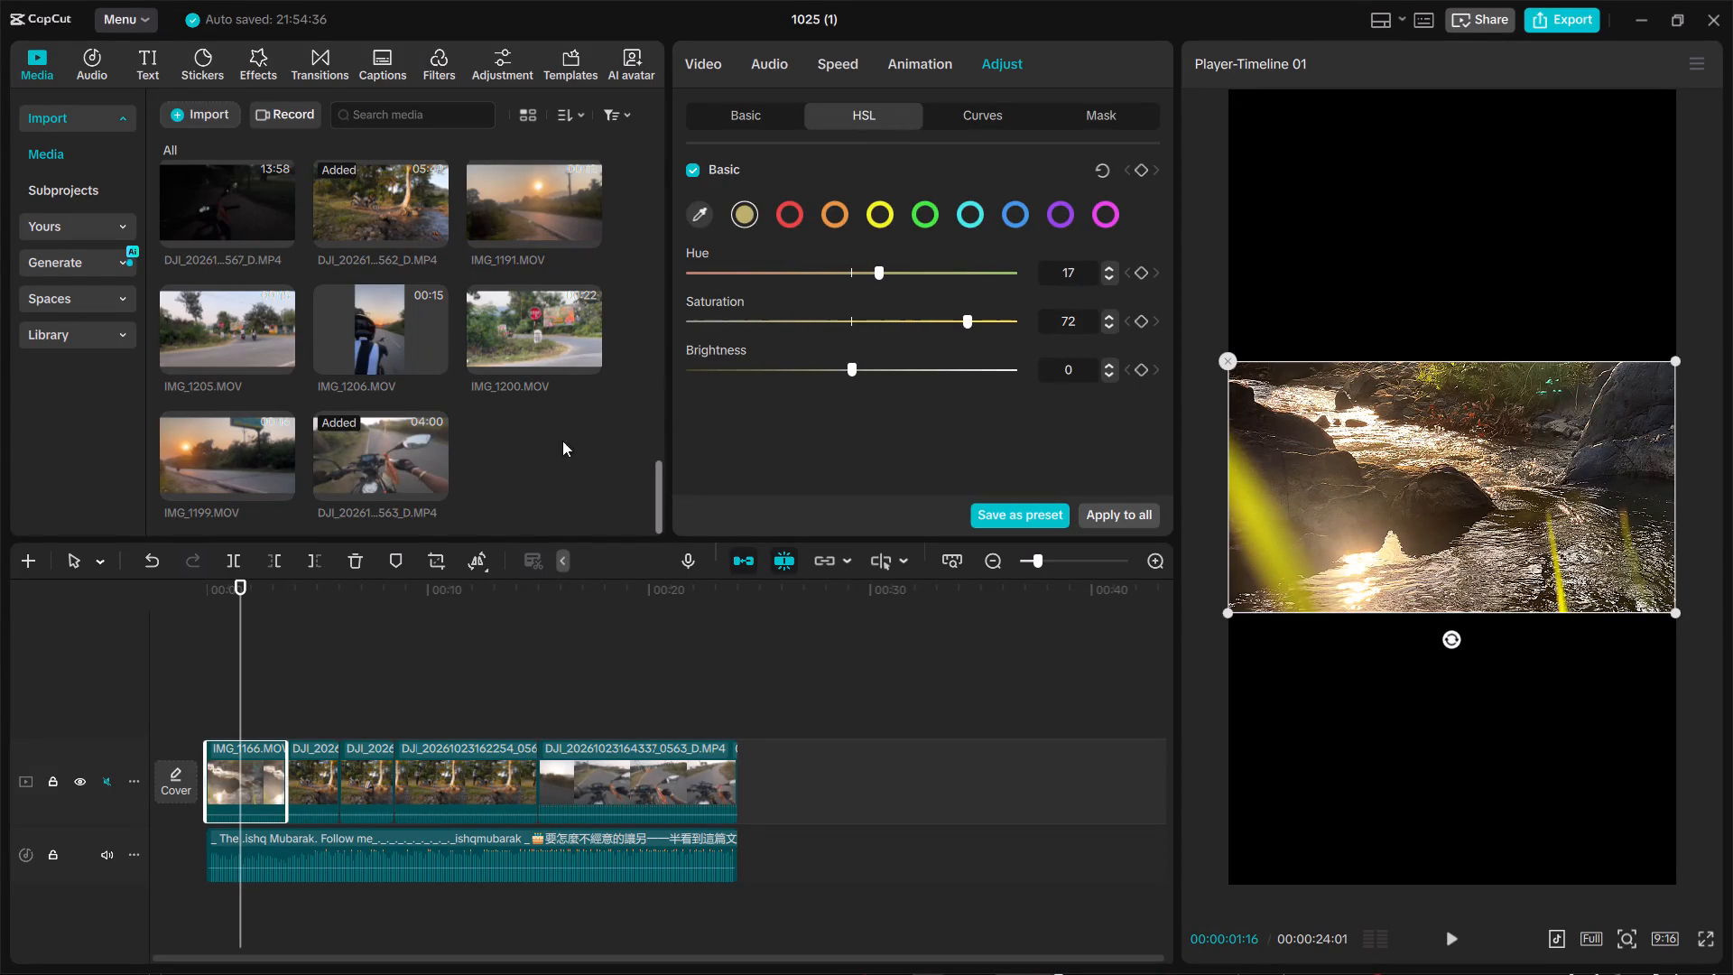
Play the cut from the start of the timeline into the parked motorcycle clip to review the opening clip's colours.
{"action": "left_click_drag", "start_coordinate": [248, 593], "coordinate": [218, 593]}
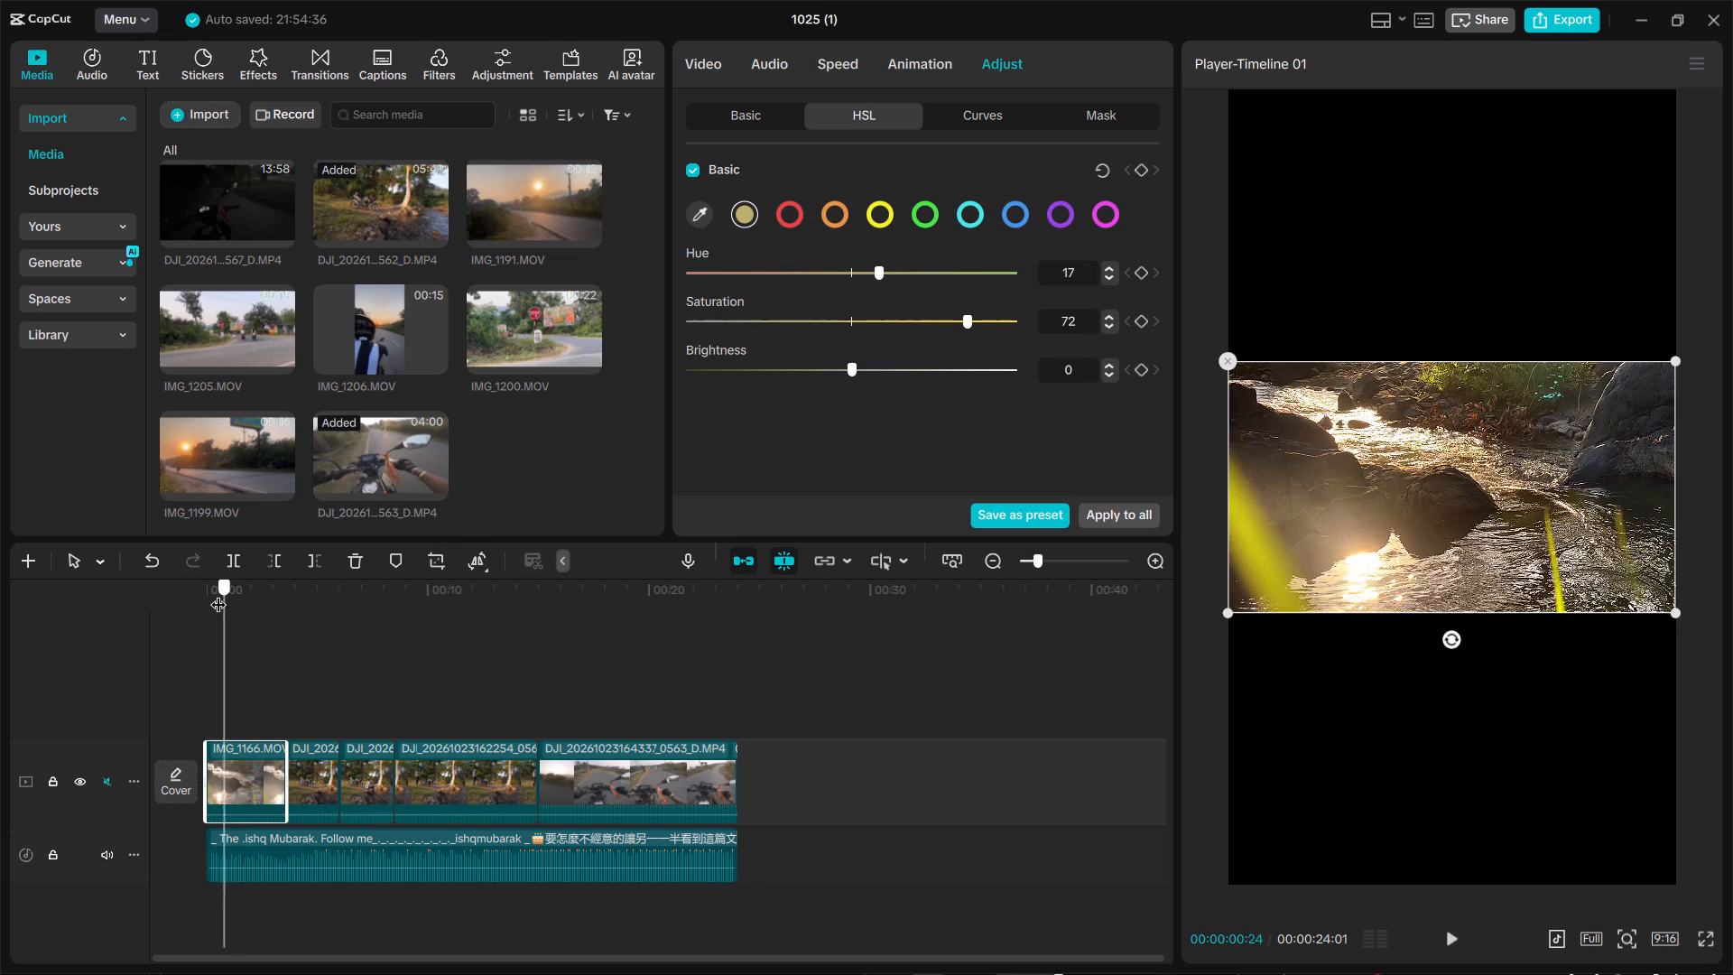
{"action": "left_click_drag", "start_coordinate": [218, 593], "coordinate": [168, 600]}
{"action": "key", "text": "space"}
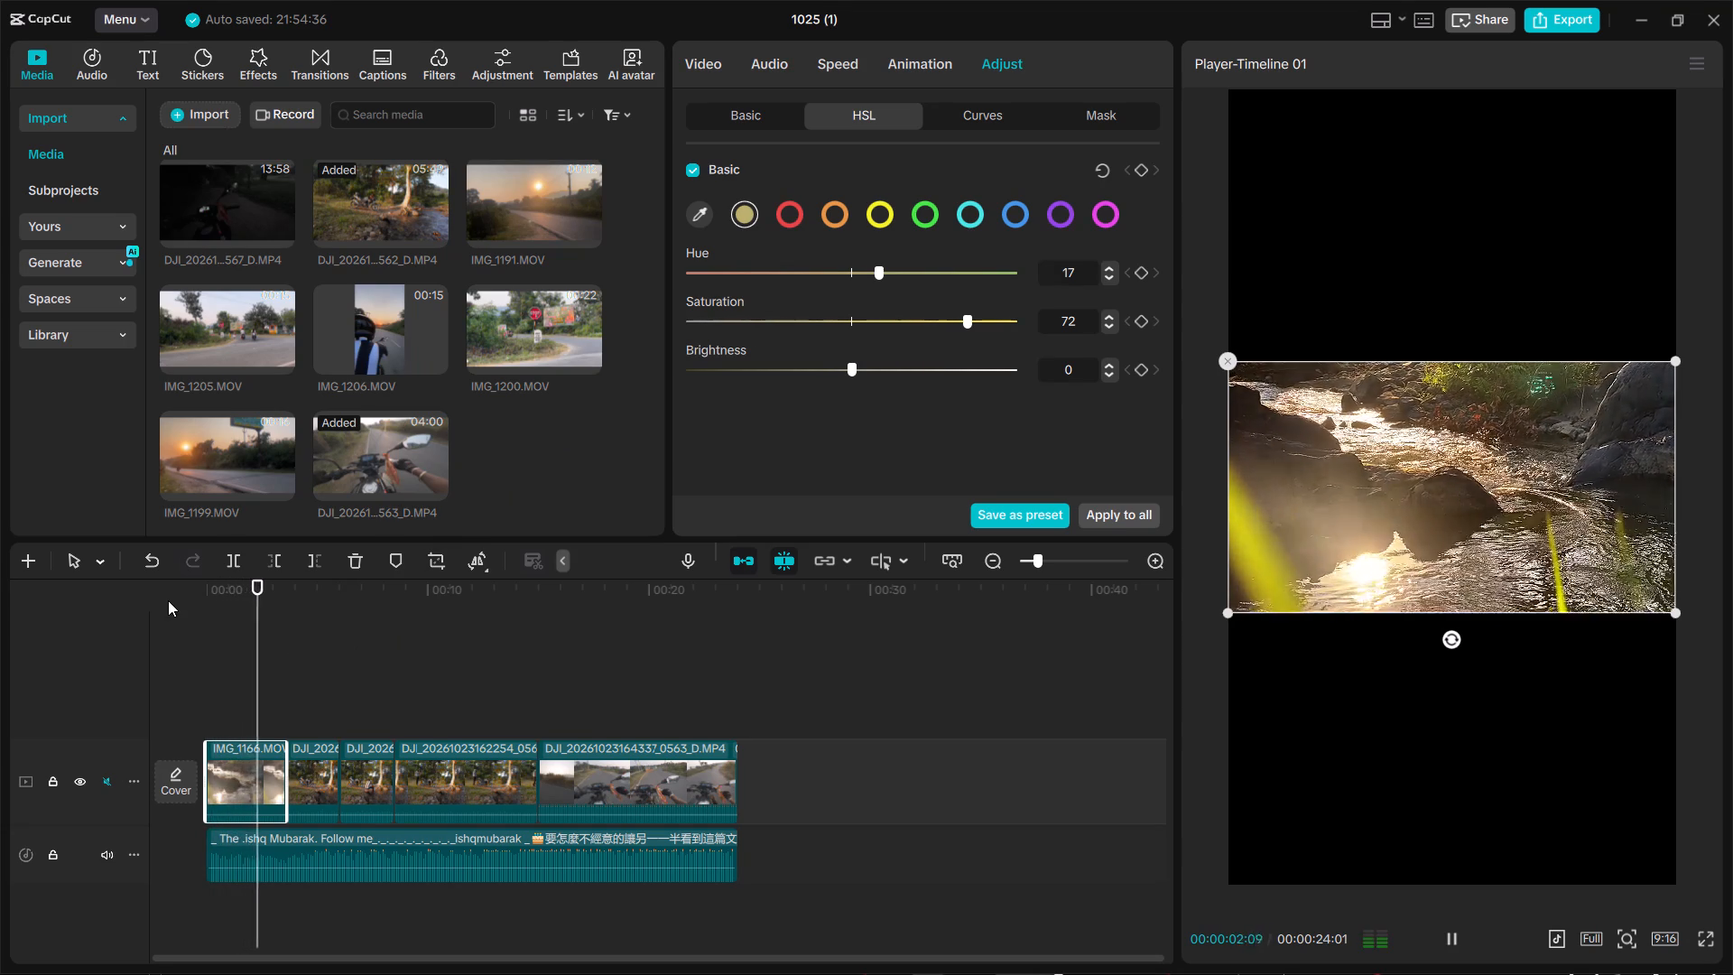
{"action": "key", "text": "space"}
{"action": "key", "text": "space"}
{"action": "key", "text": "space"}
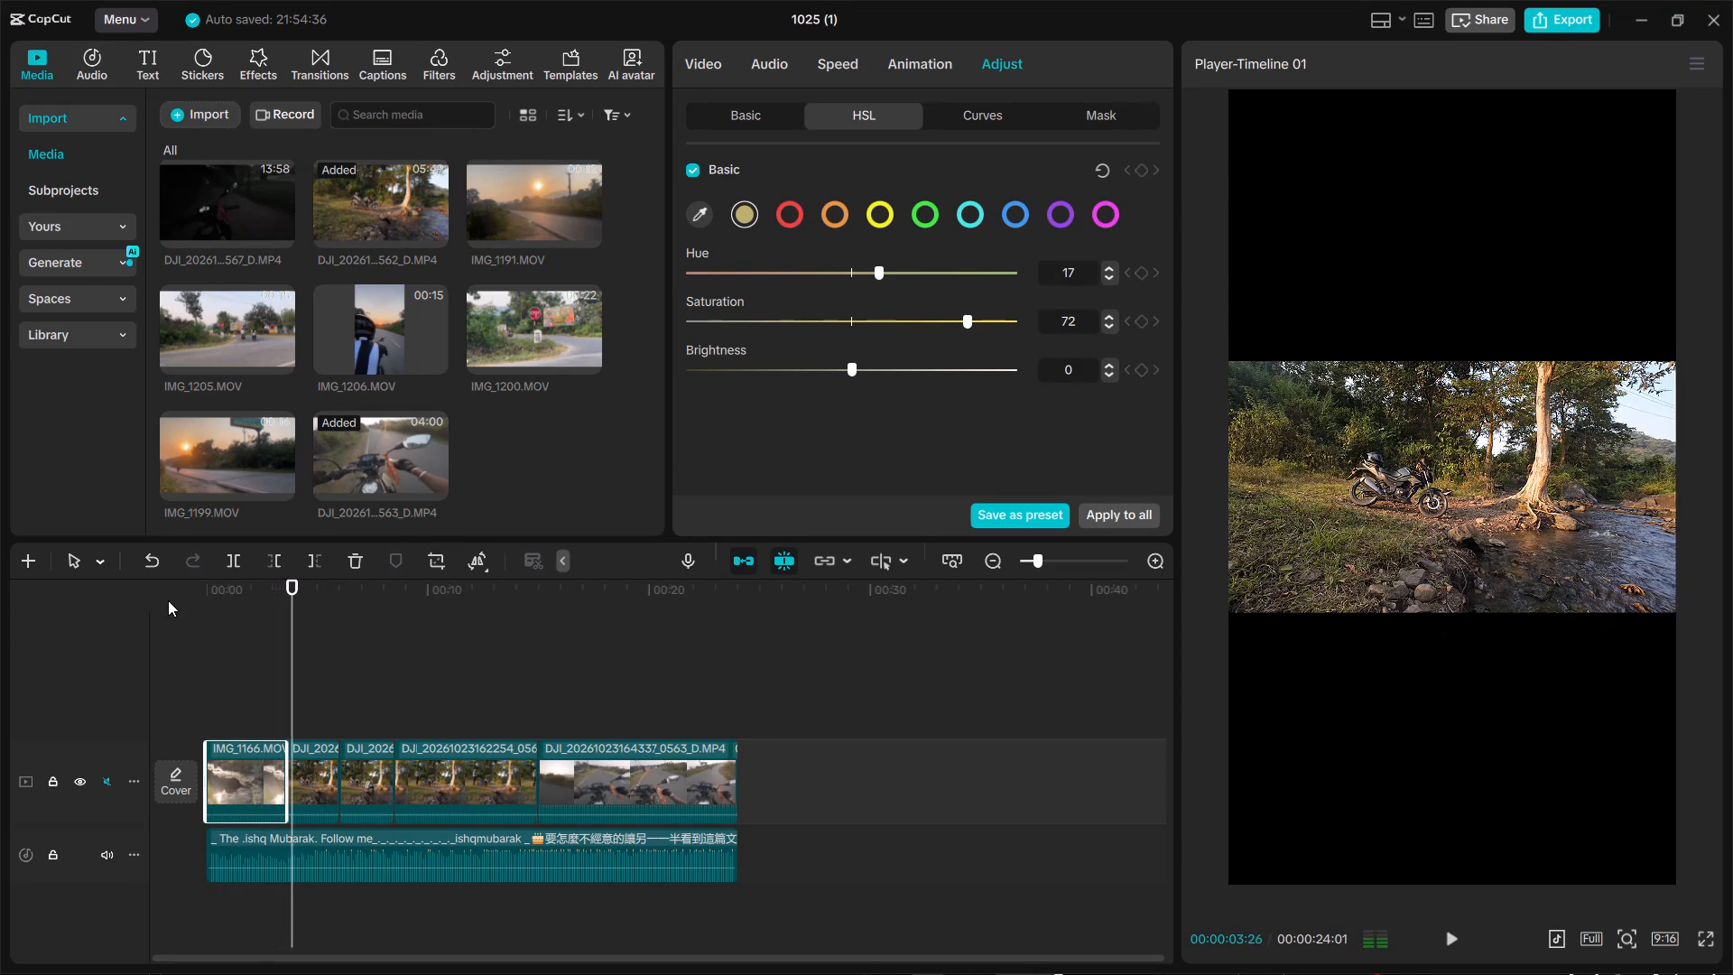
{"action": "key", "text": "space"}
{"action": "key", "text": "space"}
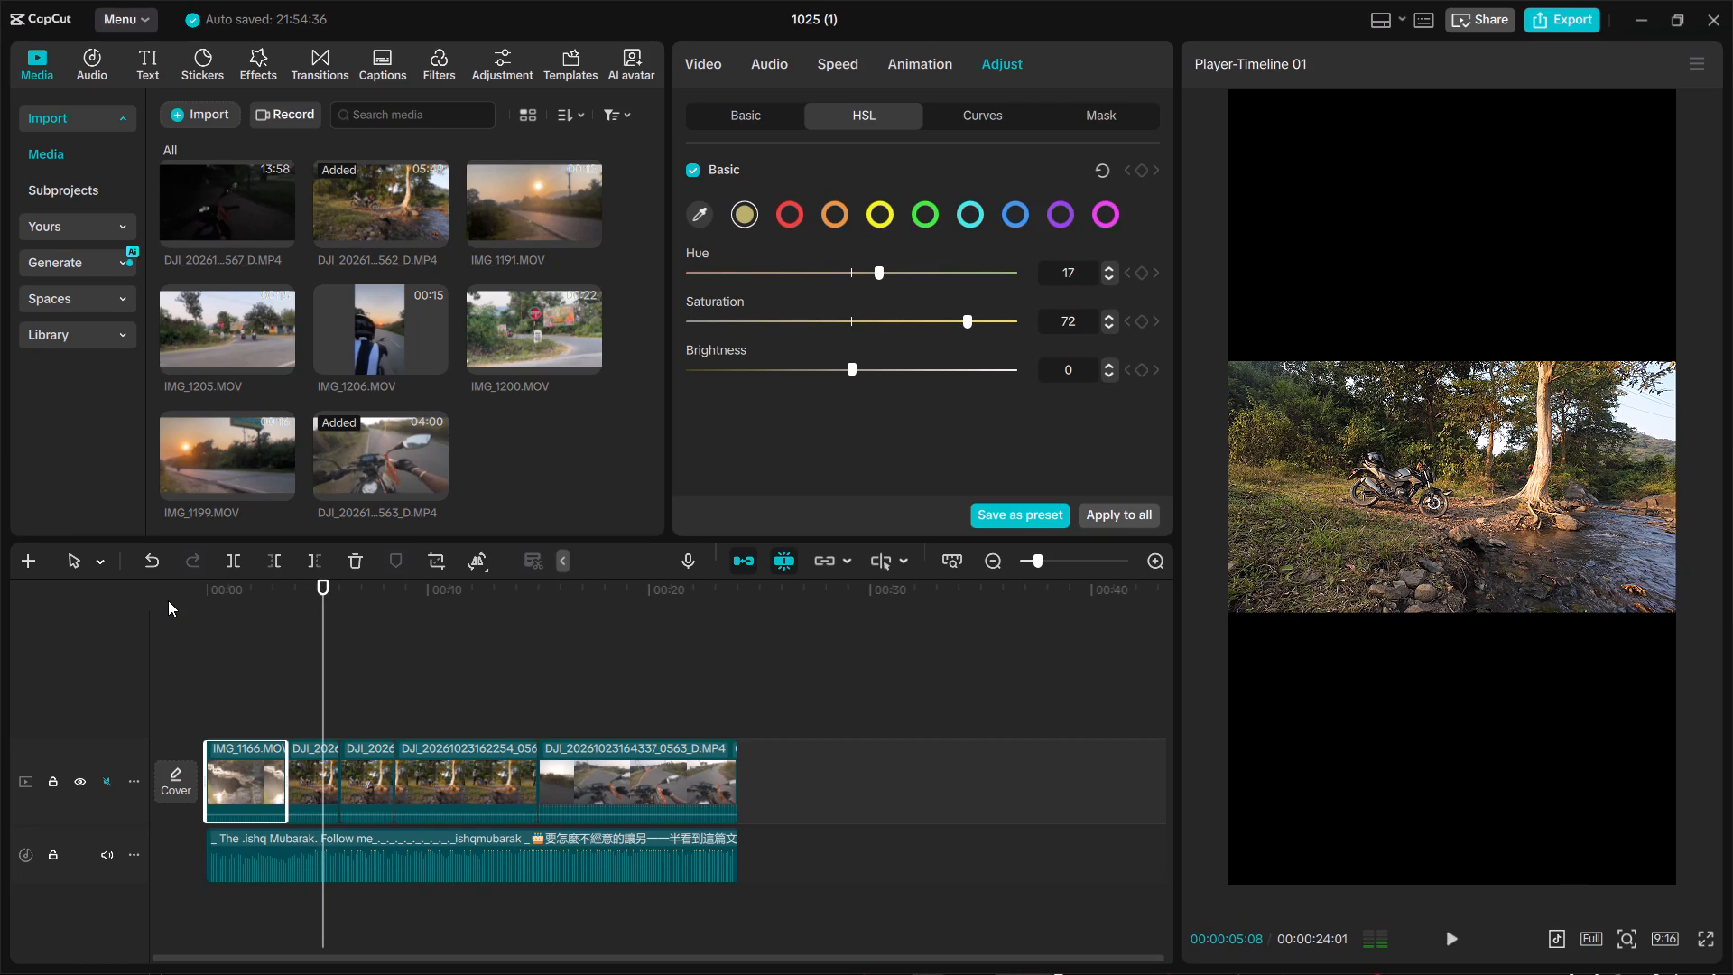
On the second clip, sample the ground colour beside the parked motorcycle for HSL; set hue 57, saturation 68 and brightness 34.
{"action": "left_click", "coordinate": [310, 767]}
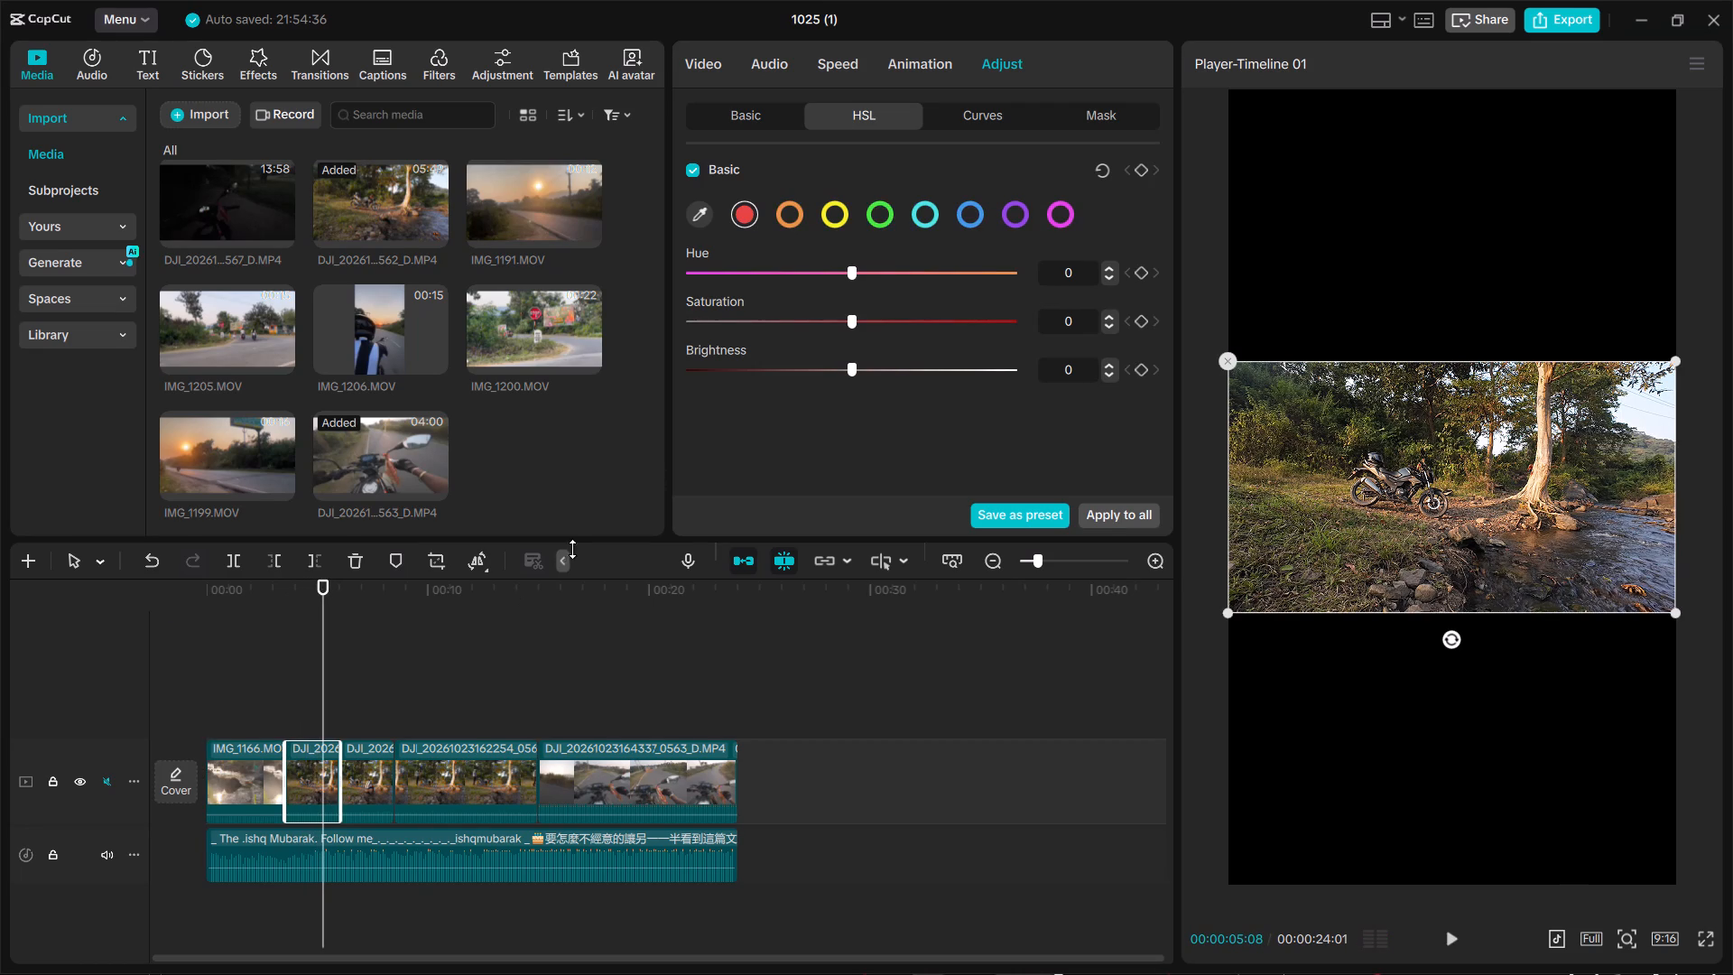
{"action": "left_click", "coordinate": [711, 211]}
{"action": "left_click", "coordinate": [1469, 490]}
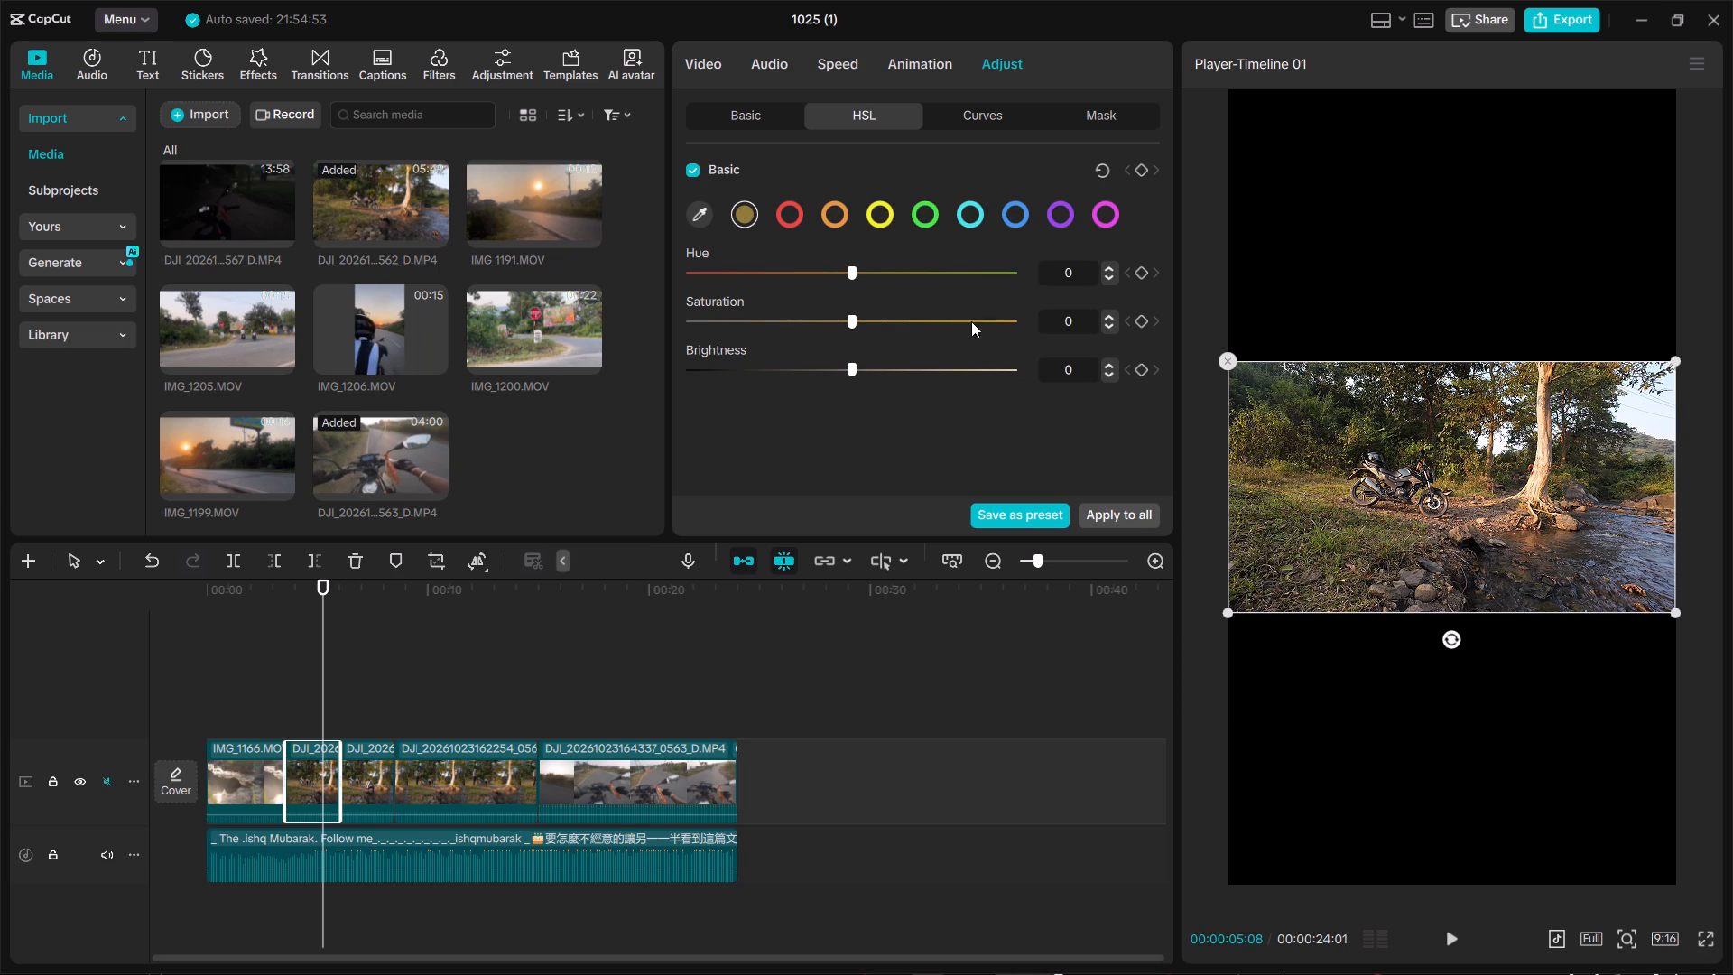
{"action": "left_click", "coordinate": [941, 273]}
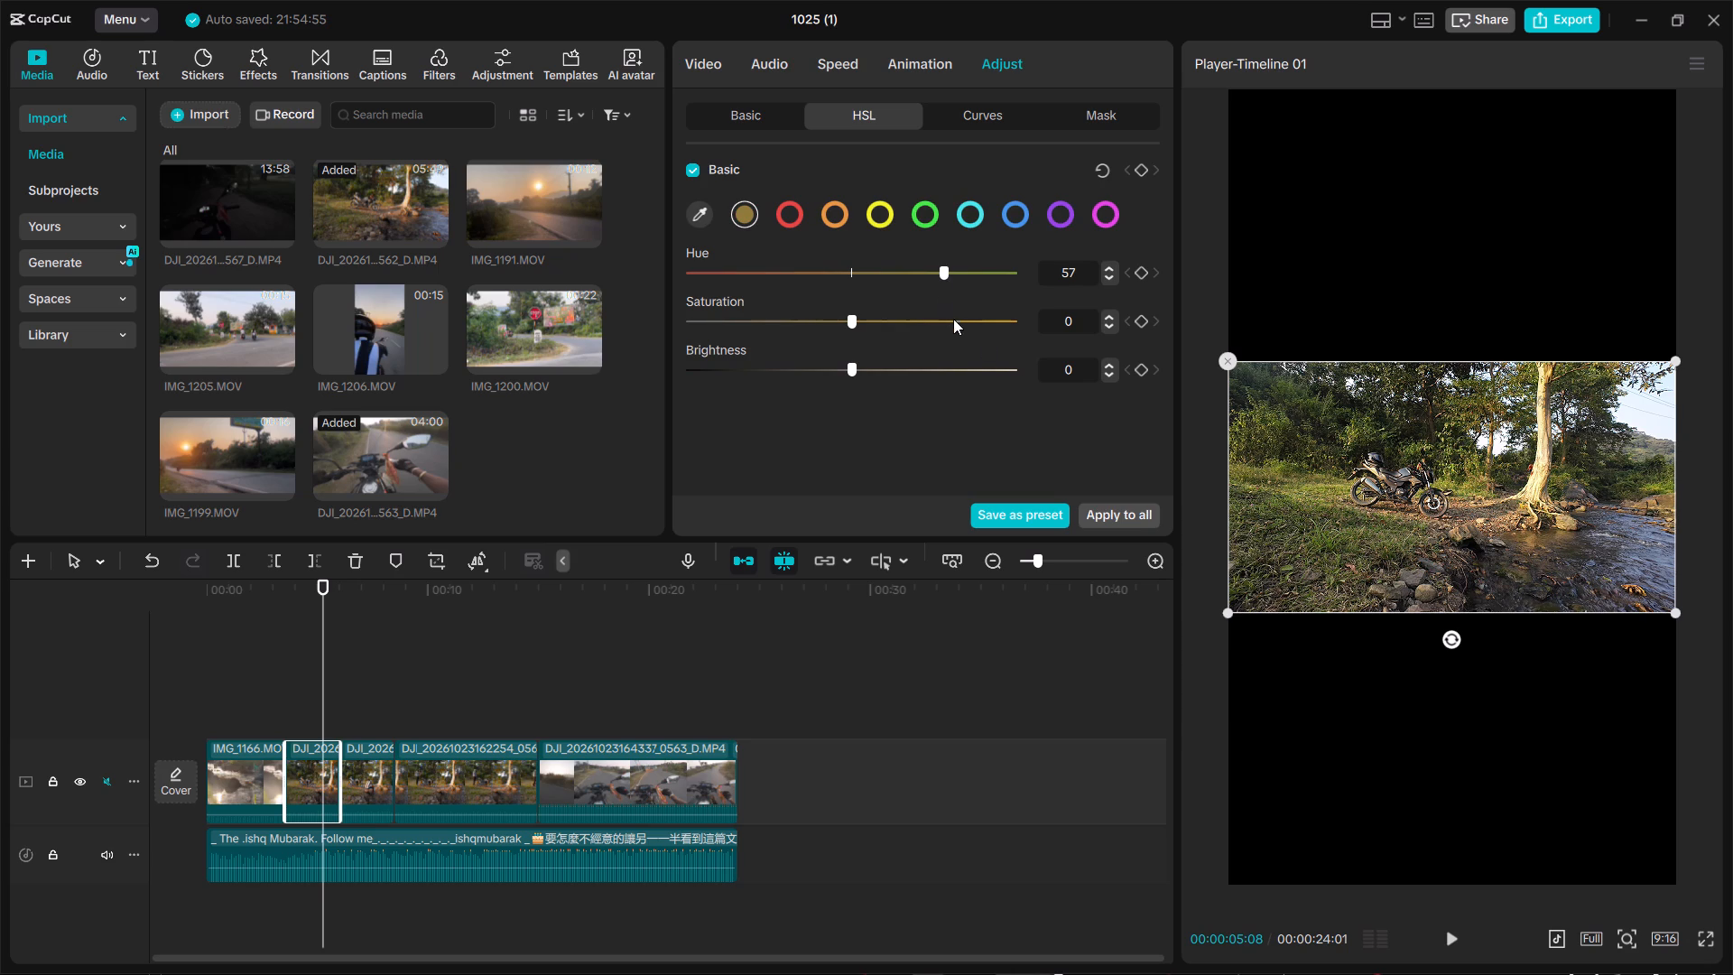
{"action": "left_click", "coordinate": [959, 322]}
{"action": "left_click", "coordinate": [936, 376]}
{"action": "left_click_drag", "start_coordinate": [936, 376], "coordinate": [904, 372]}
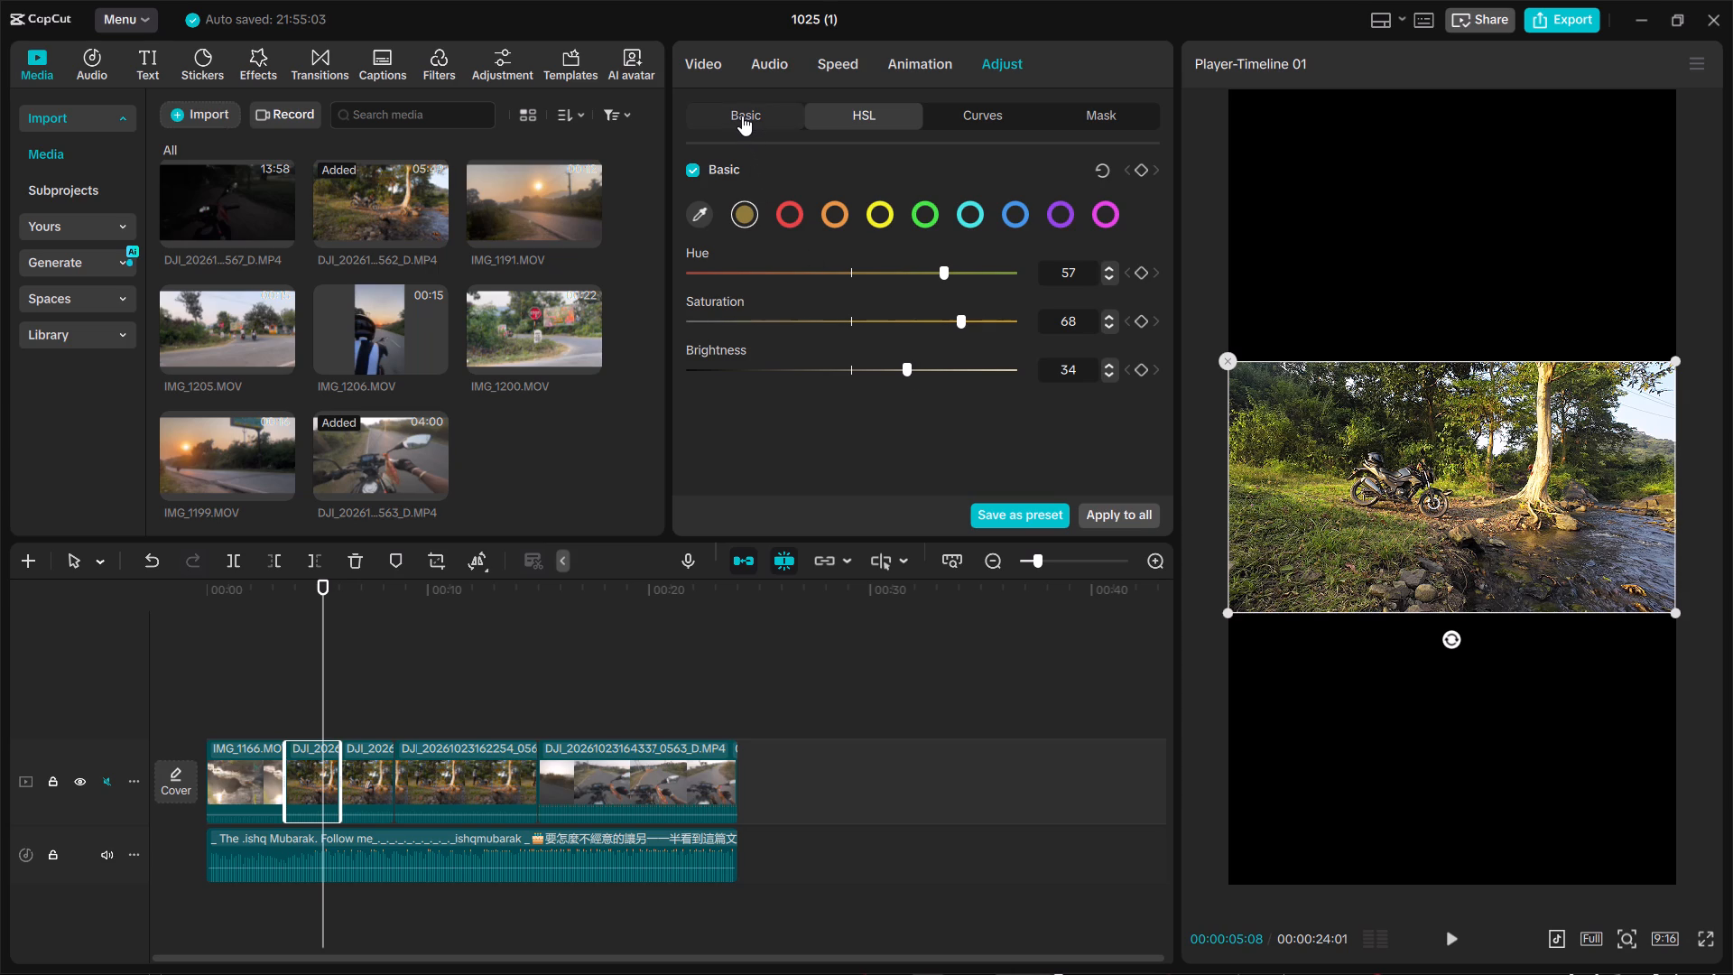
Set the second clip's basic colour temperature to 5 and its saturation to 8.
{"action": "left_click", "coordinate": [742, 116]}
{"action": "scroll", "coordinate": [798, 370], "scroll_direction": "down", "scroll_amount": 1}
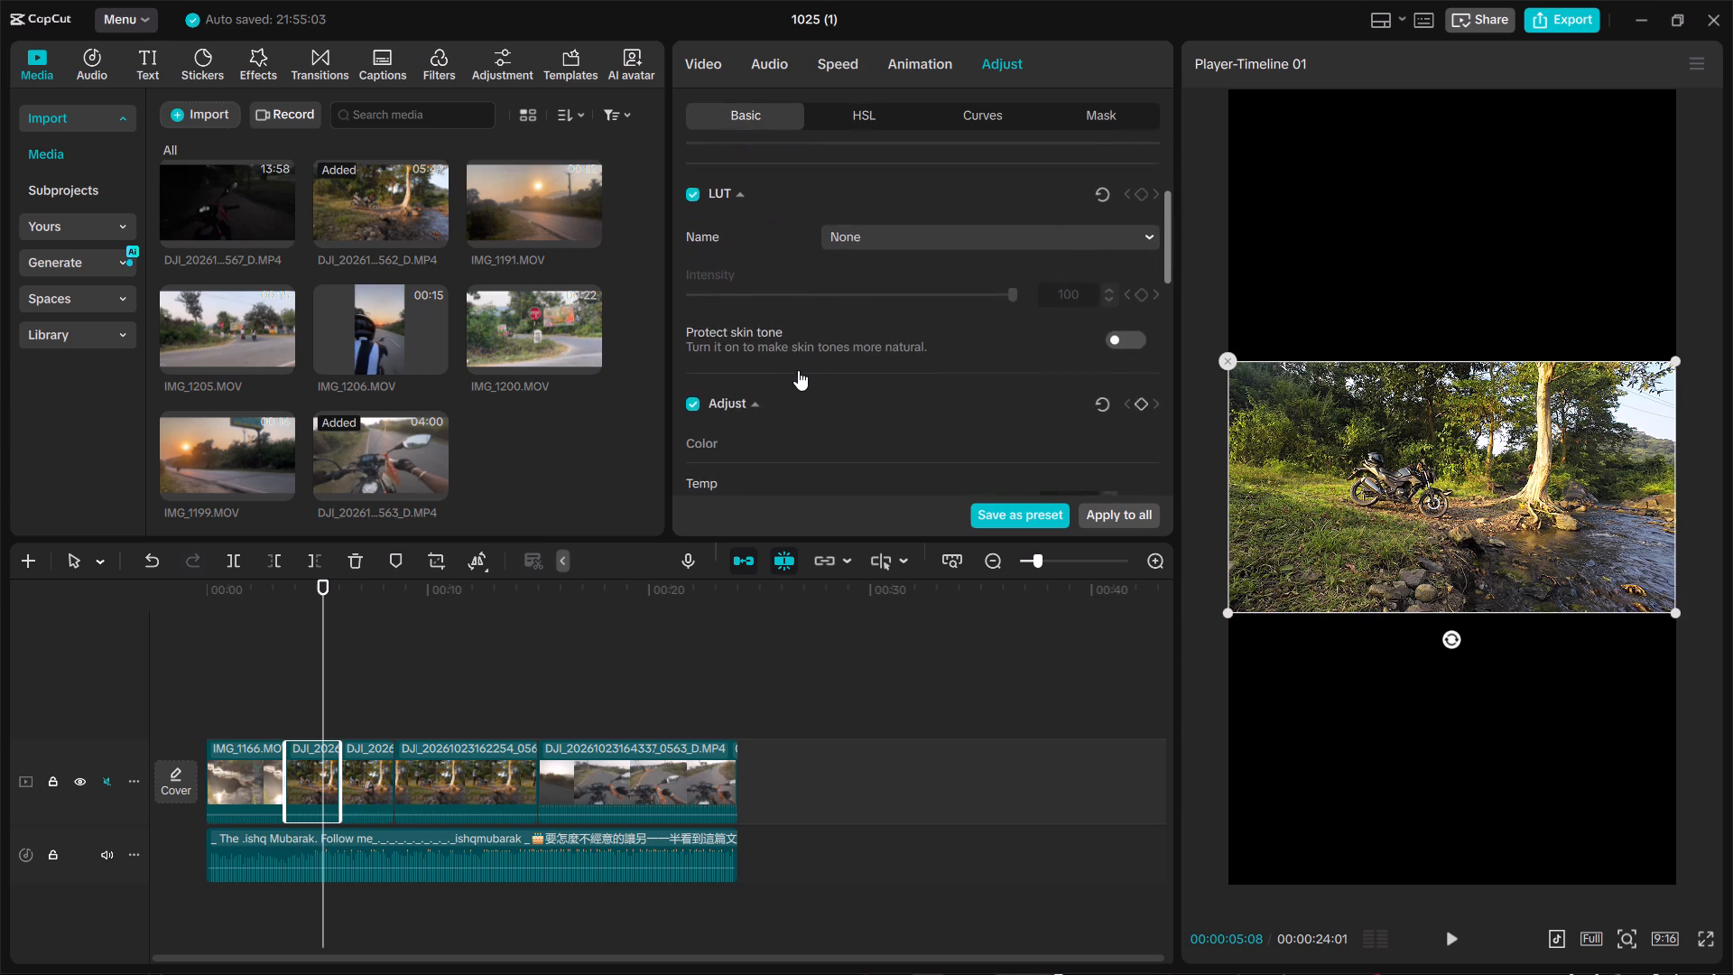
{"action": "scroll", "coordinate": [798, 370], "scroll_direction": "down", "scroll_amount": 2}
{"action": "left_click", "coordinate": [863, 374]}
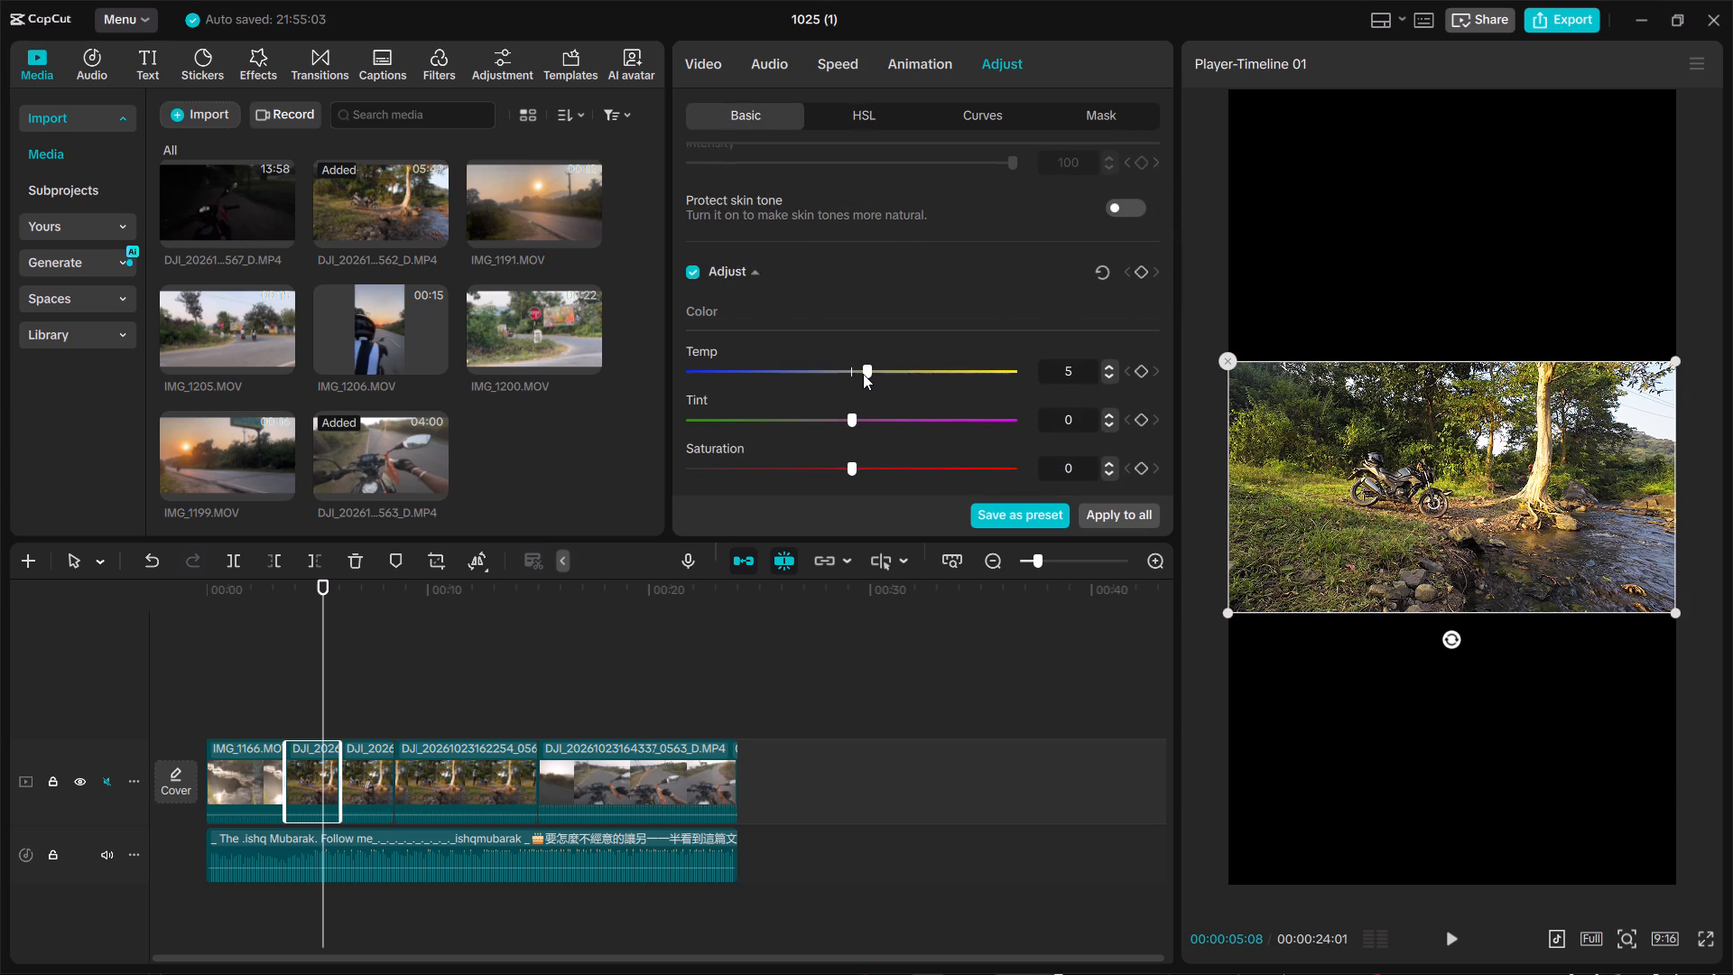
{"action": "left_click", "coordinate": [877, 469]}
{"action": "left_click", "coordinate": [877, 469]}
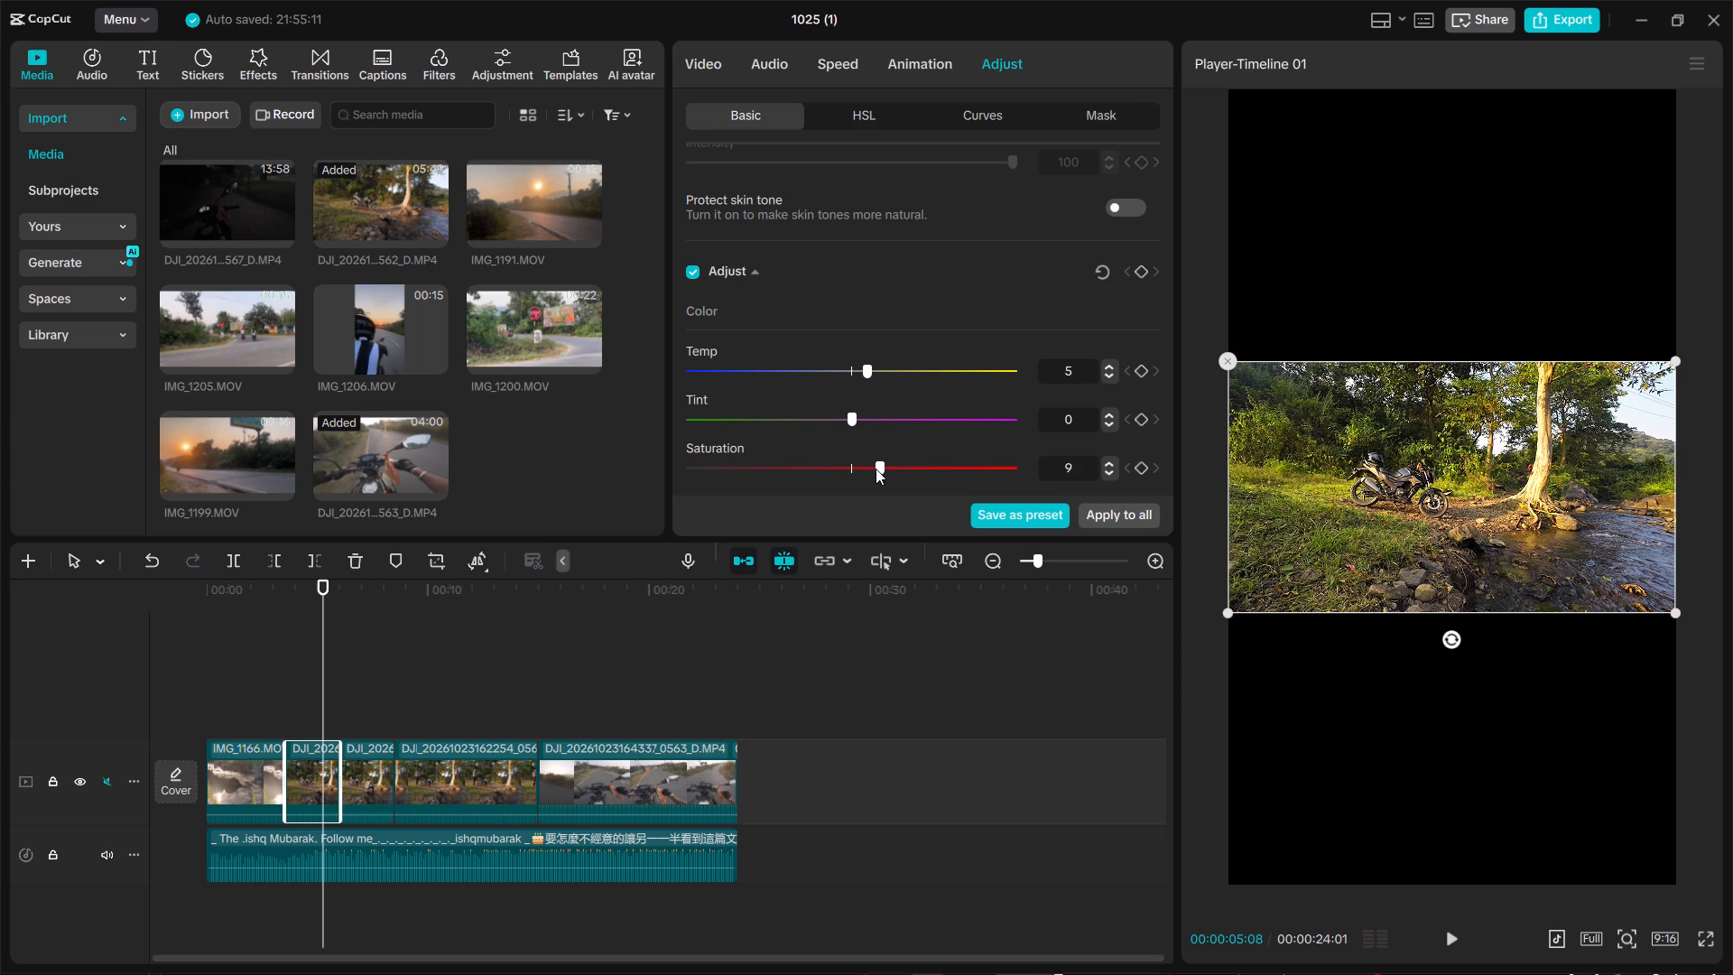
Set the second clip's shadow to -11 and its blacks to -4, keeping exposure at 0.
{"action": "scroll", "coordinate": [874, 469], "scroll_direction": "down", "scroll_amount": 1}
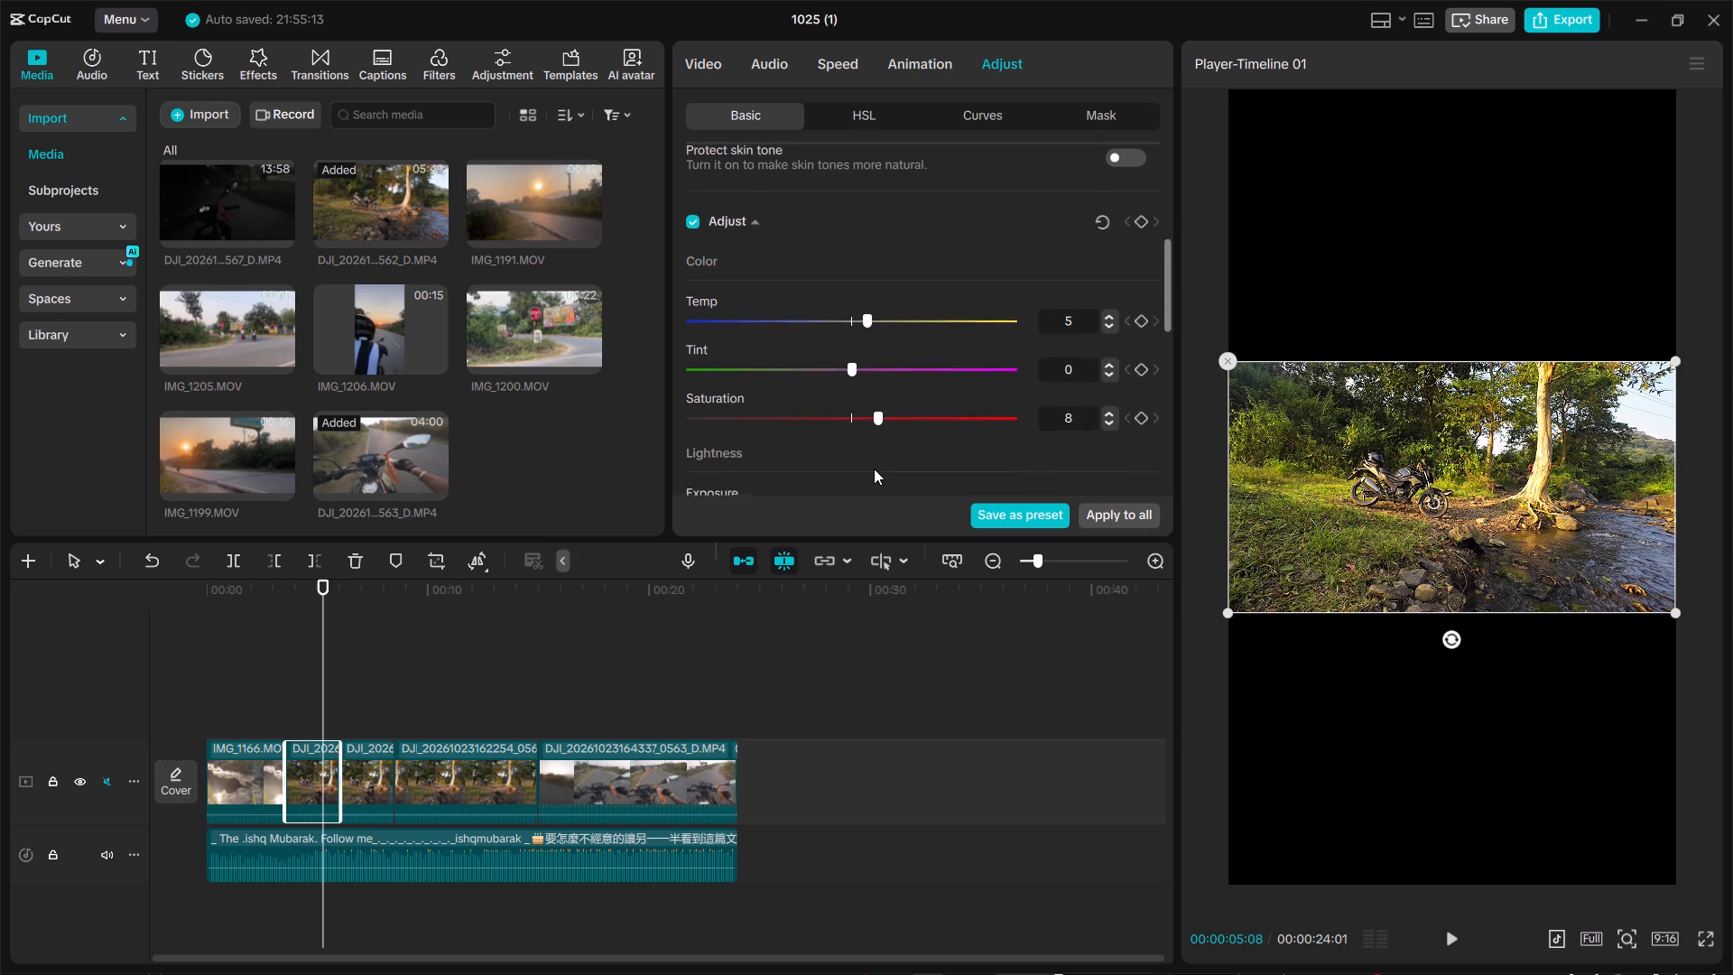
{"action": "scroll", "coordinate": [874, 469], "scroll_direction": "down", "scroll_amount": 1}
{"action": "left_click", "coordinate": [862, 430]}
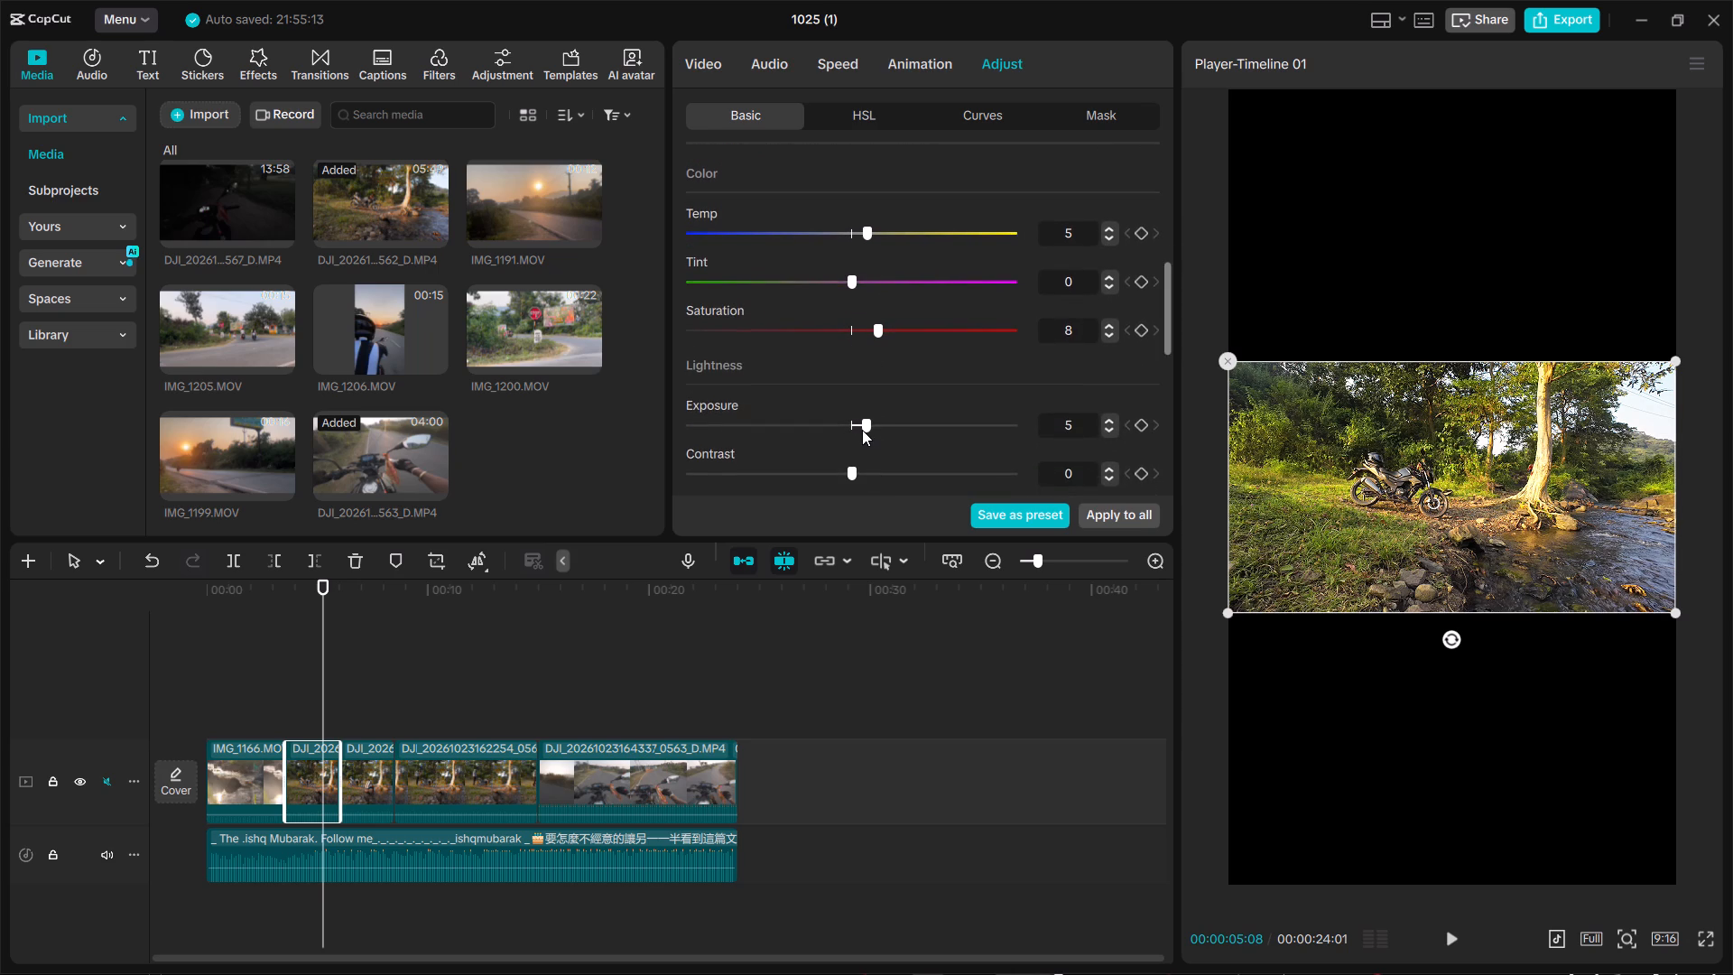
{"action": "left_click", "coordinate": [862, 430]}
{"action": "scroll", "coordinate": [849, 488], "scroll_direction": "down", "scroll_amount": 1}
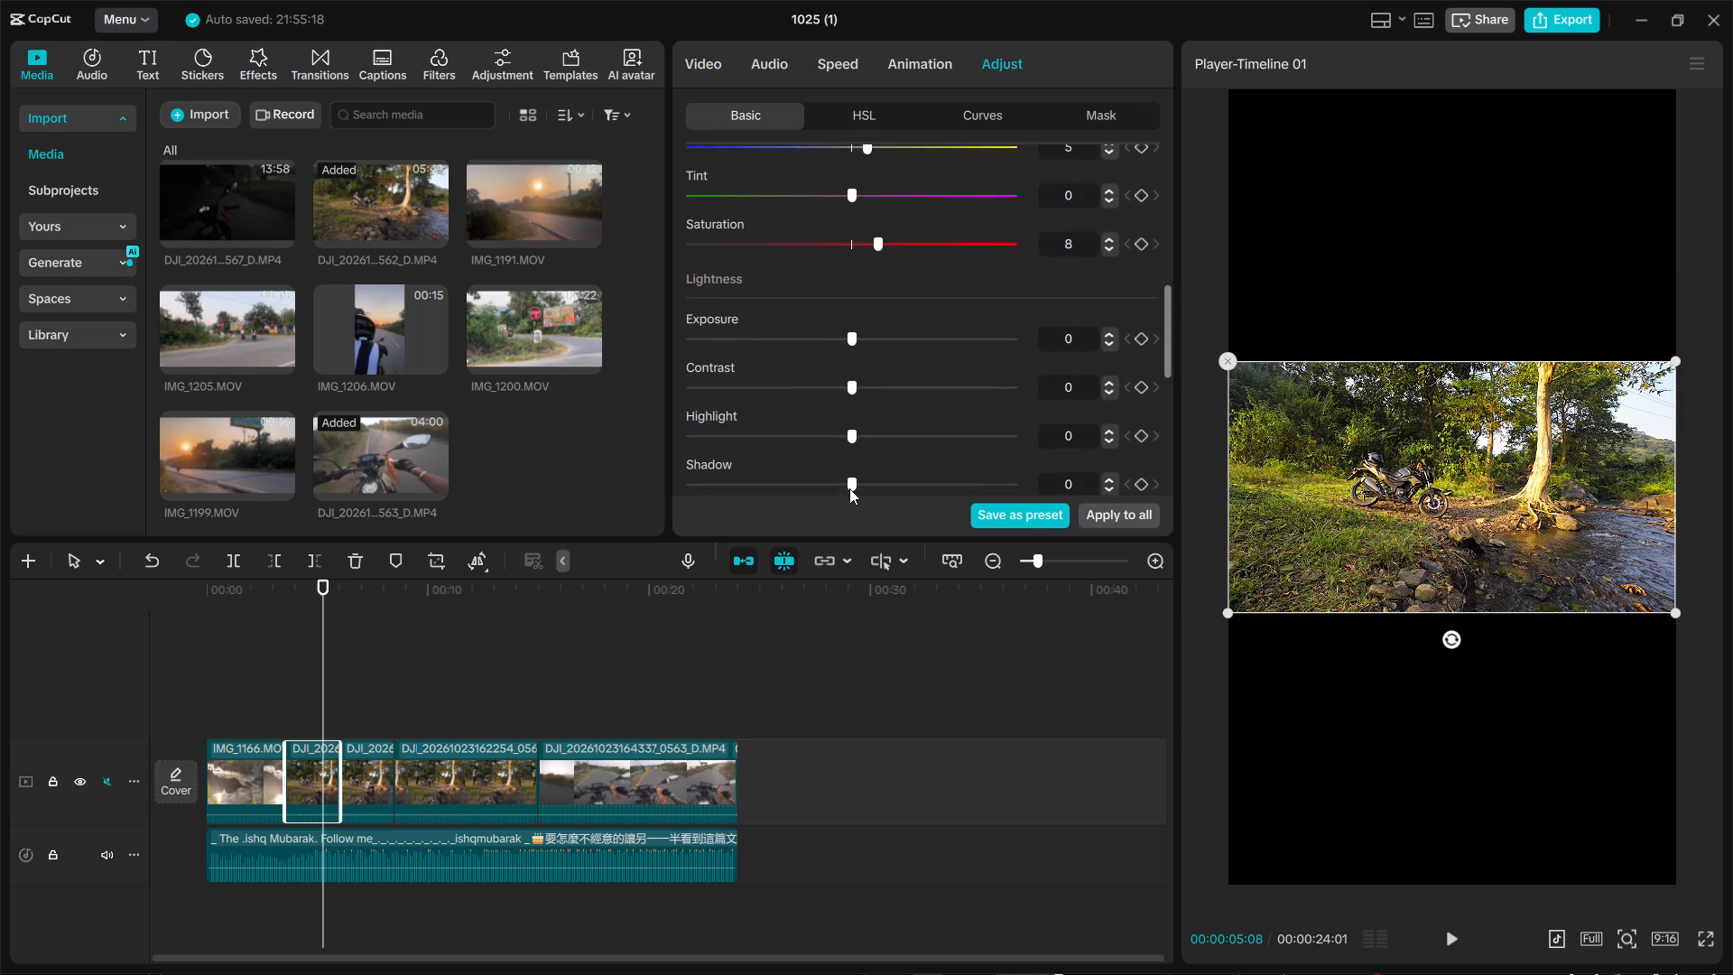
{"action": "scroll", "coordinate": [849, 488], "scroll_direction": "down", "scroll_amount": 1}
{"action": "left_click", "coordinate": [812, 415]}
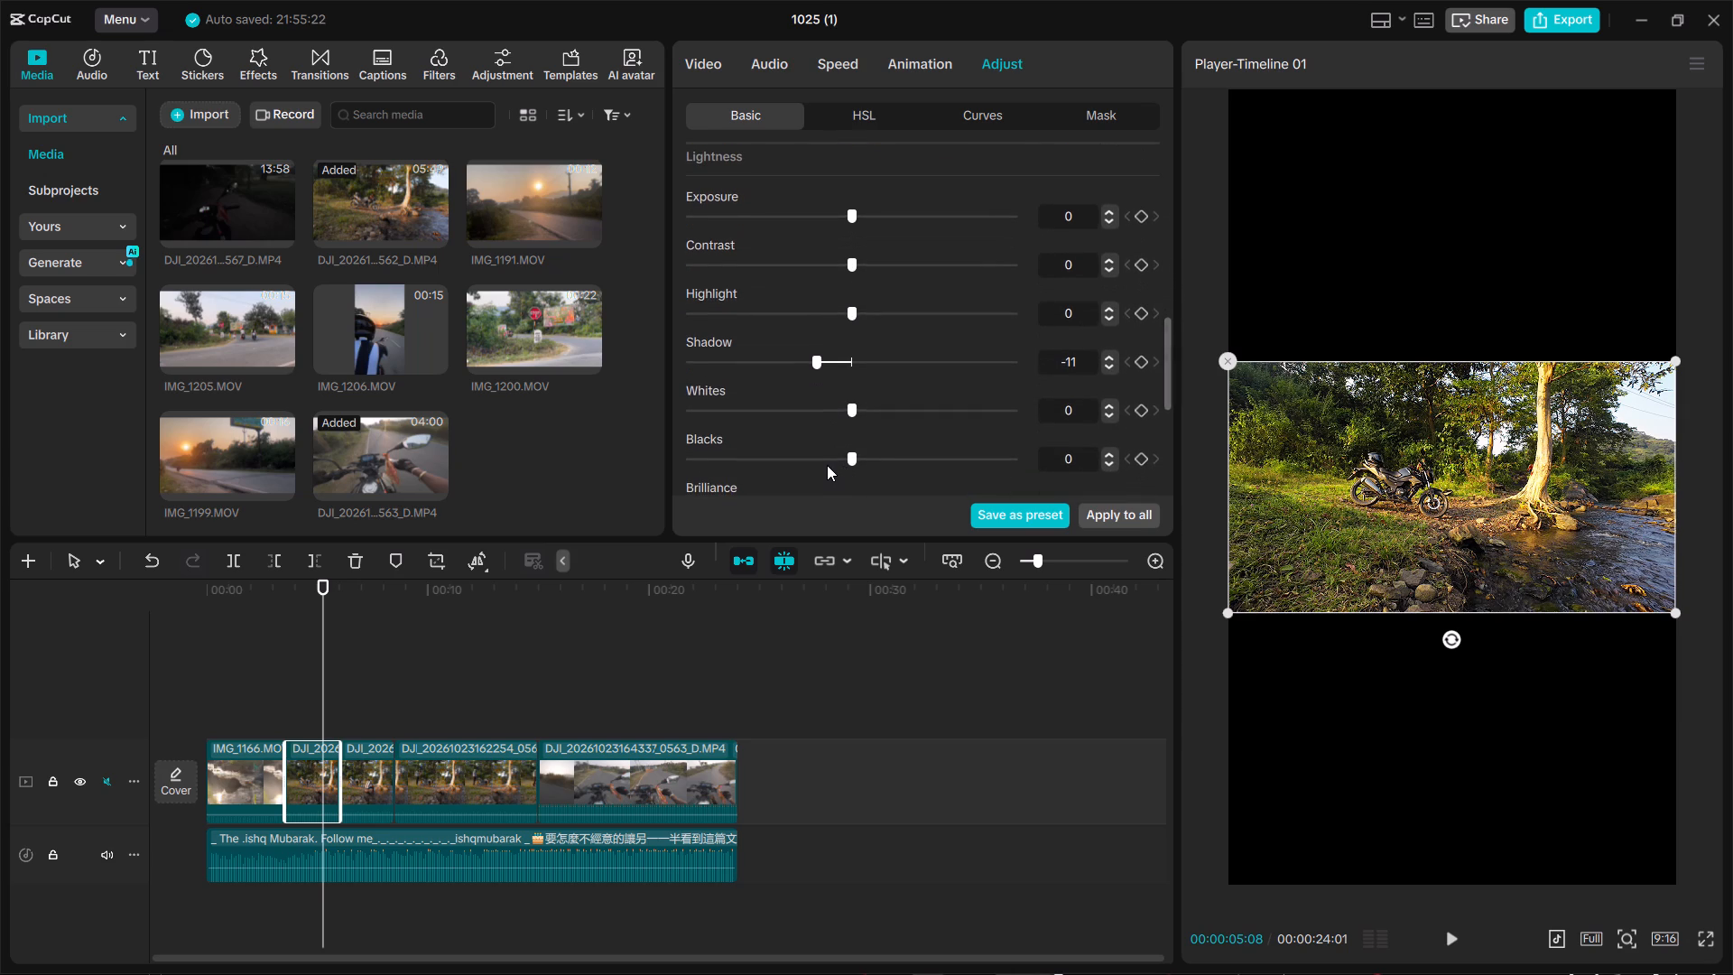
{"action": "left_click", "coordinate": [827, 465]}
{"action": "left_click", "coordinate": [827, 465]}
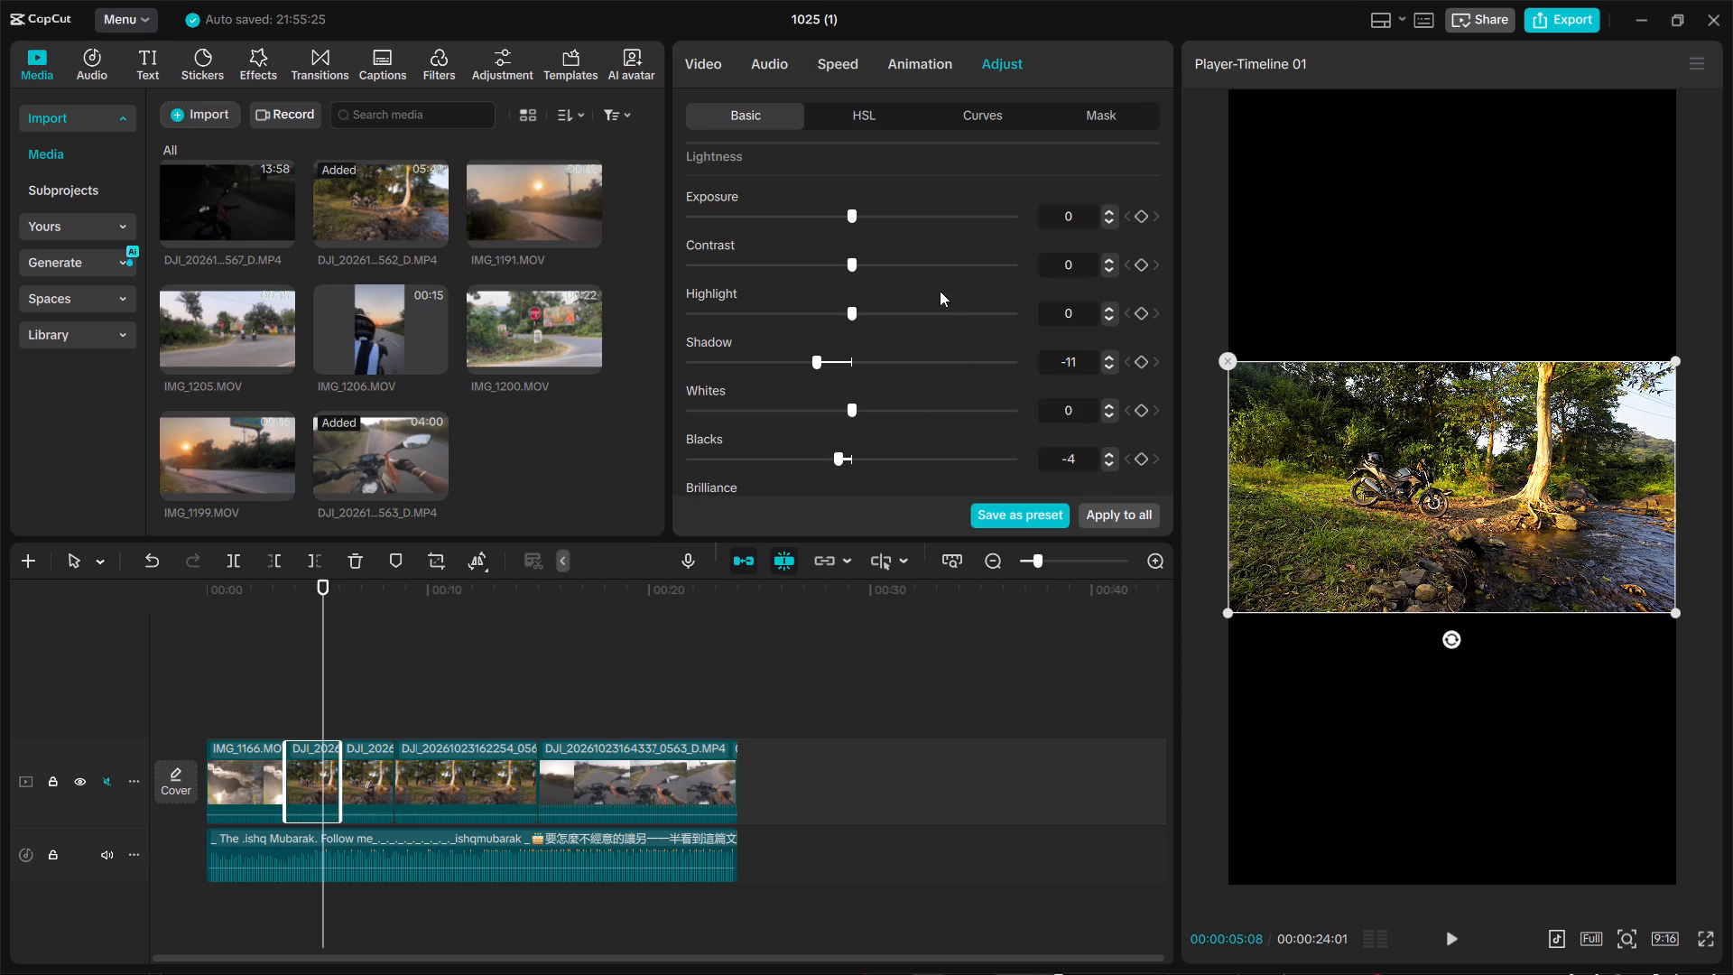
Play the parked motorcycle clip through the following stream clips to compare their colours across the cuts.
{"action": "key", "text": "space"}
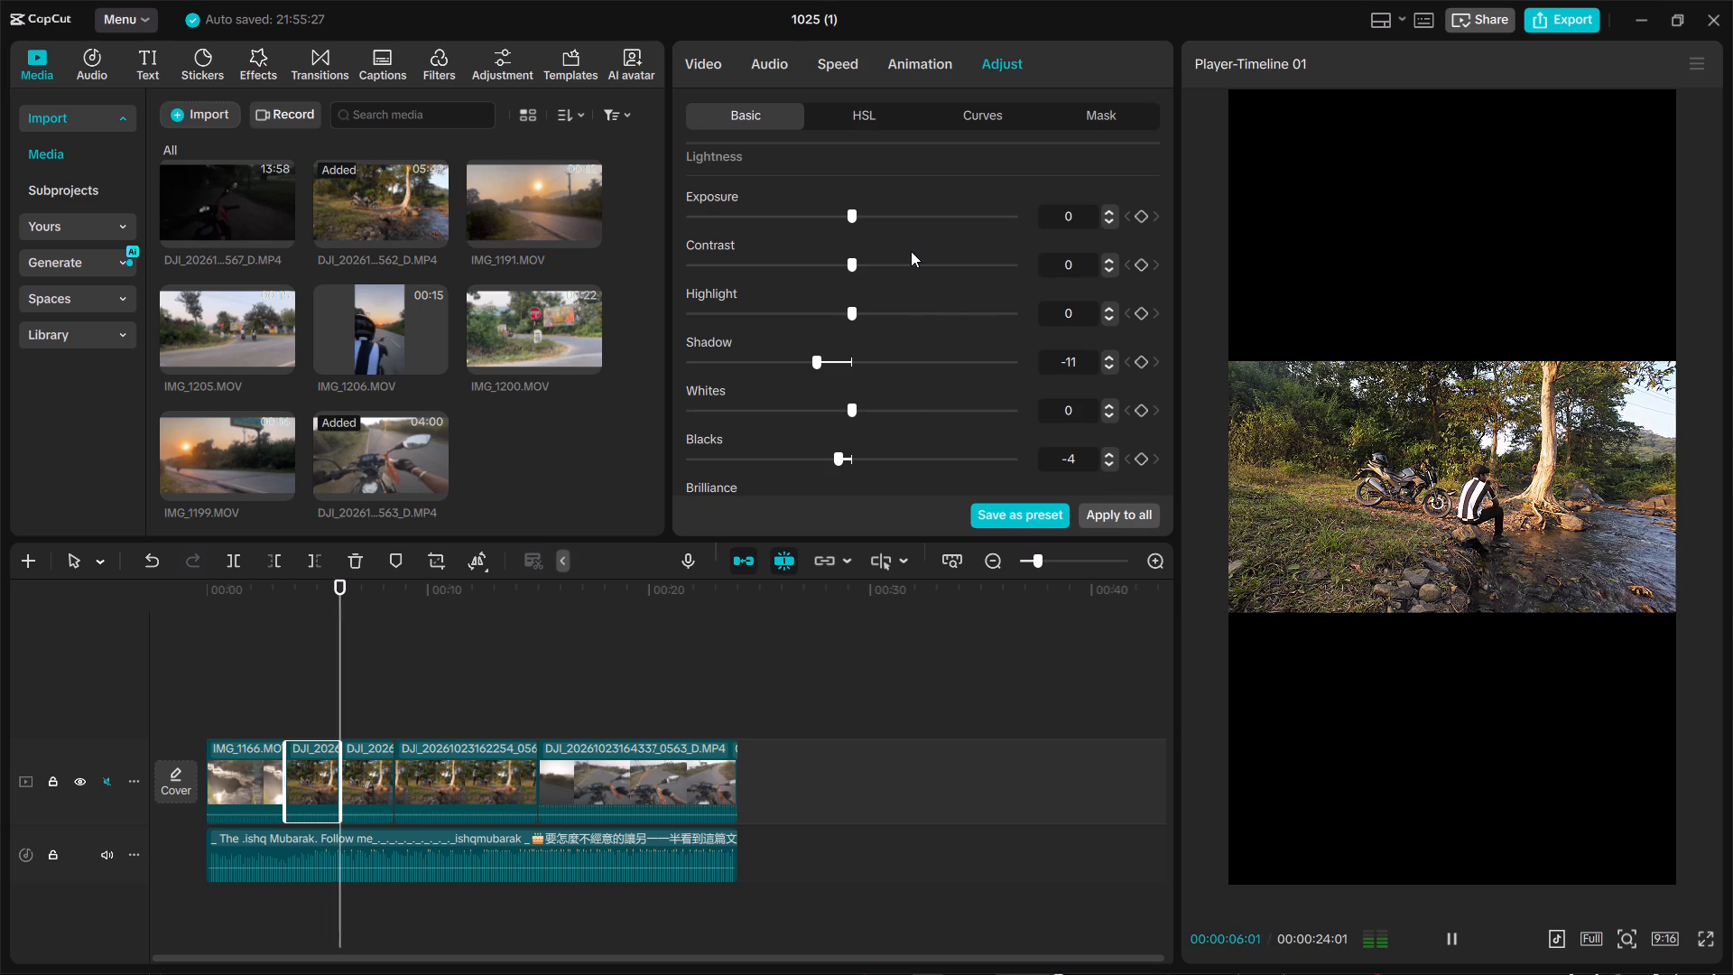
{"action": "key", "text": "space"}
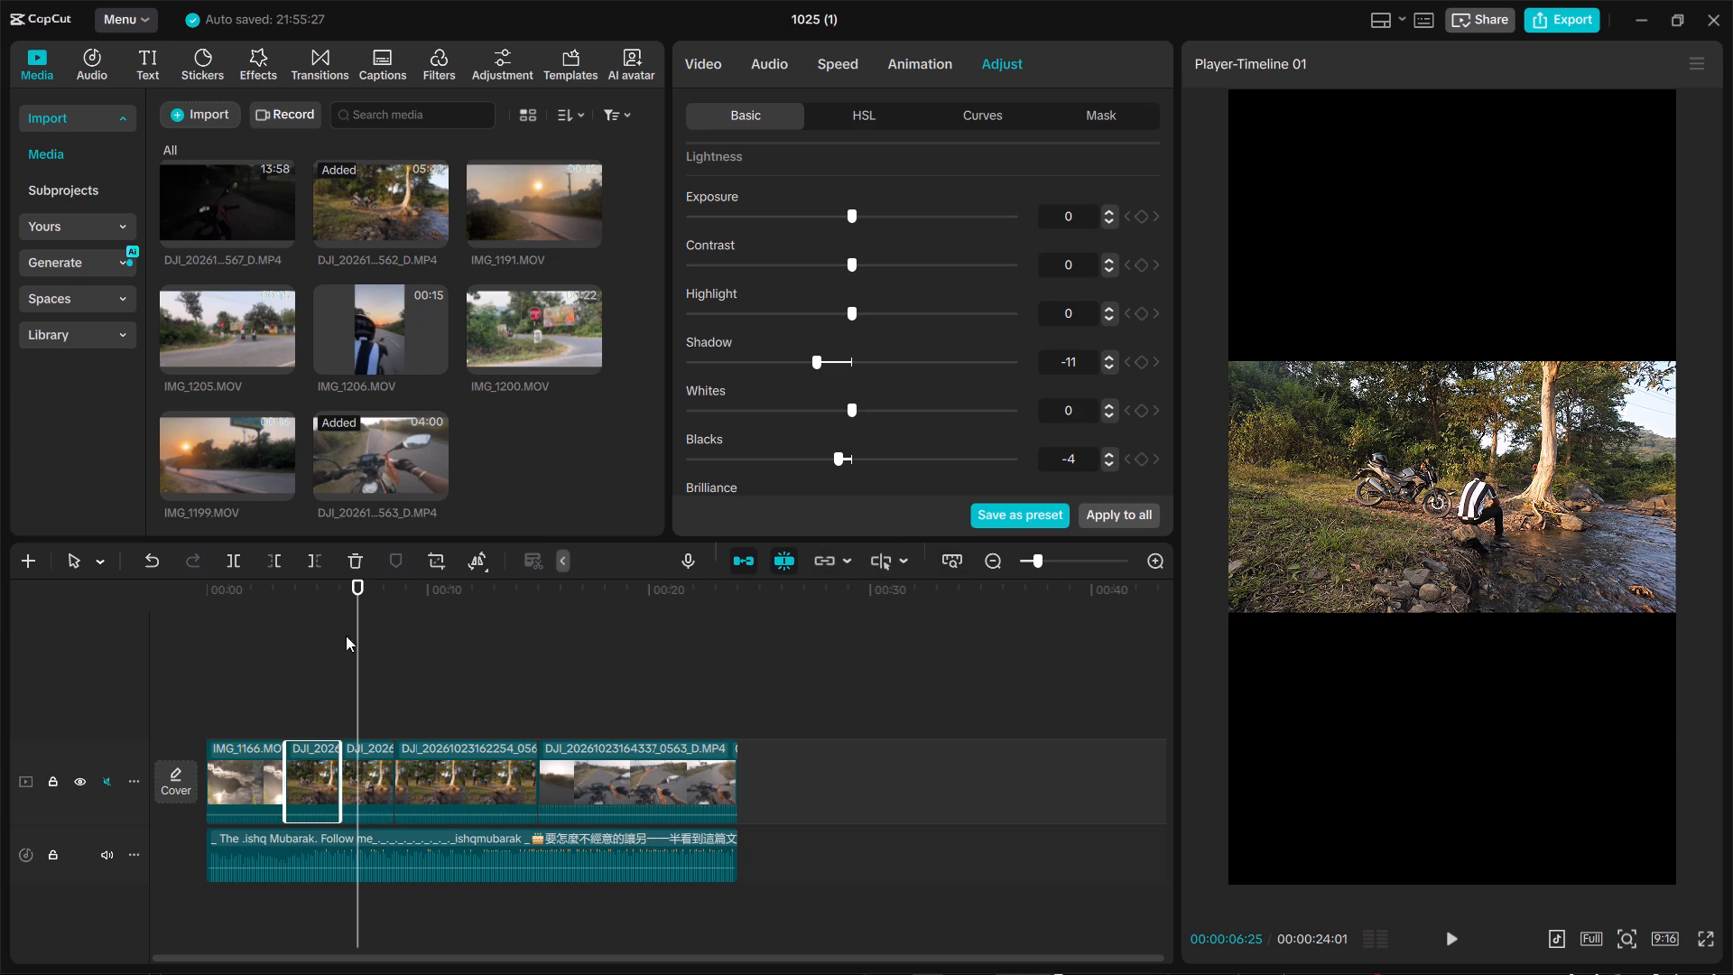
{"action": "left_click_drag", "start_coordinate": [331, 612], "coordinate": [319, 609]}
{"action": "left_click_drag", "start_coordinate": [319, 609], "coordinate": [310, 608]}
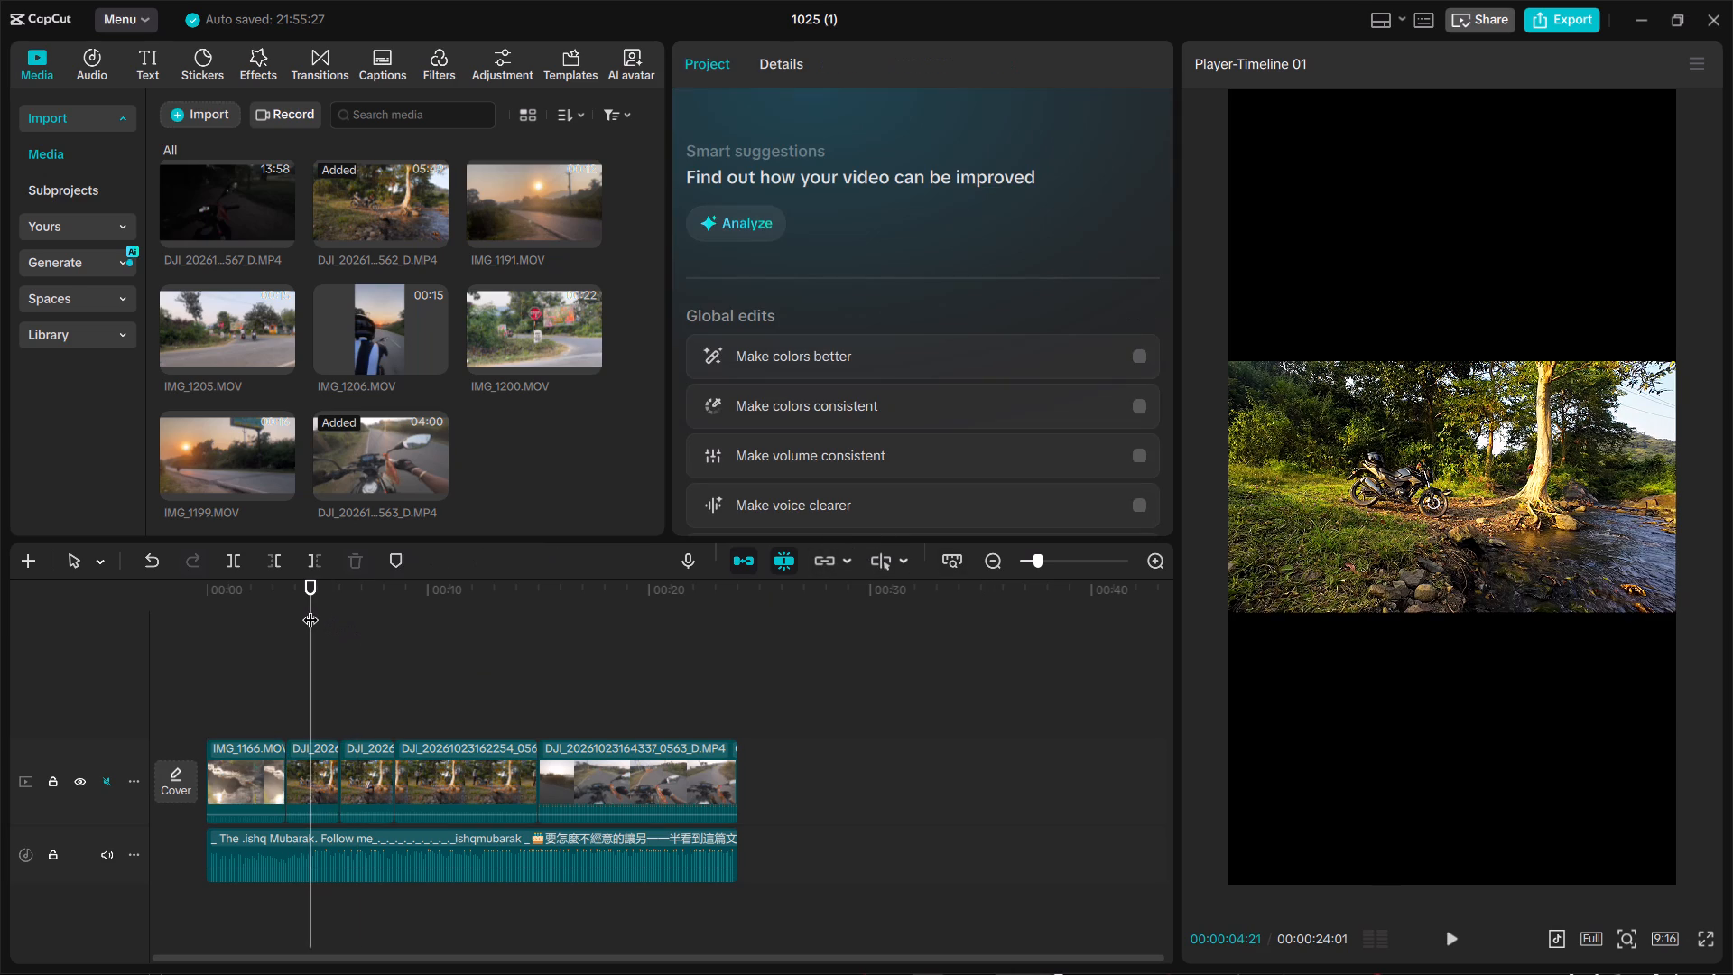
{"action": "key", "text": "space"}
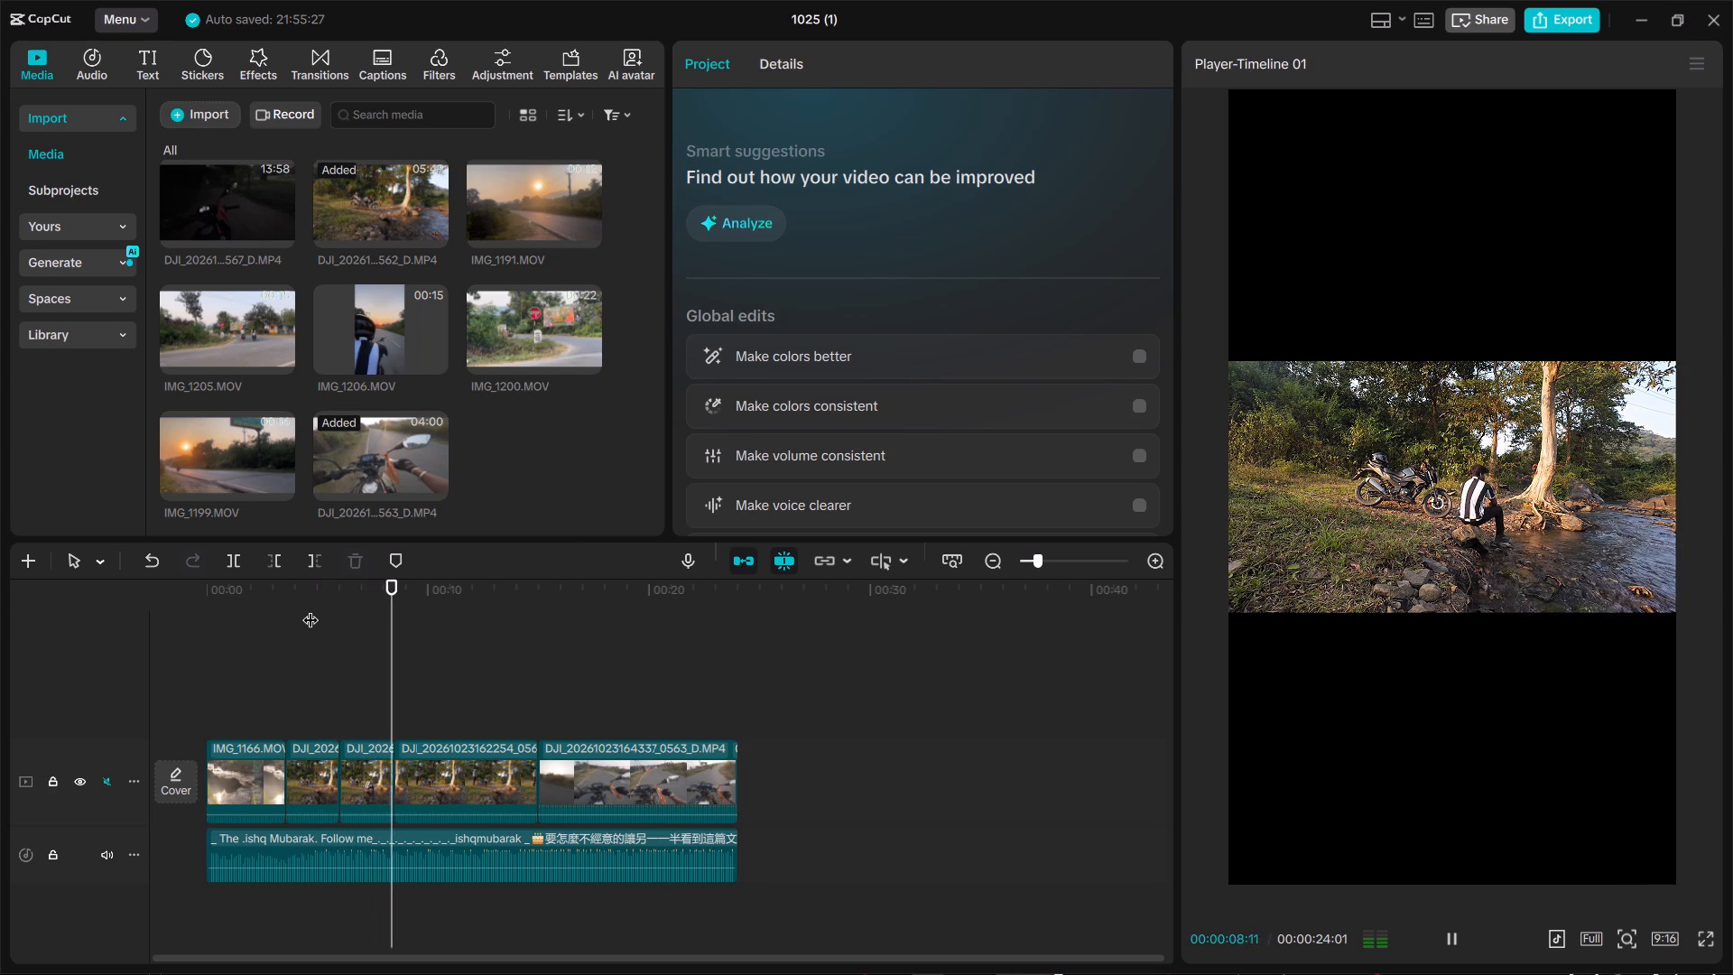
{"action": "key", "text": "space"}
{"action": "key", "text": "space"}
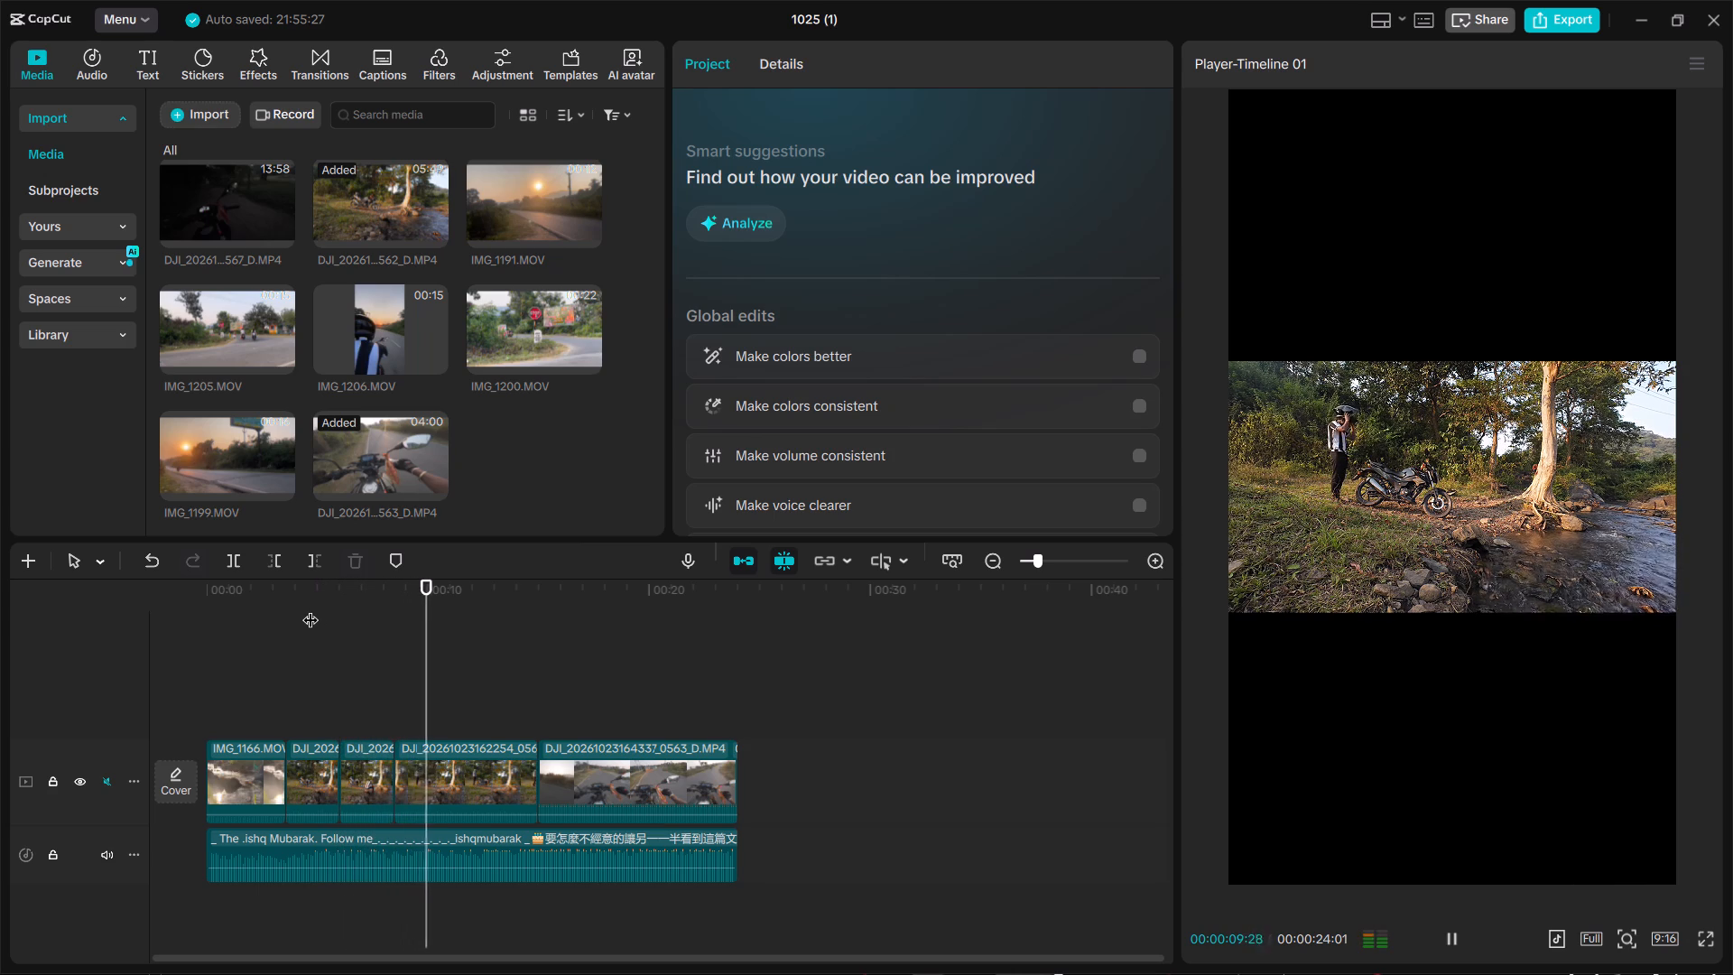
{"action": "key", "text": "space"}
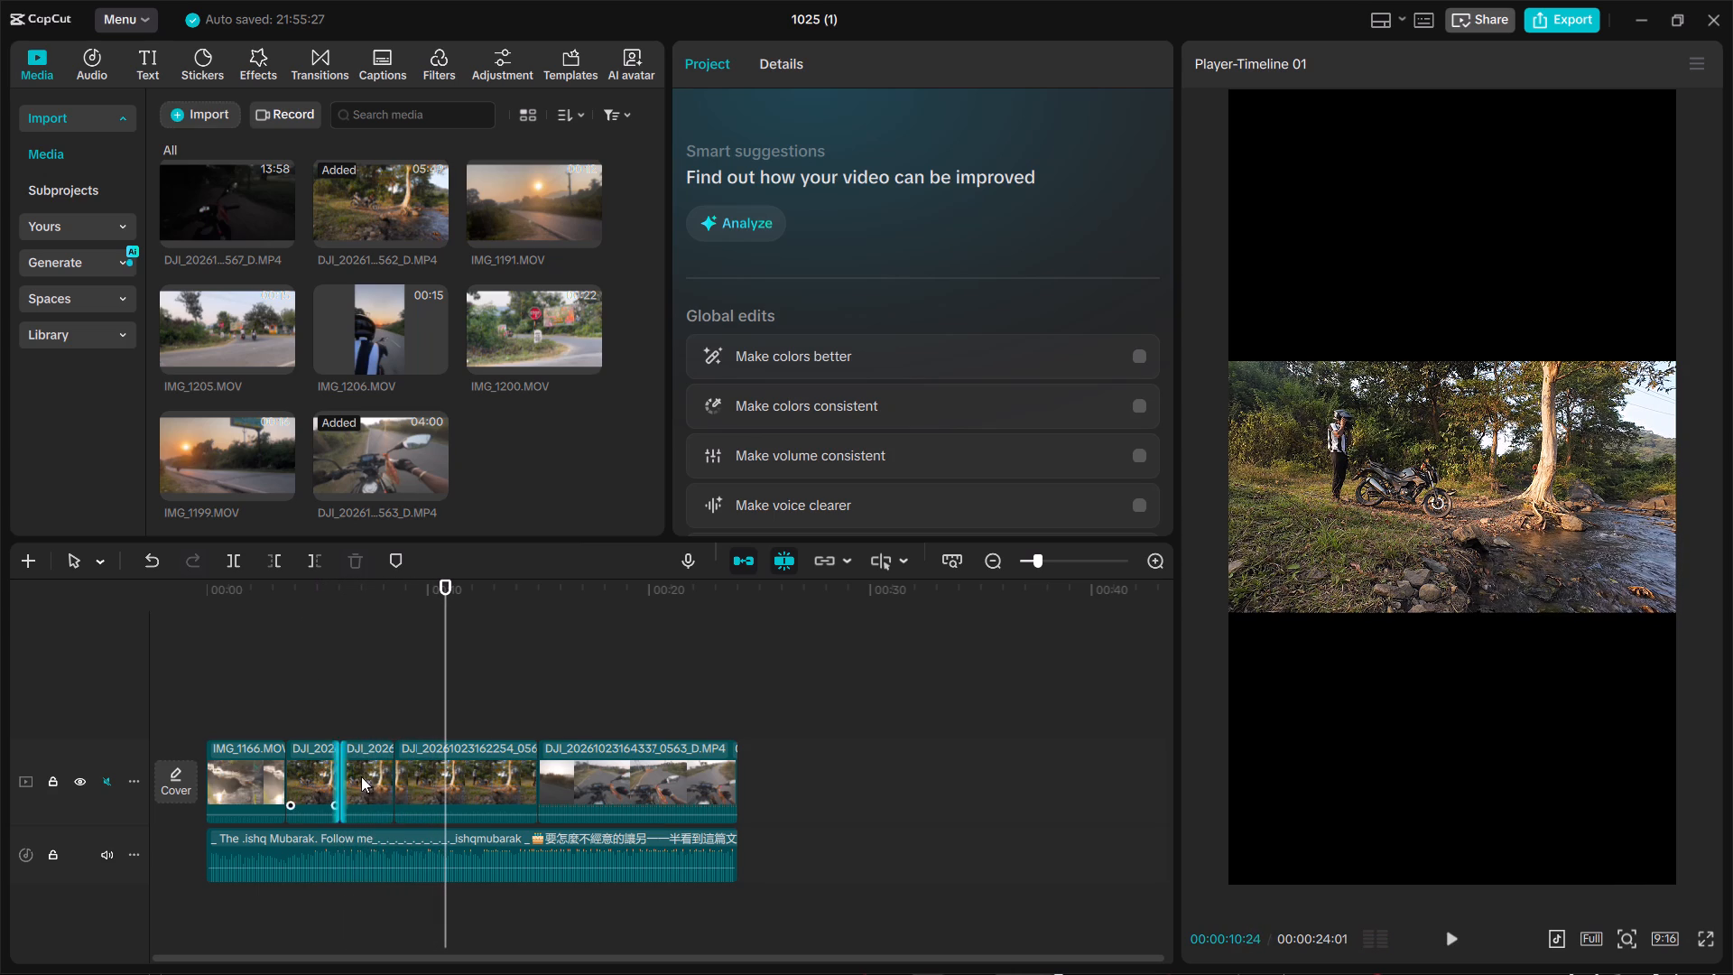
Set the third clip's basic colour temperature to 7 and its saturation to 8.
{"action": "left_click", "coordinate": [371, 792]}
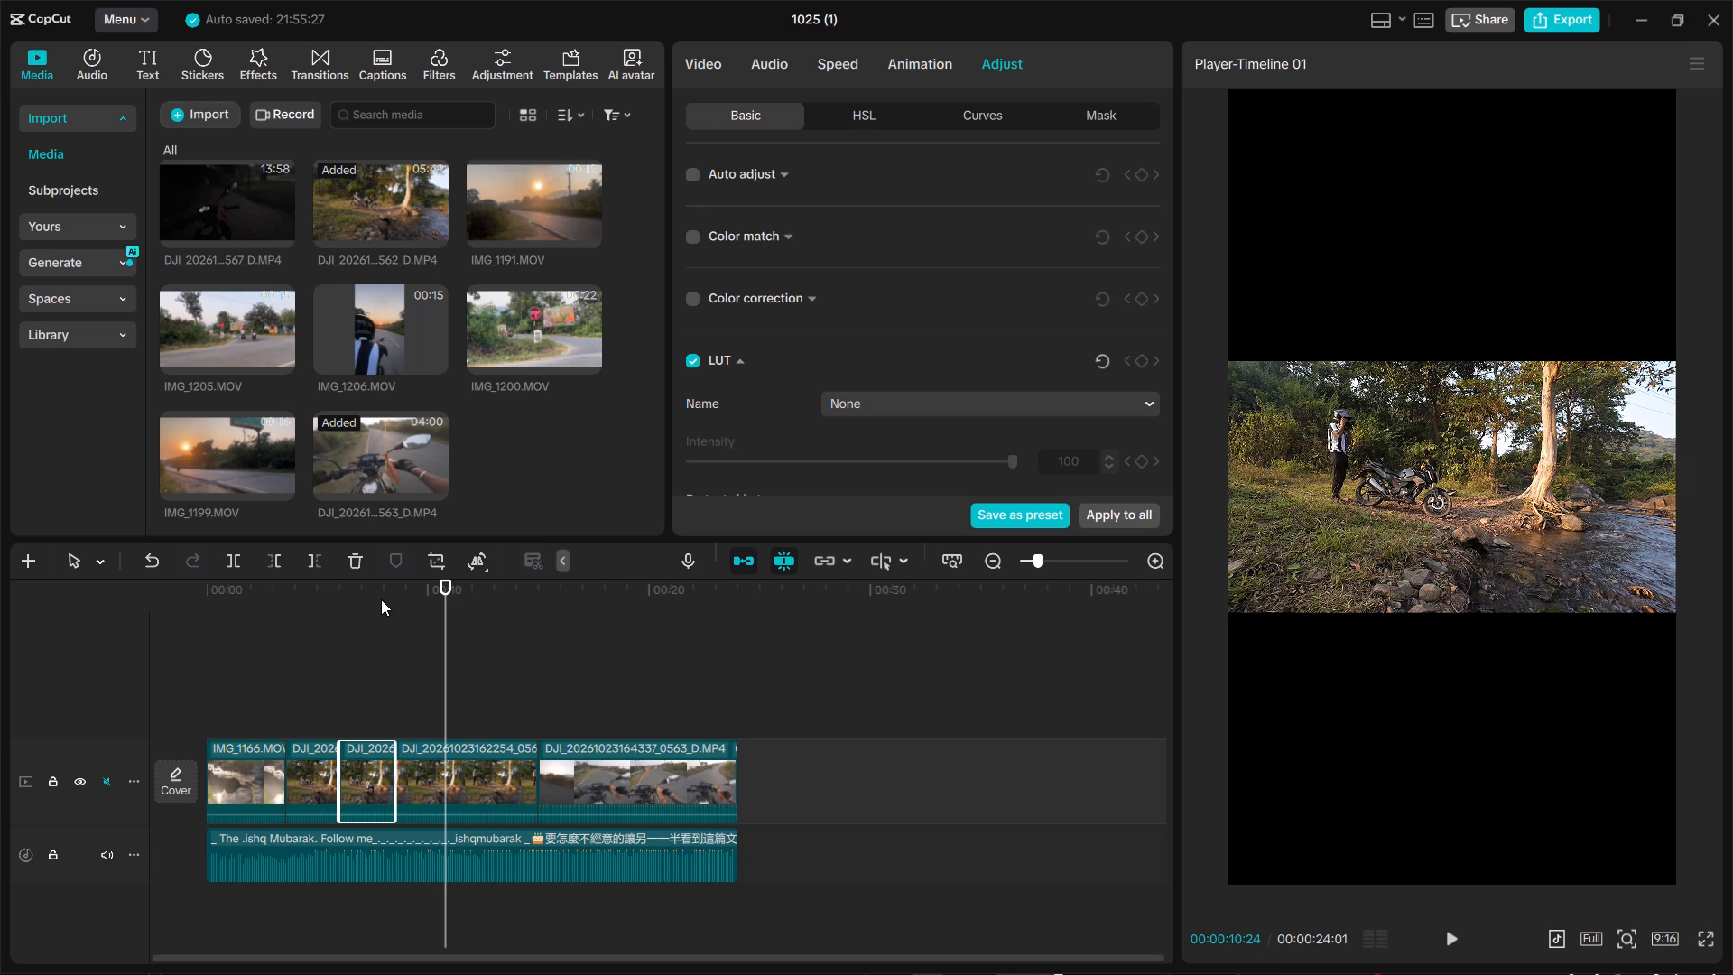
{"action": "left_click_drag", "start_coordinate": [381, 599], "coordinate": [371, 599]}
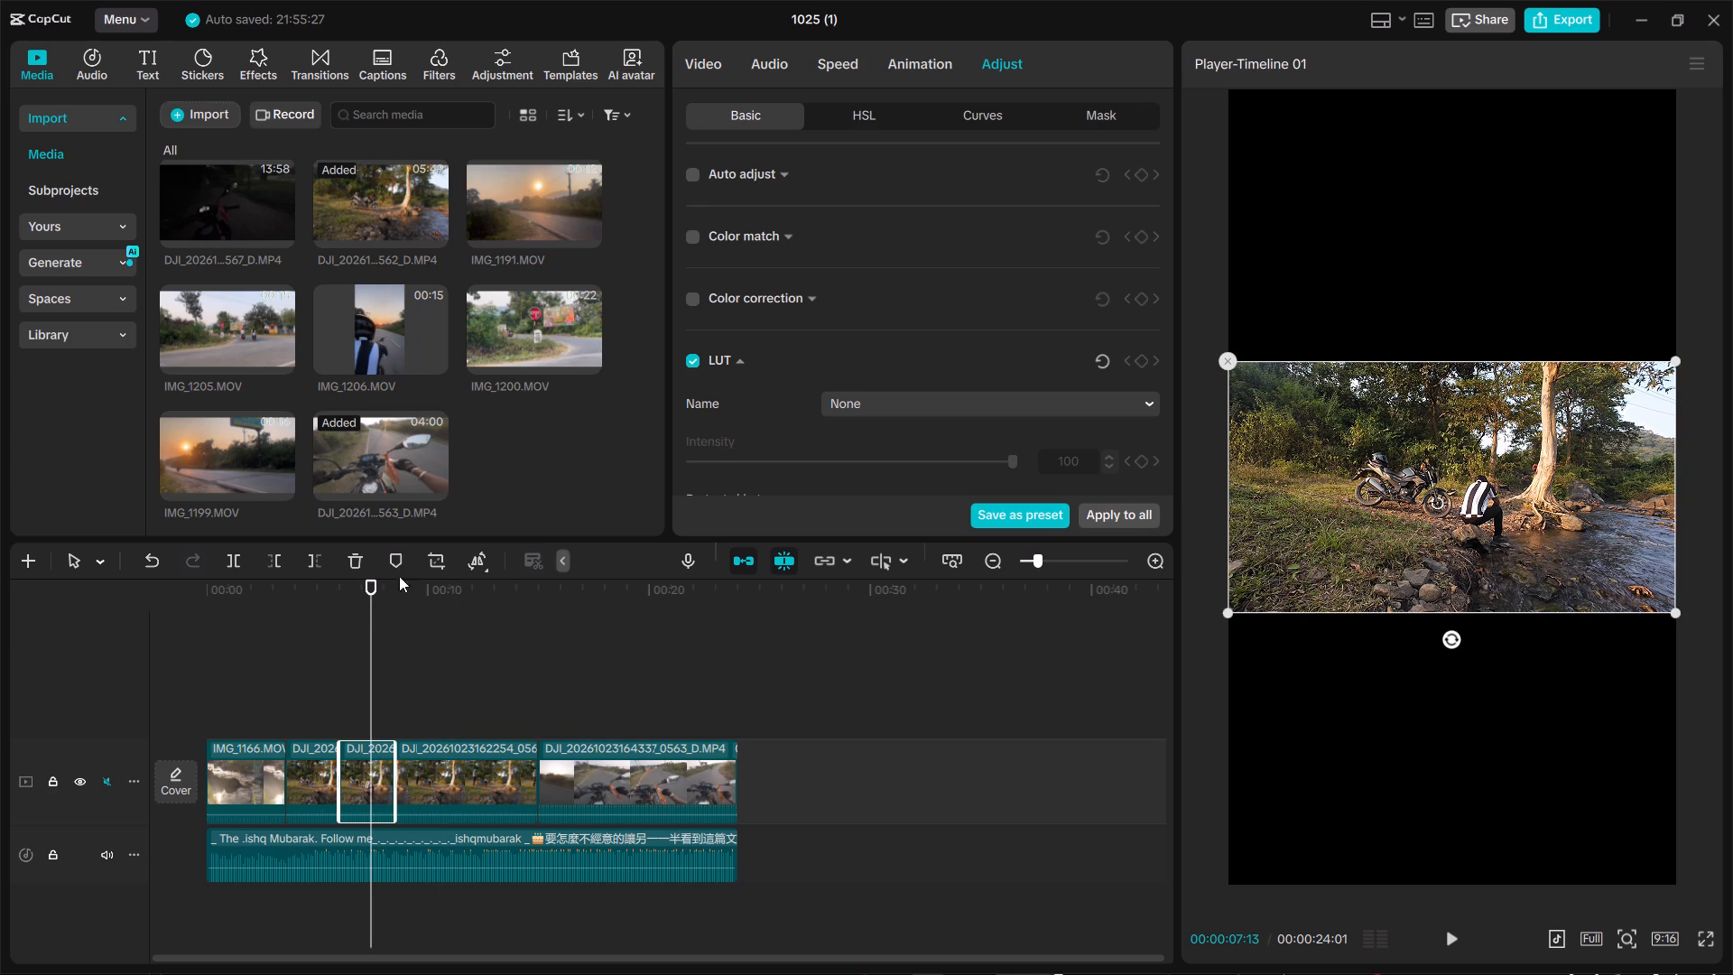
{"action": "scroll", "coordinate": [761, 378], "scroll_direction": "down", "scroll_amount": 1}
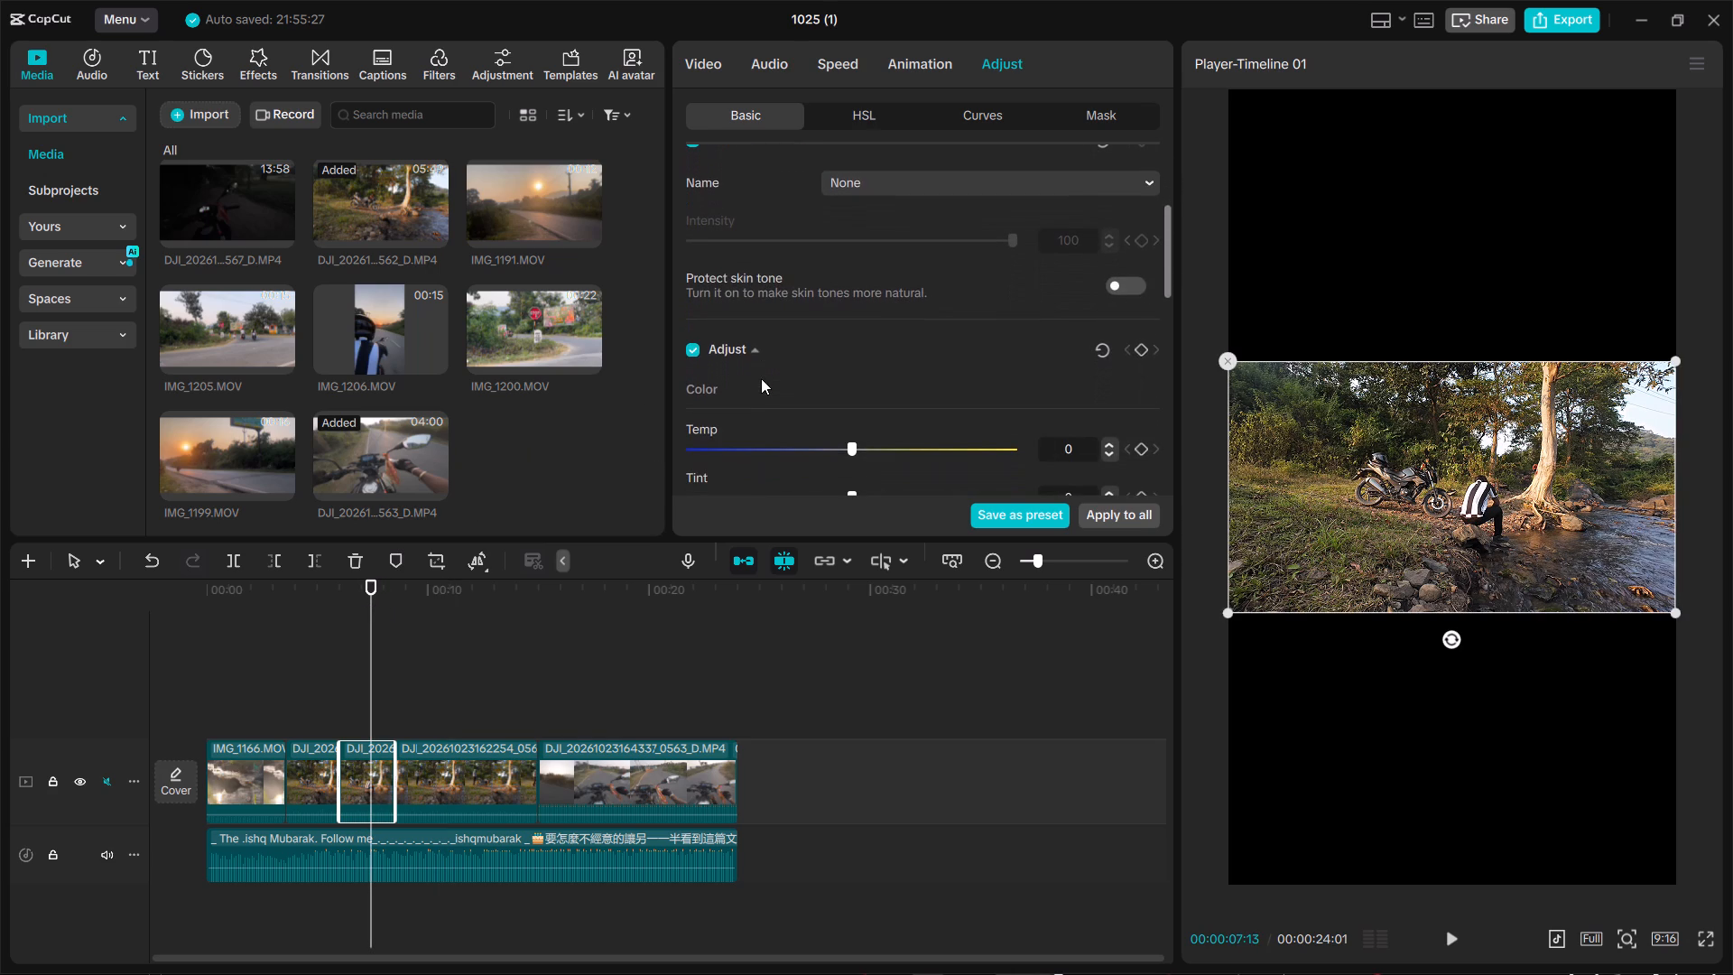
{"action": "scroll", "coordinate": [761, 378], "scroll_direction": "down", "scroll_amount": 1}
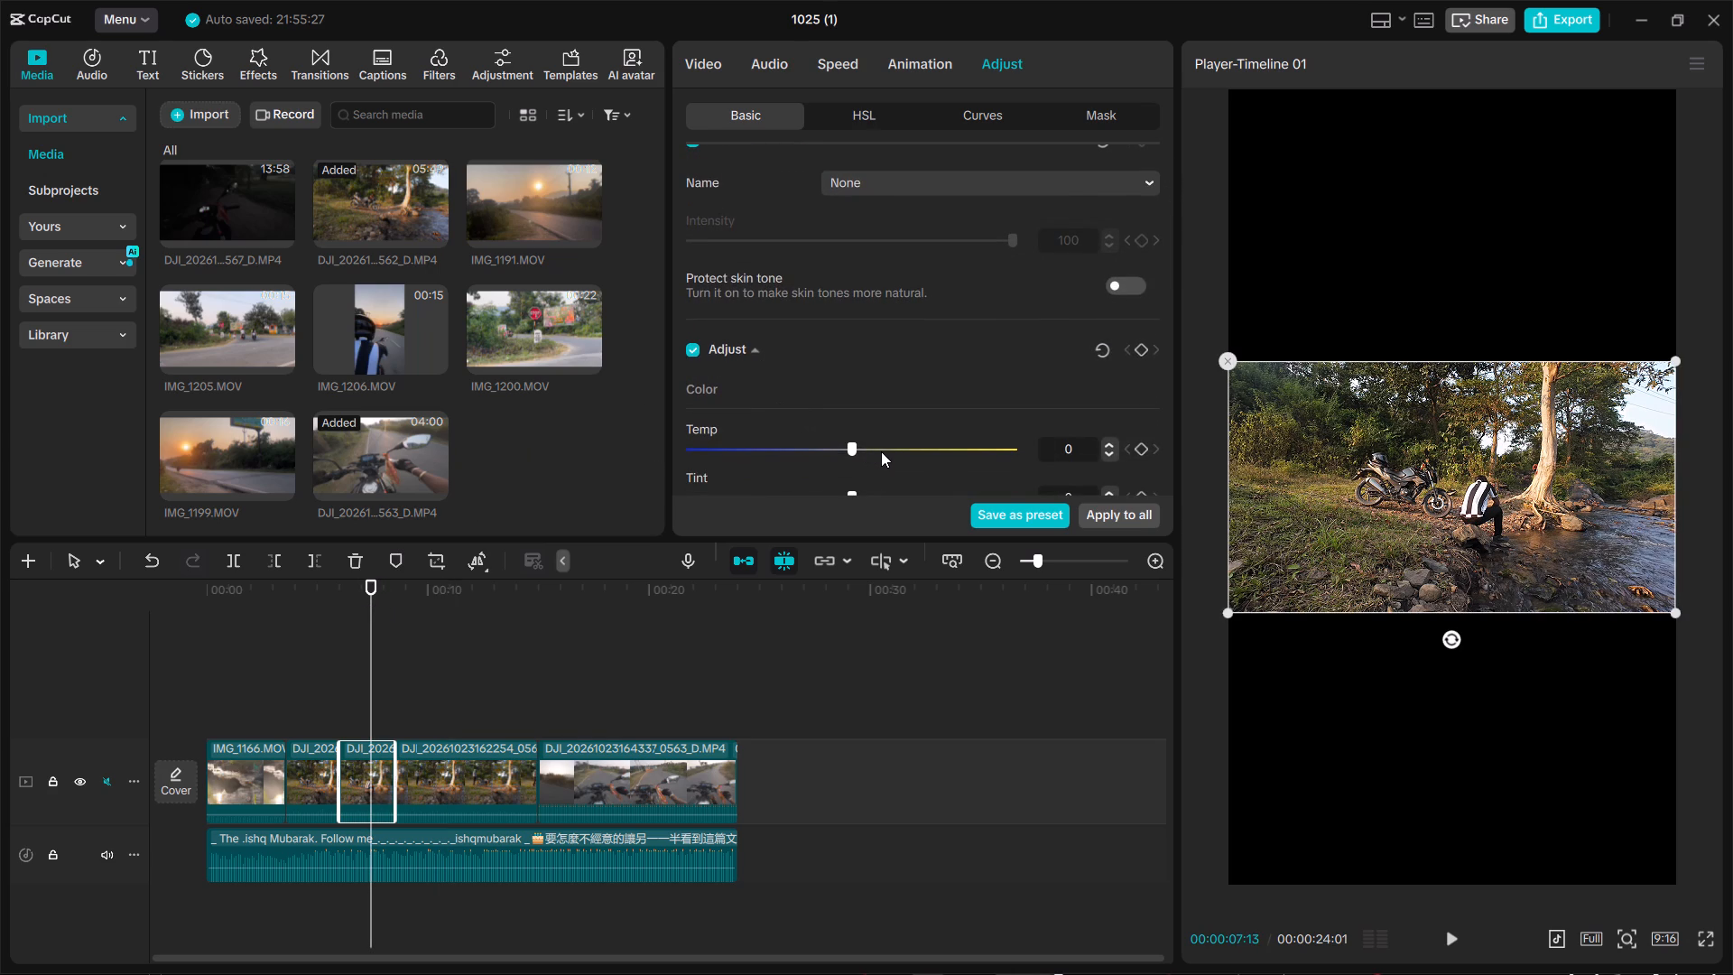
{"action": "left_click", "coordinate": [875, 451]}
{"action": "left_click", "coordinate": [875, 451]}
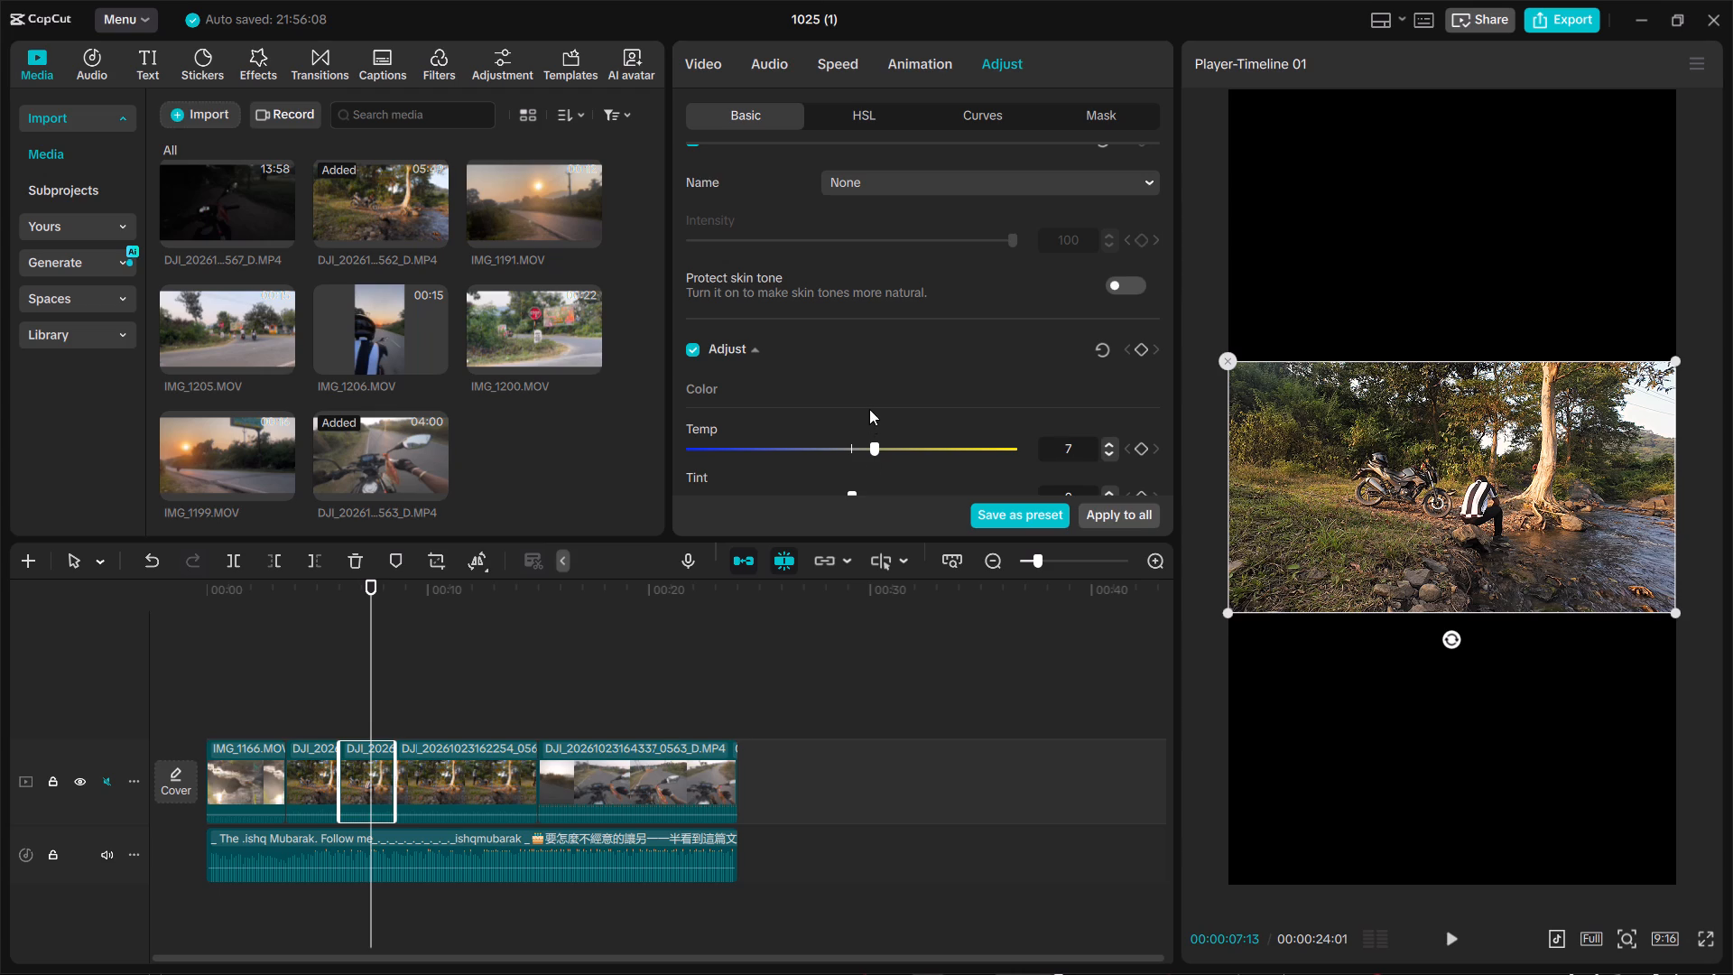
{"action": "scroll", "coordinate": [869, 409], "scroll_direction": "down", "scroll_amount": 1}
{"action": "left_click", "coordinate": [873, 453]}
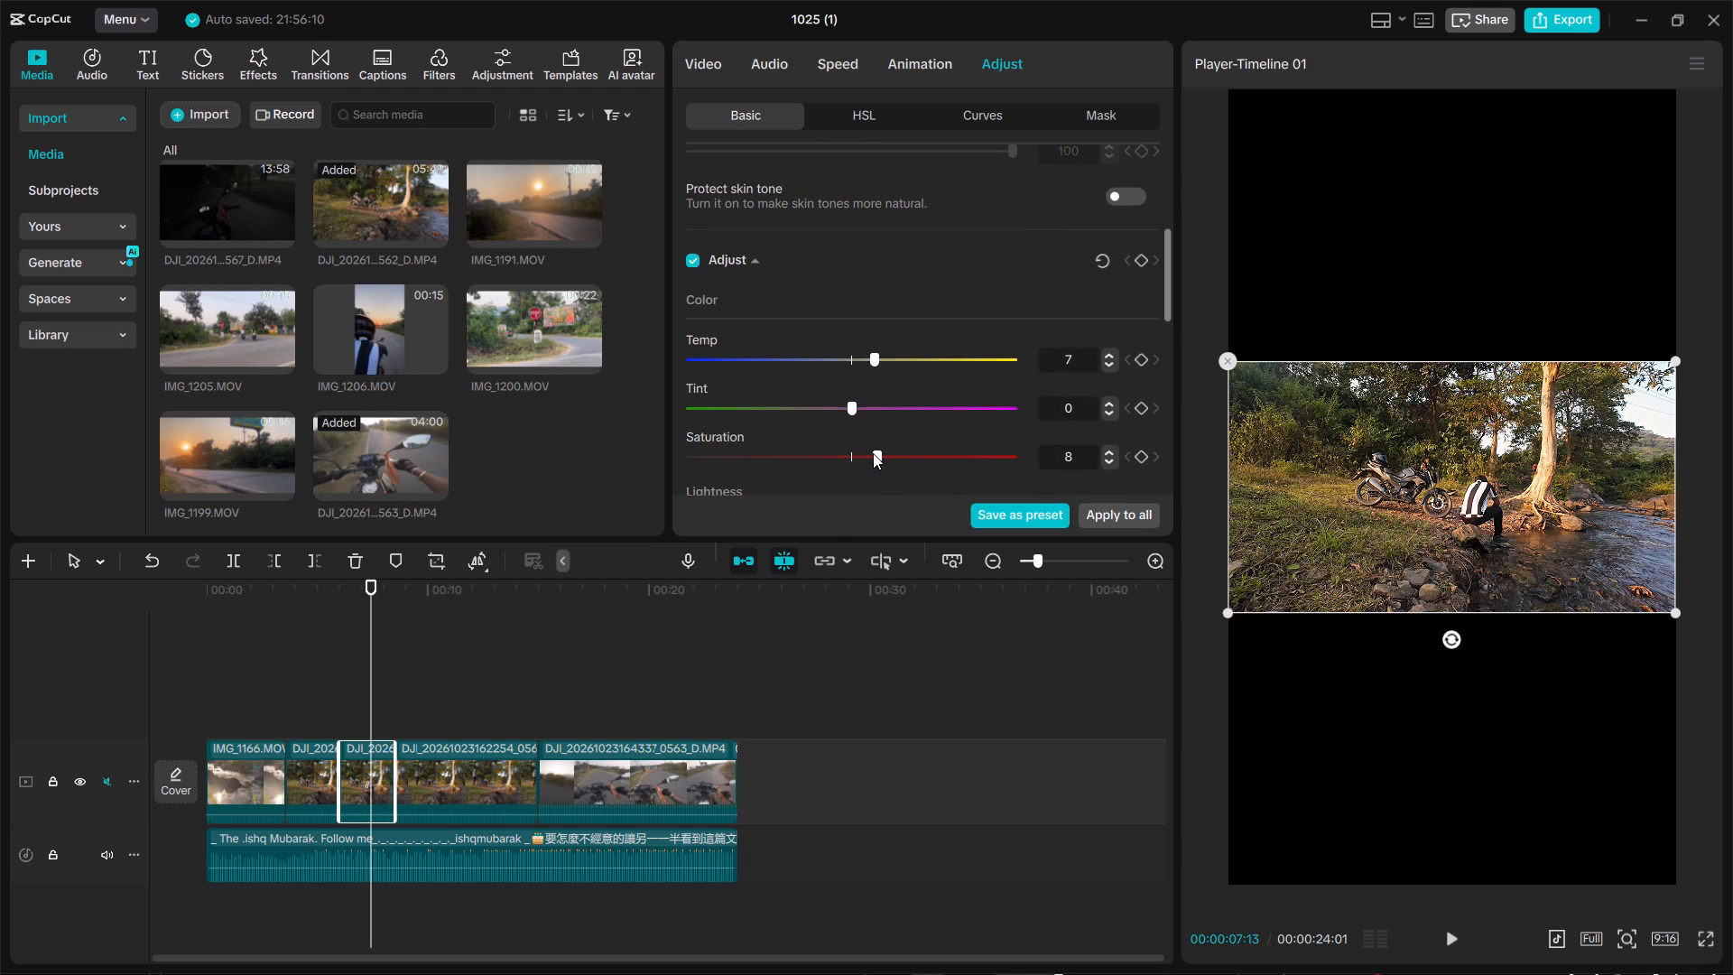
On the third clip, sample the olive background colour just above the rider for HSL; set hue 54, saturation 56 and brightness 40.
{"action": "left_click", "coordinate": [857, 118]}
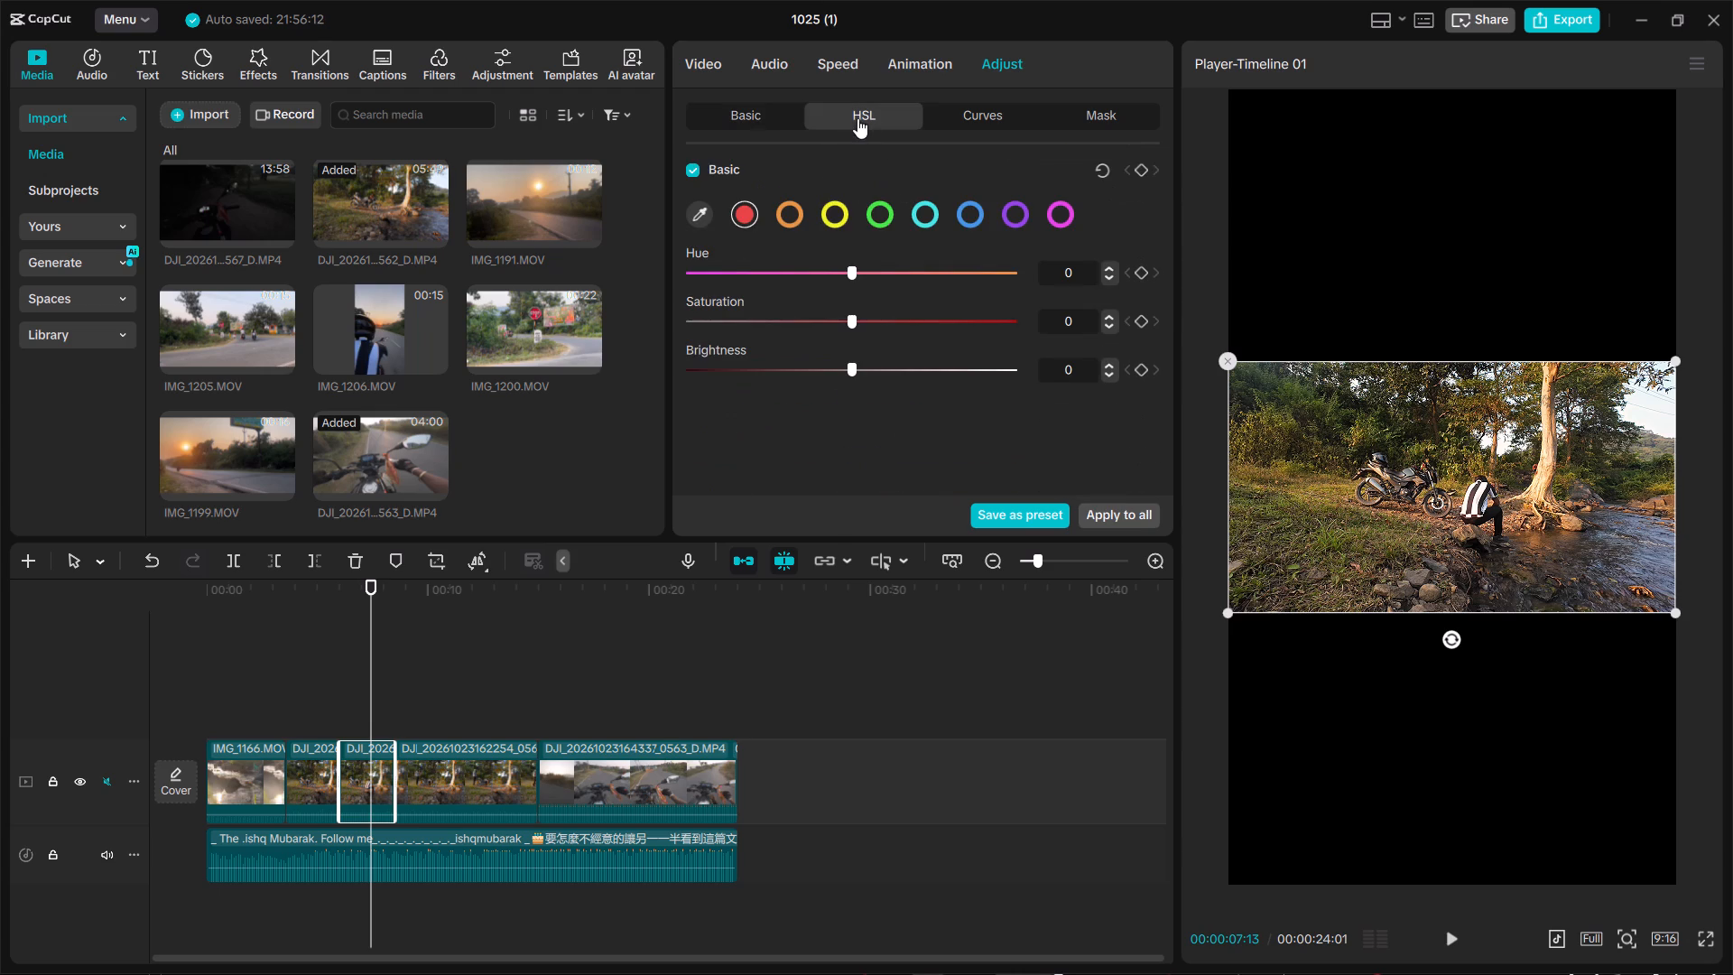
{"action": "left_click", "coordinate": [703, 212]}
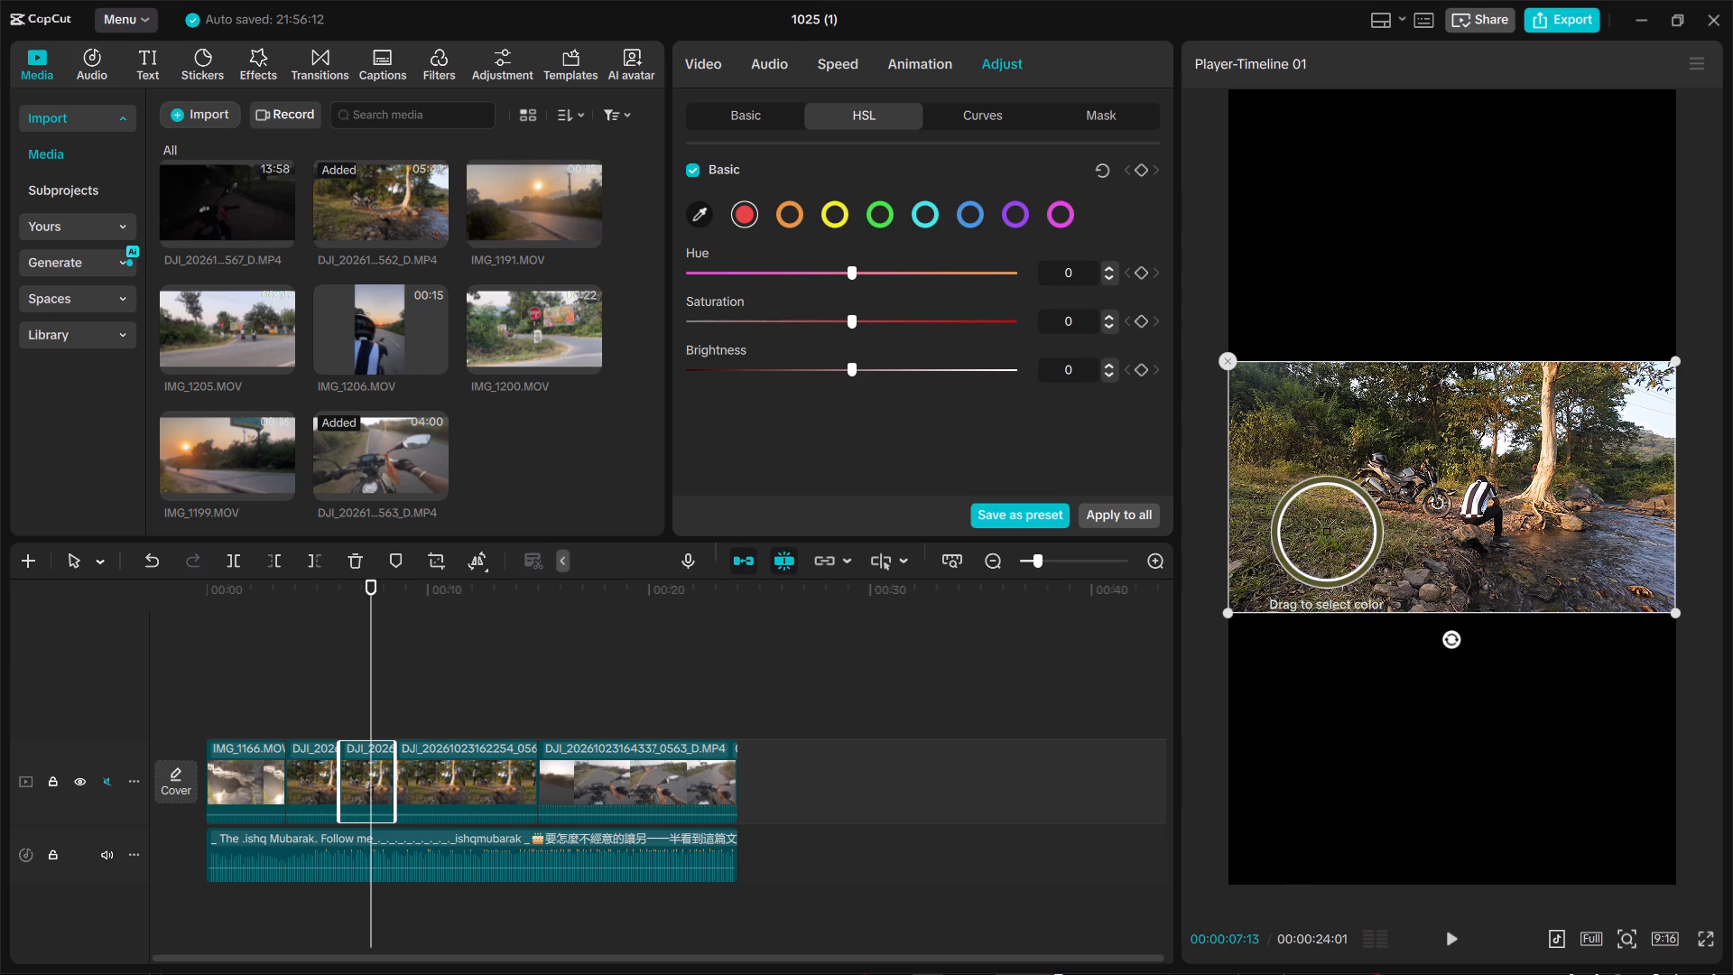
{"action": "left_click", "coordinate": [1457, 465]}
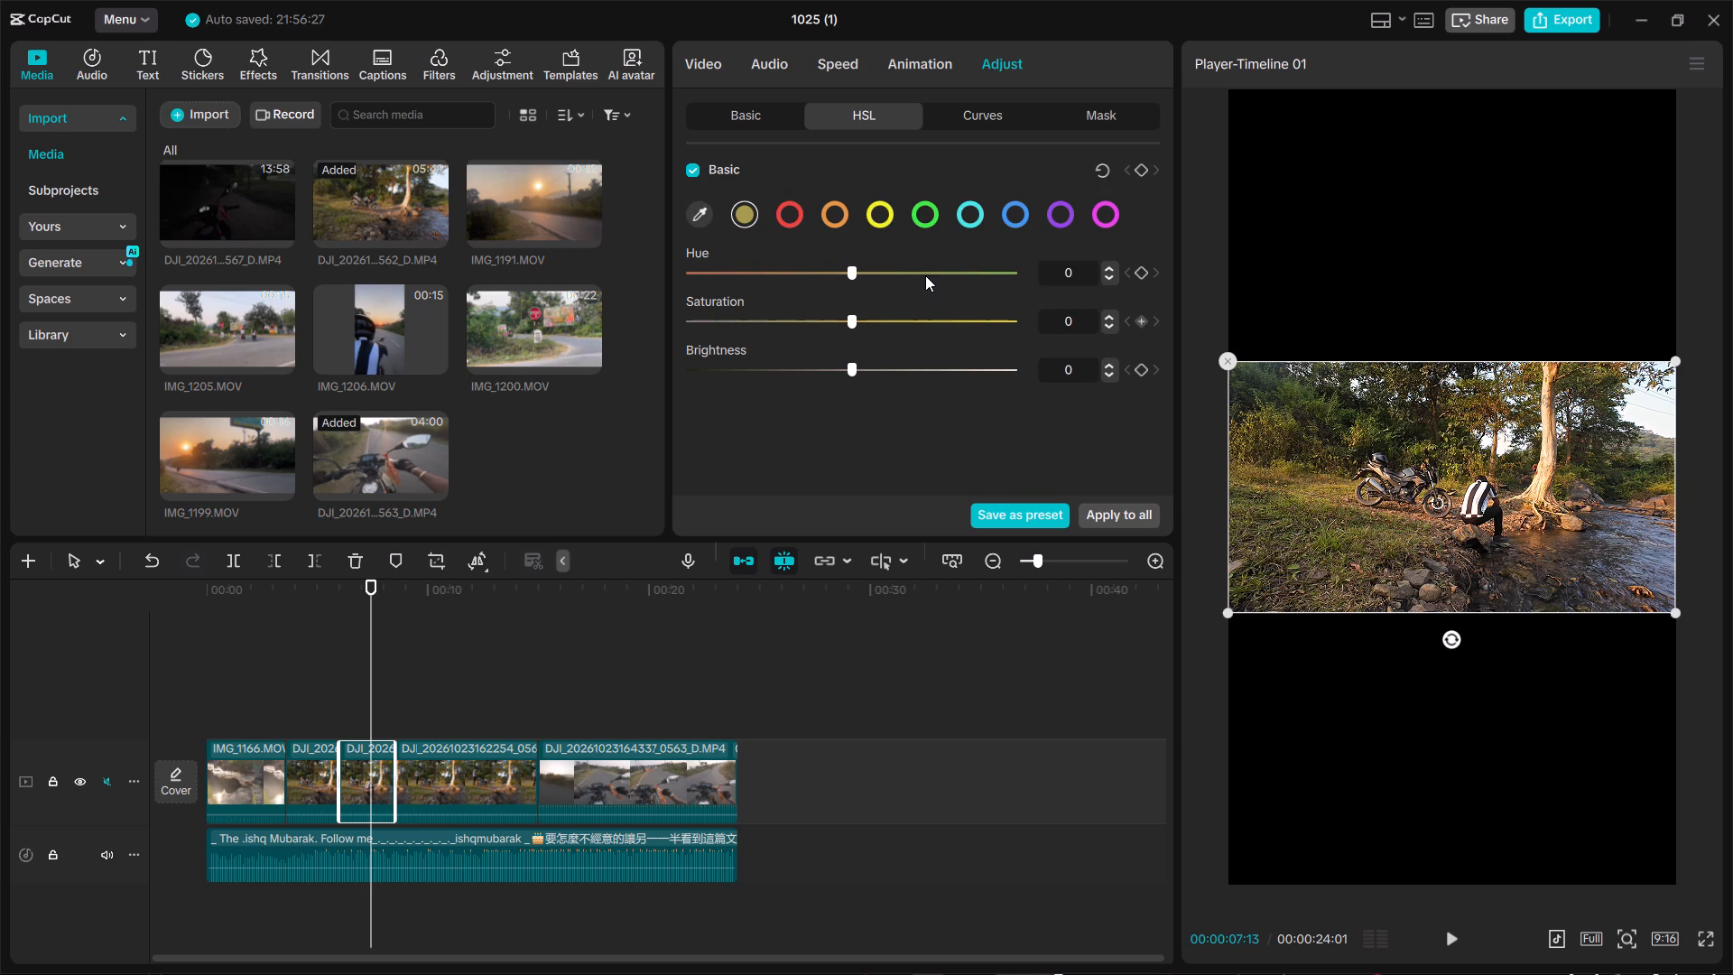
{"action": "left_click", "coordinate": [925, 275]}
{"action": "left_click_drag", "start_coordinate": [925, 275], "coordinate": [935, 275]}
{"action": "left_click", "coordinate": [938, 321]}
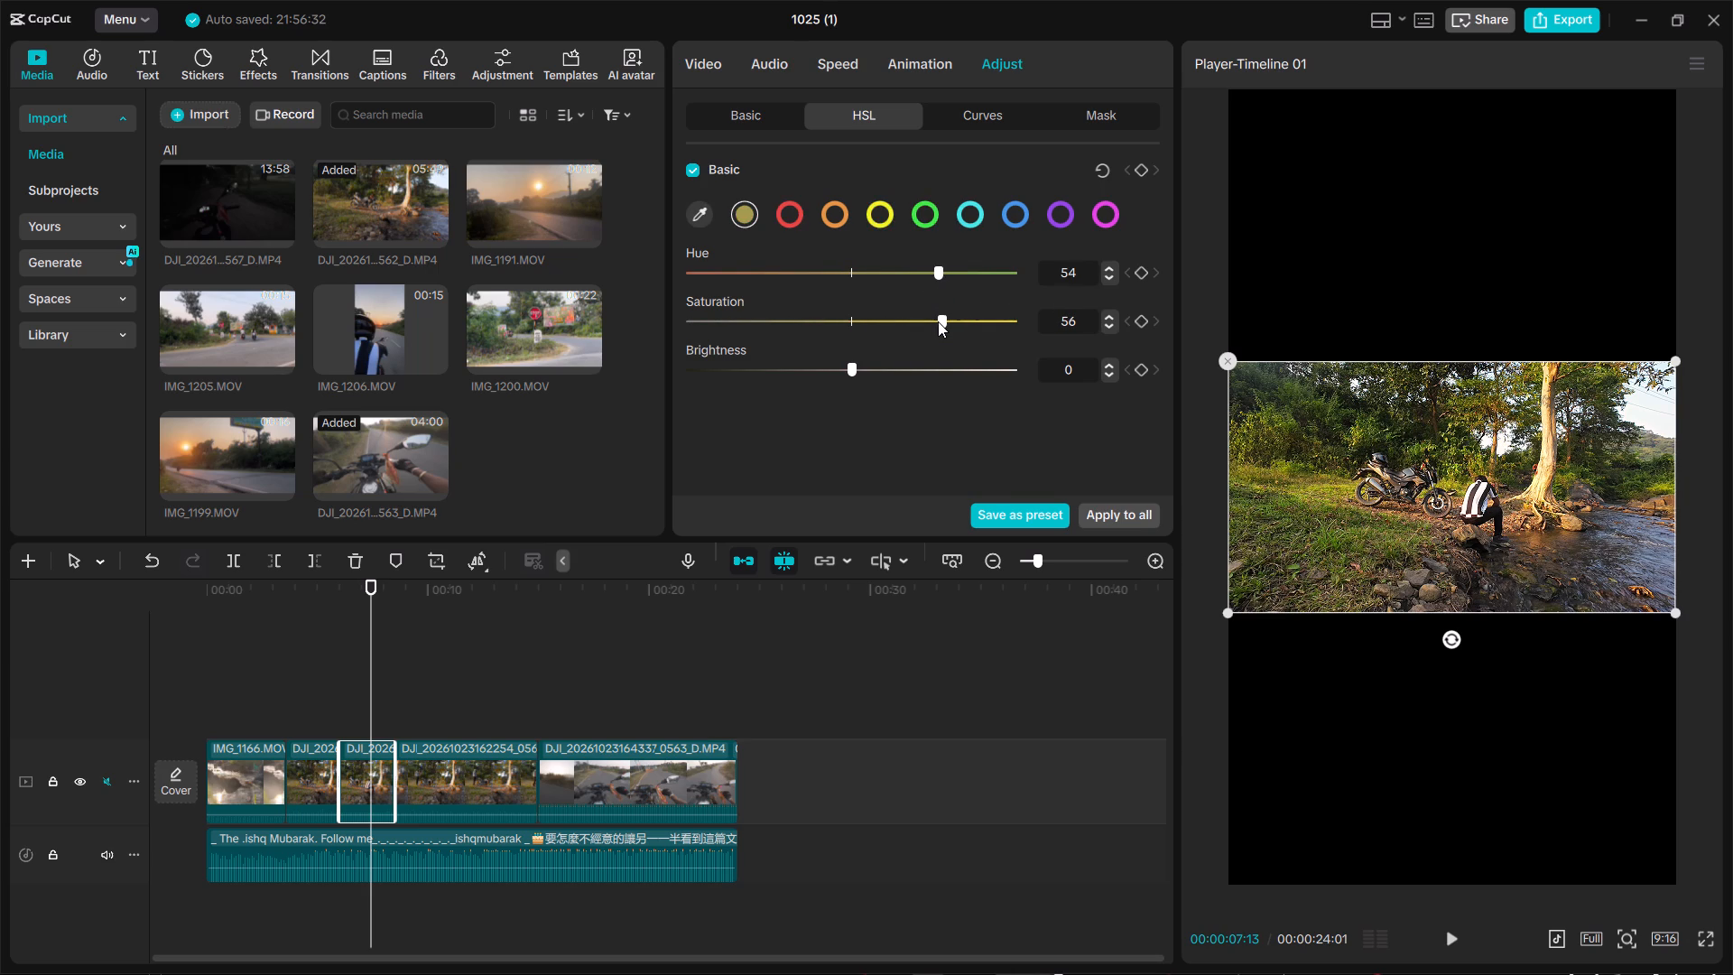
{"action": "left_click", "coordinate": [923, 376]}
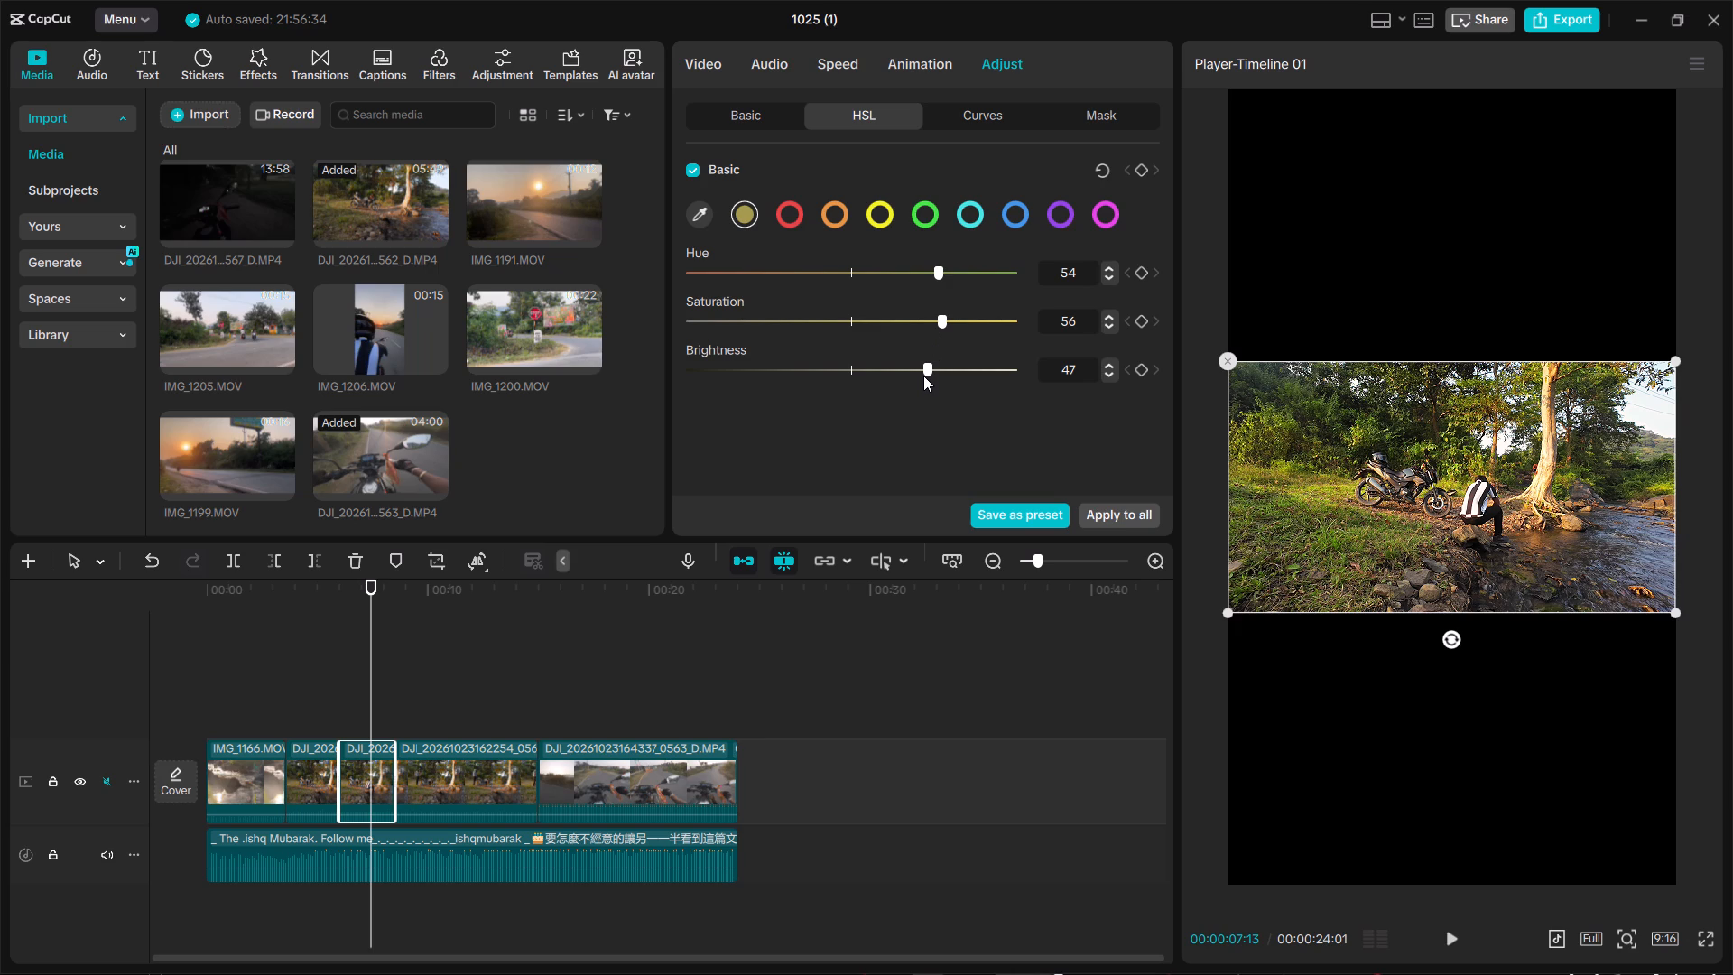
{"action": "left_click_drag", "start_coordinate": [923, 376], "coordinate": [913, 375]}
At the start of the third clip, set its basic shadow to -8.
{"action": "left_click", "coordinate": [348, 597]}
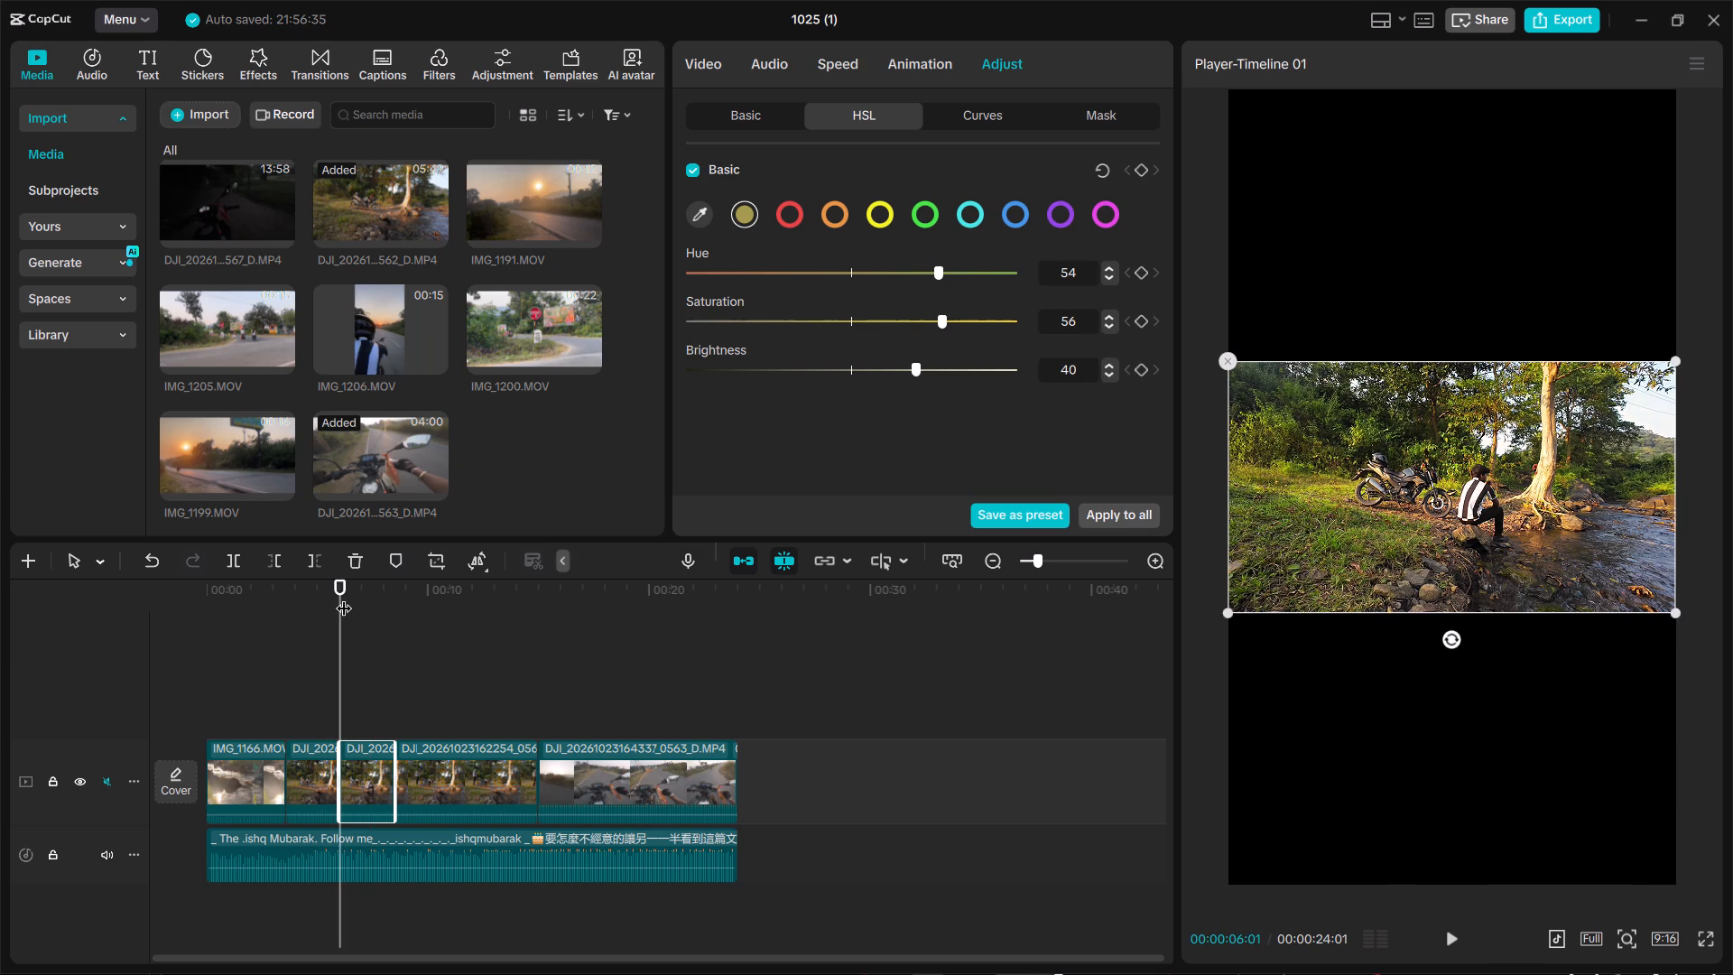
{"action": "left_click", "coordinate": [737, 116]}
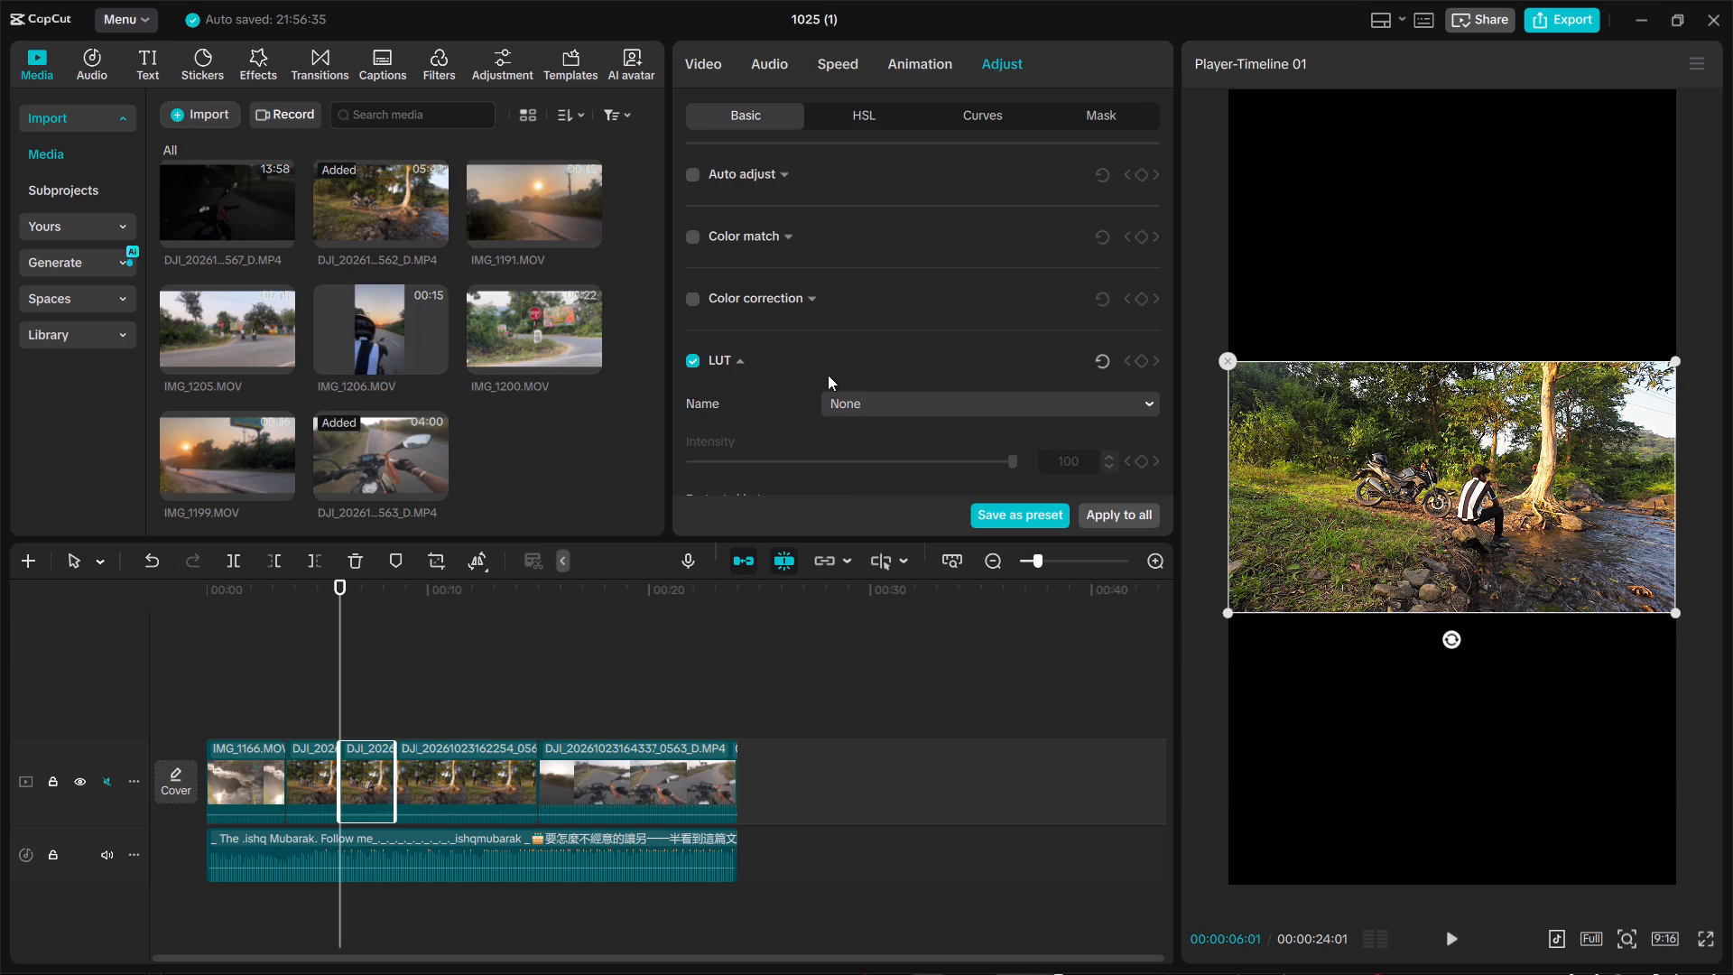
{"action": "scroll", "coordinate": [828, 375], "scroll_direction": "down", "scroll_amount": 2}
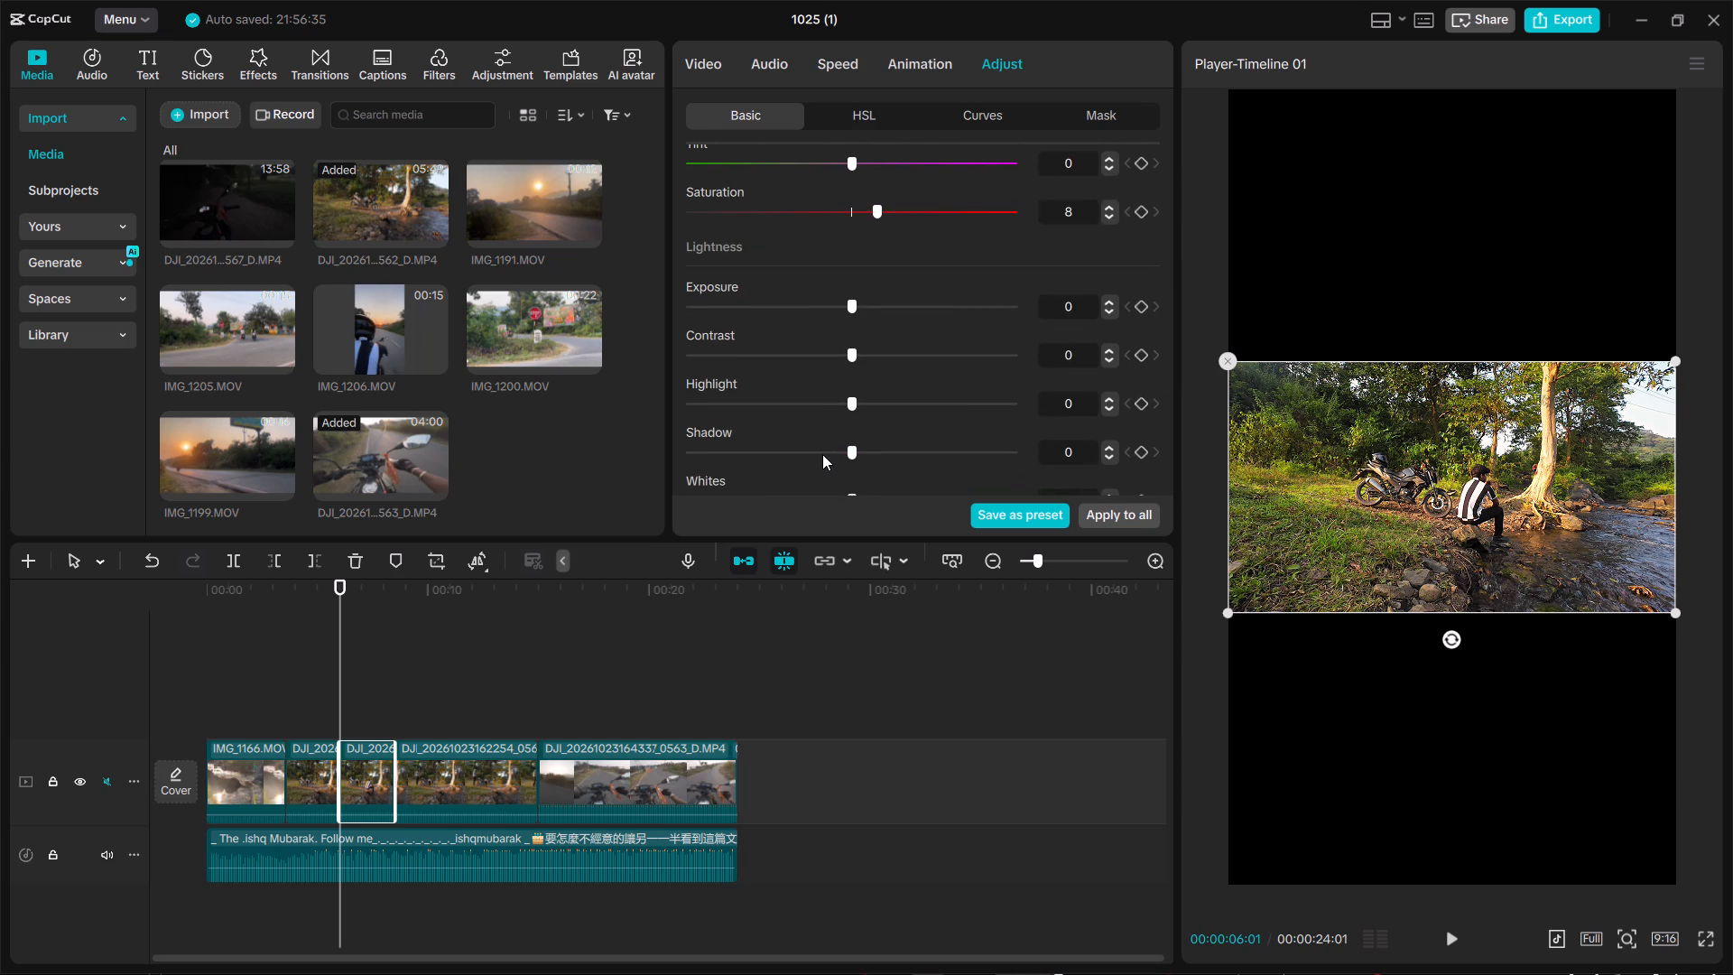
{"action": "left_click", "coordinate": [822, 454]}
Set the third clip's blacks to -5, comparing adjacent frames across its cut with the second clip.
{"action": "scroll", "coordinate": [822, 454], "scroll_direction": "down", "scroll_amount": 1}
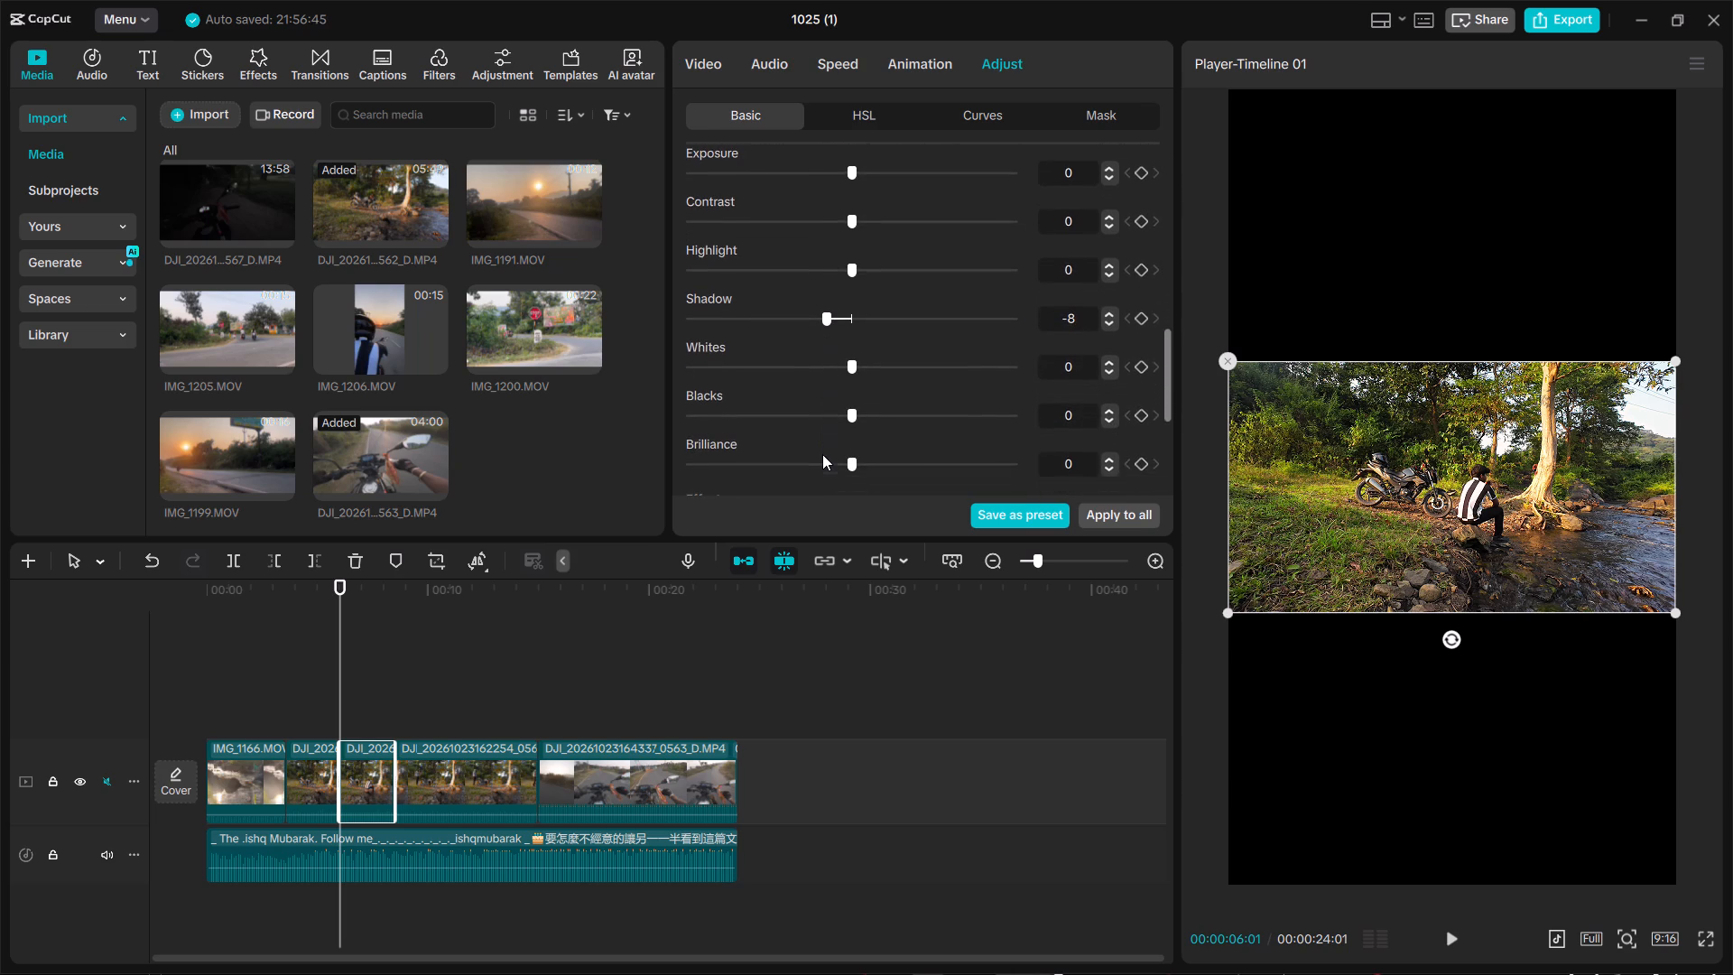
{"action": "scroll", "coordinate": [822, 454], "scroll_direction": "down", "scroll_amount": 1}
{"action": "left_click", "coordinate": [813, 411]}
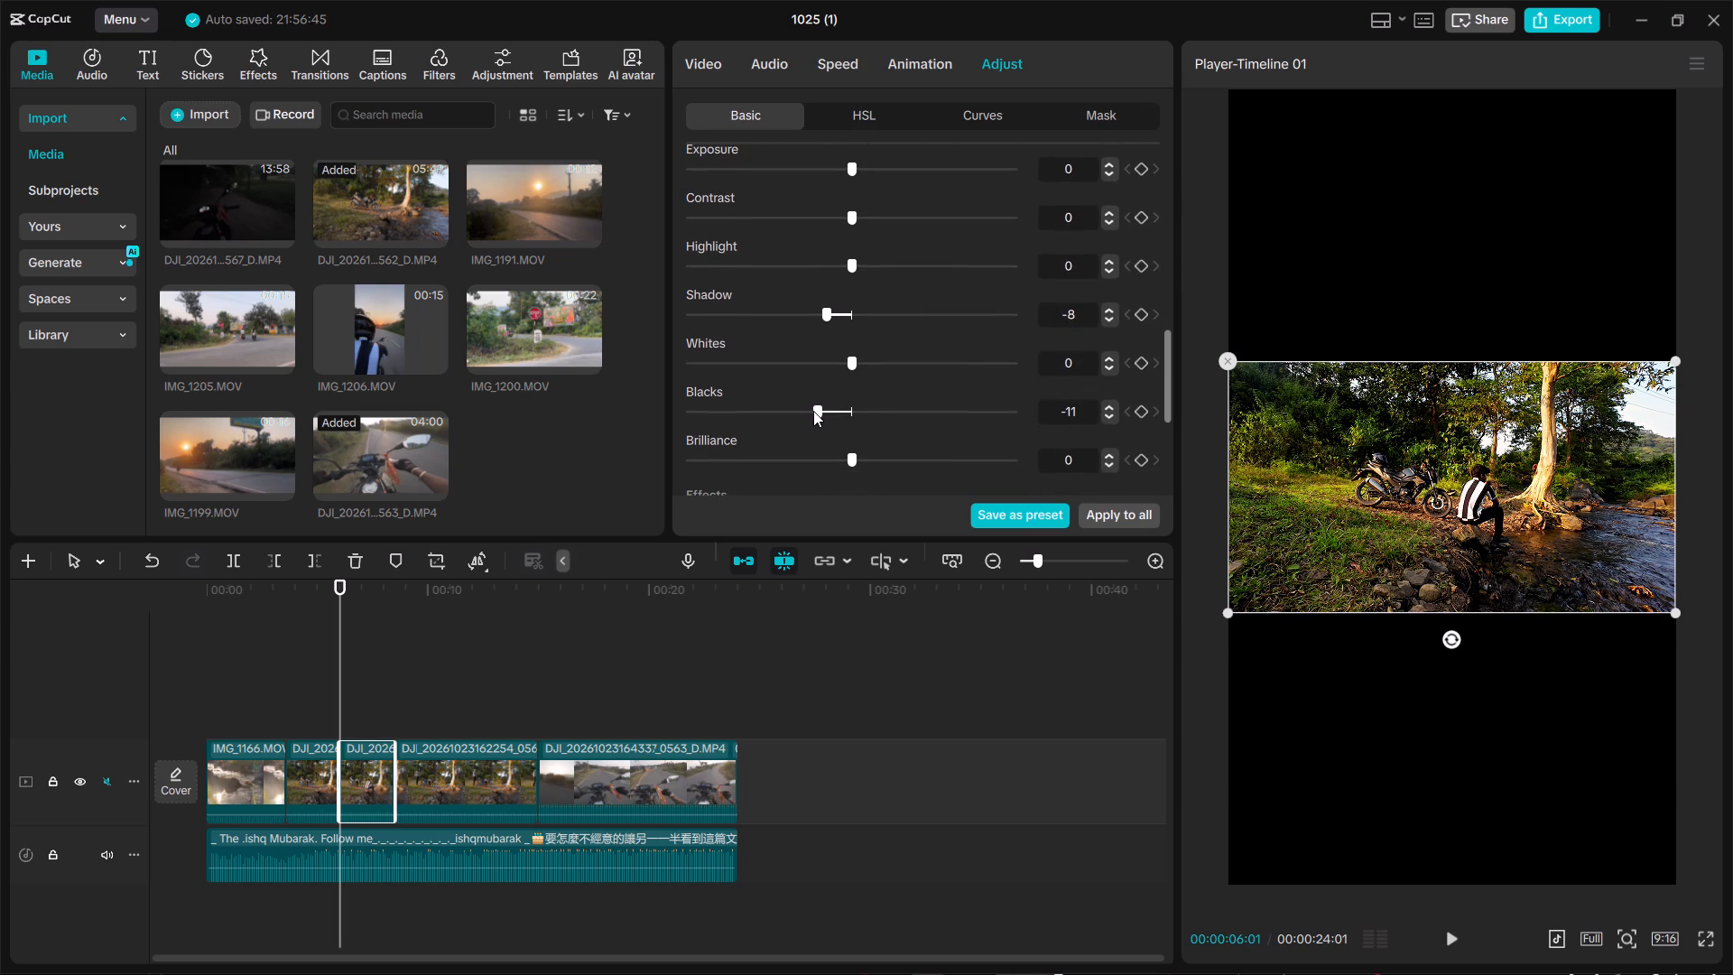
{"action": "left_click_drag", "start_coordinate": [813, 411], "coordinate": [832, 410]}
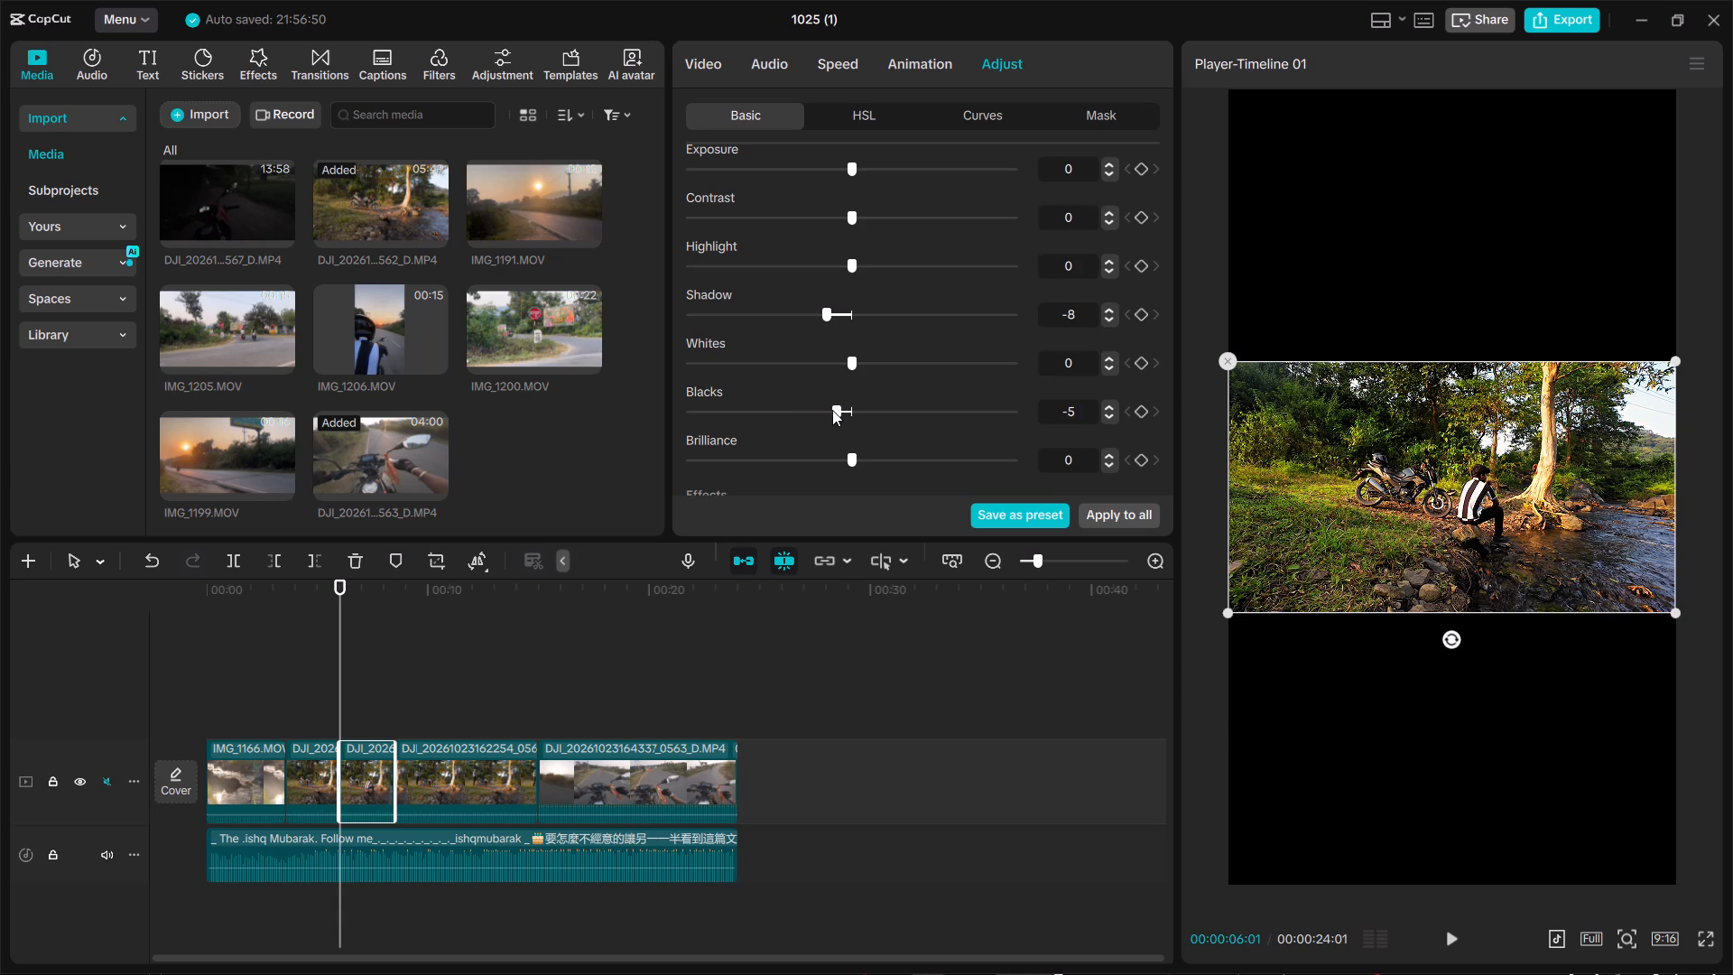
{"action": "key", "text": "Left"}
{"action": "left_click", "coordinate": [804, 411]}
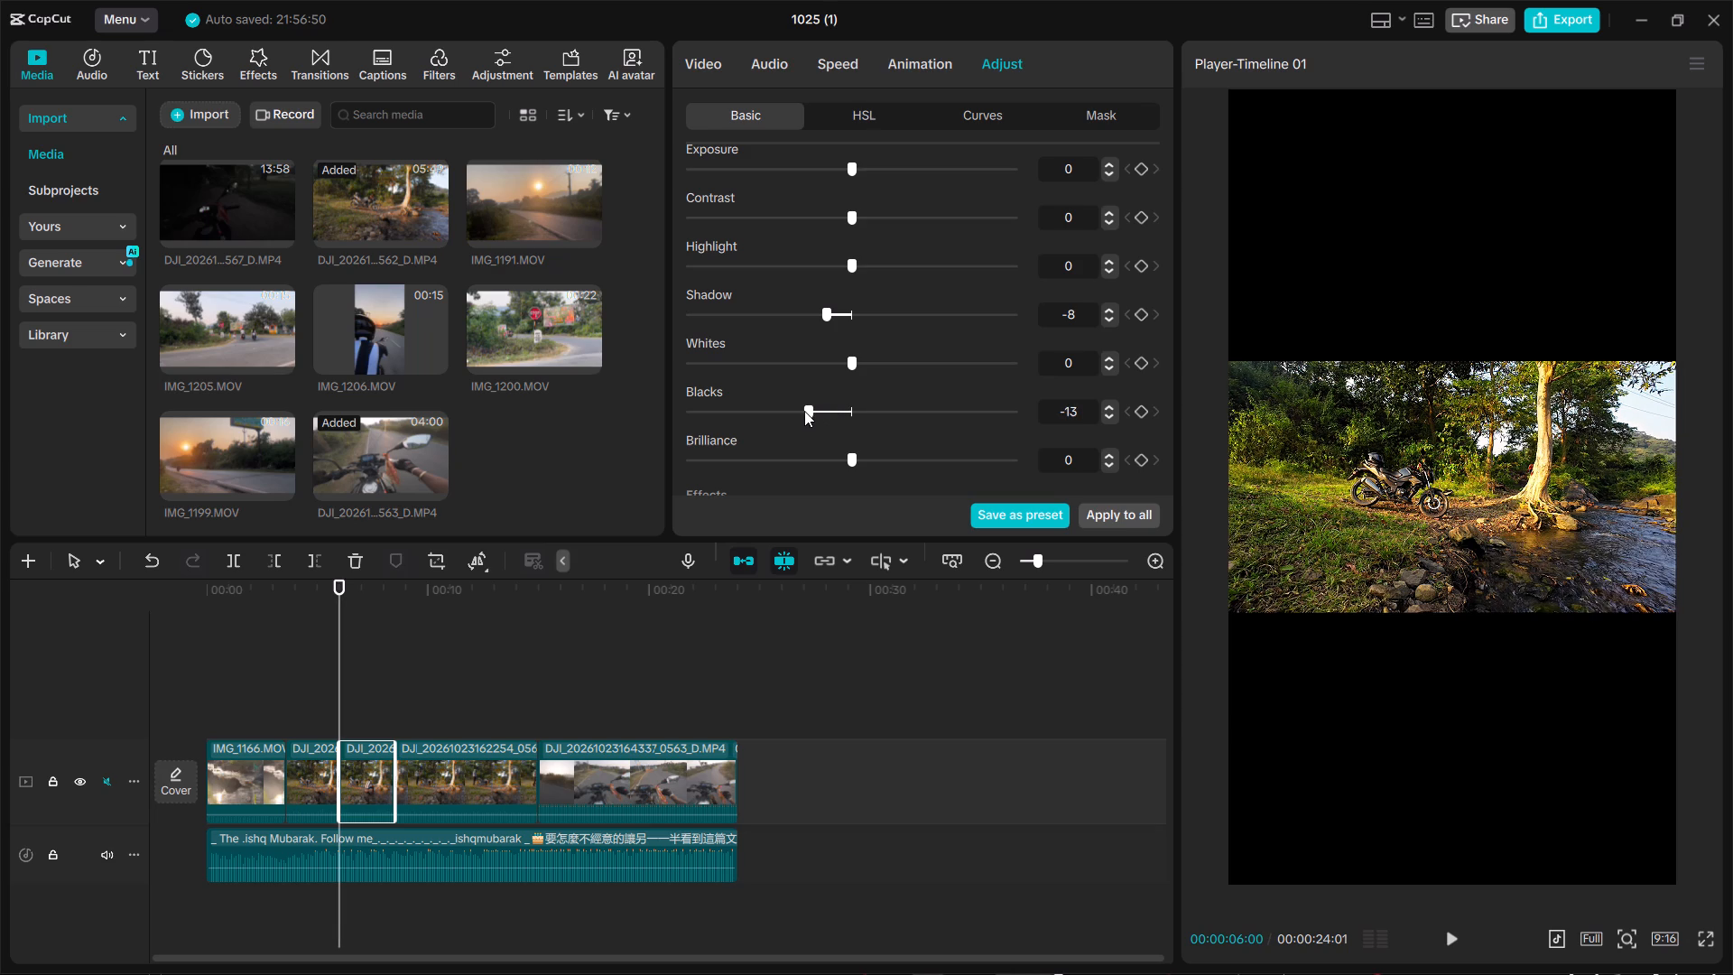
{"action": "key", "text": "Right"}
{"action": "key", "text": "Left"}
{"action": "key", "text": "Right"}
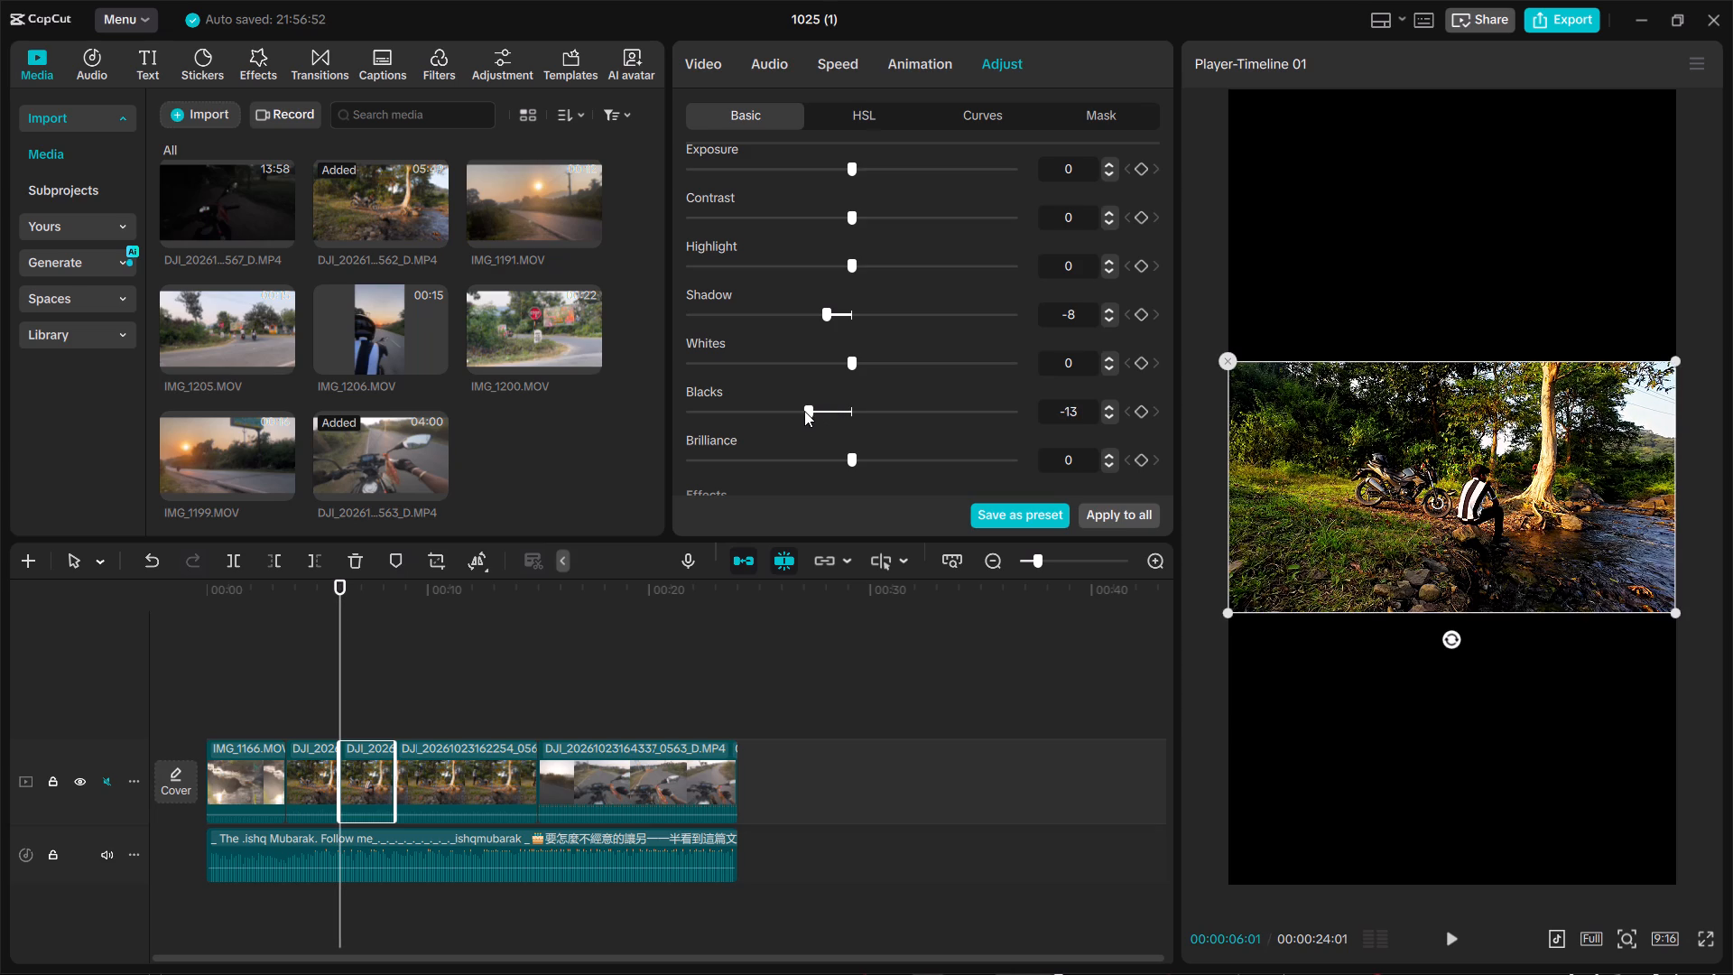
{"action": "key", "text": "Left"}
{"action": "key", "text": "Right"}
{"action": "left_click", "coordinate": [830, 409]}
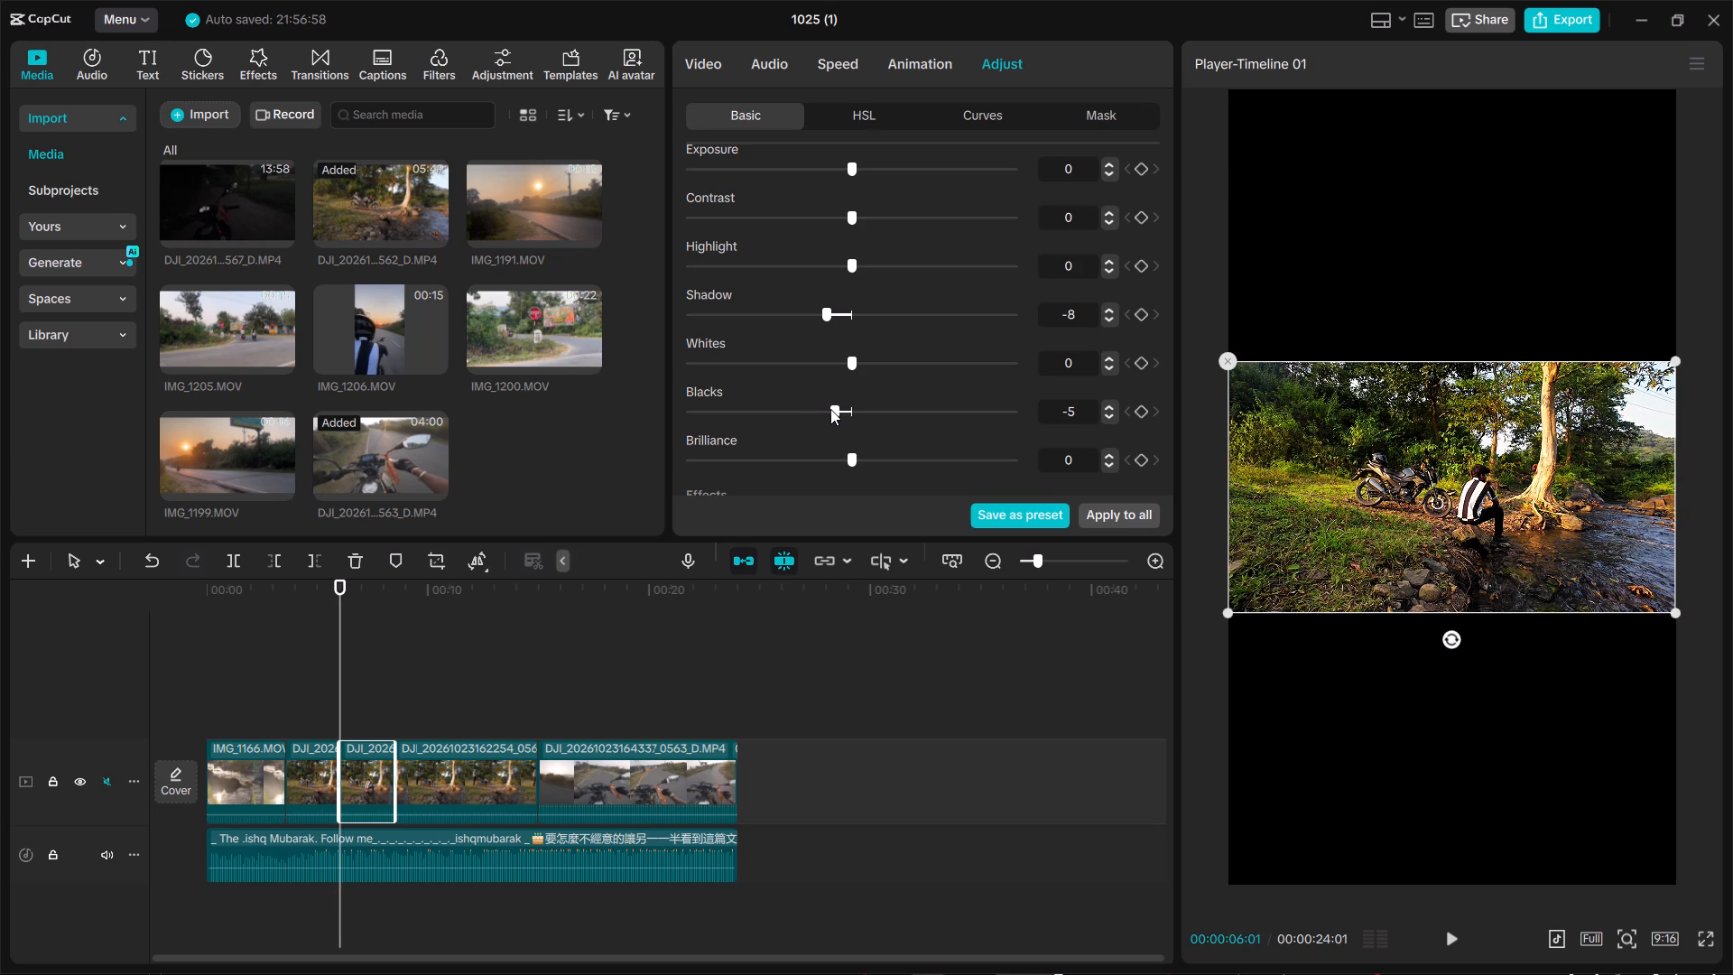
{"action": "key", "text": "Left"}
{"action": "key", "text": "Right"}
{"action": "key", "text": "Left"}
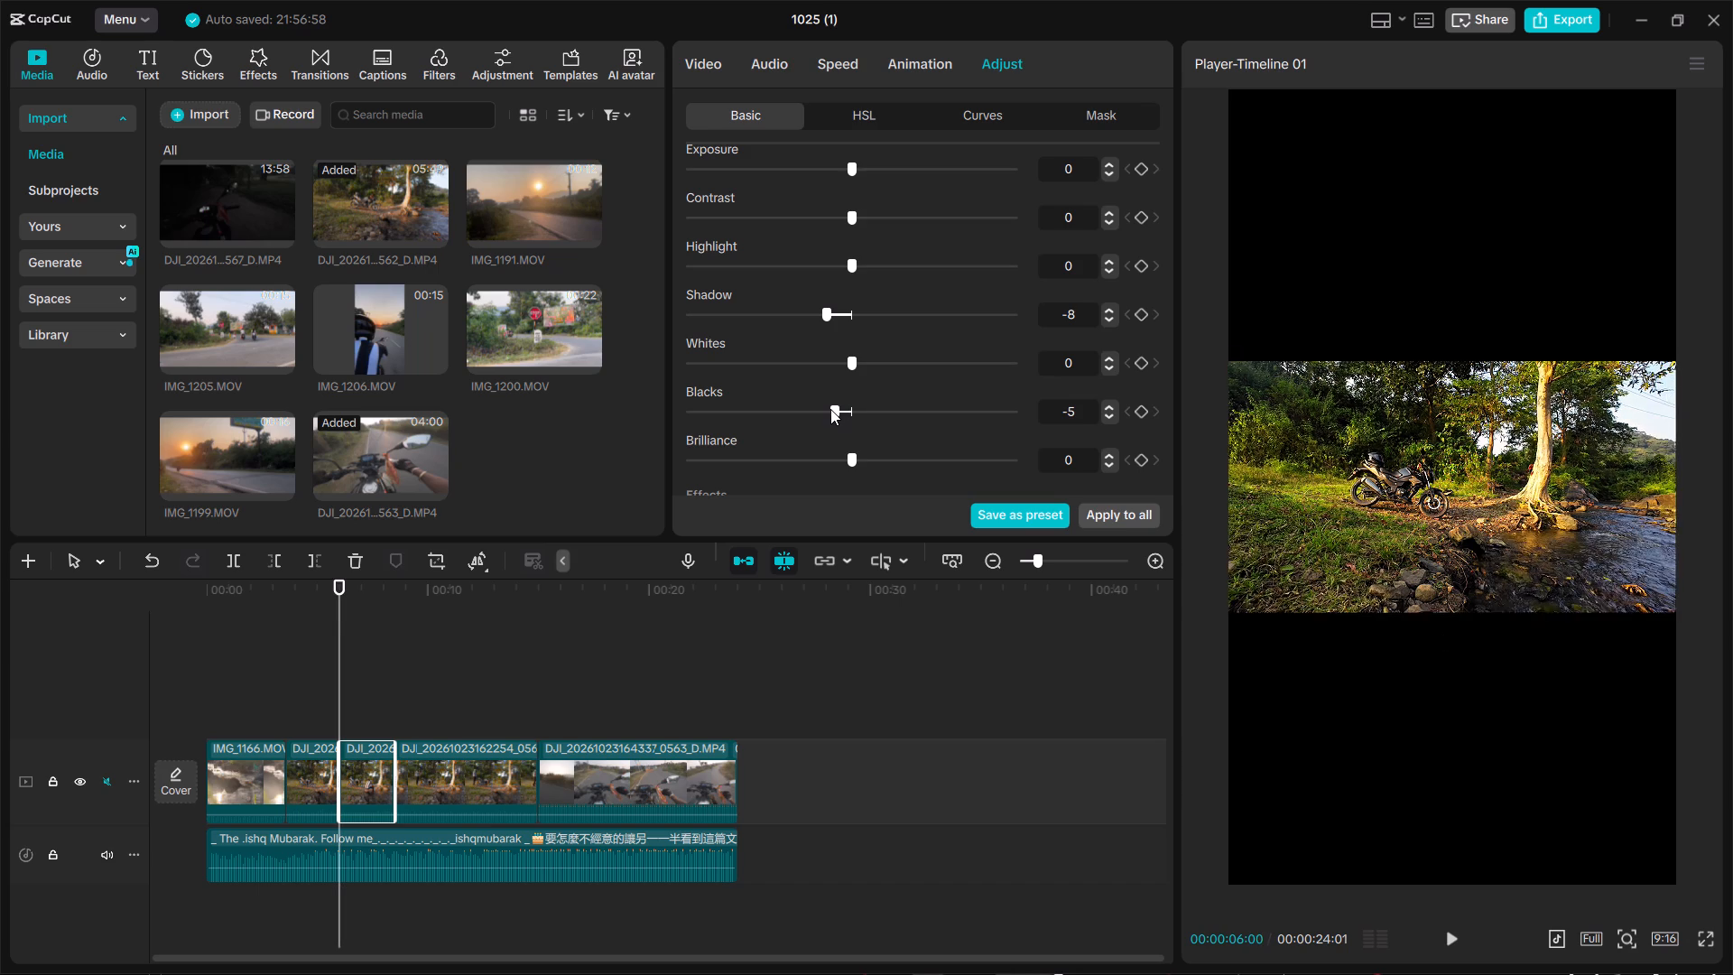
Compare the adjacent frames across the cut between the second and third clips to check the colour match.
{"action": "key", "text": "Right"}
{"action": "key", "text": "Left"}
{"action": "key", "text": "Right"}
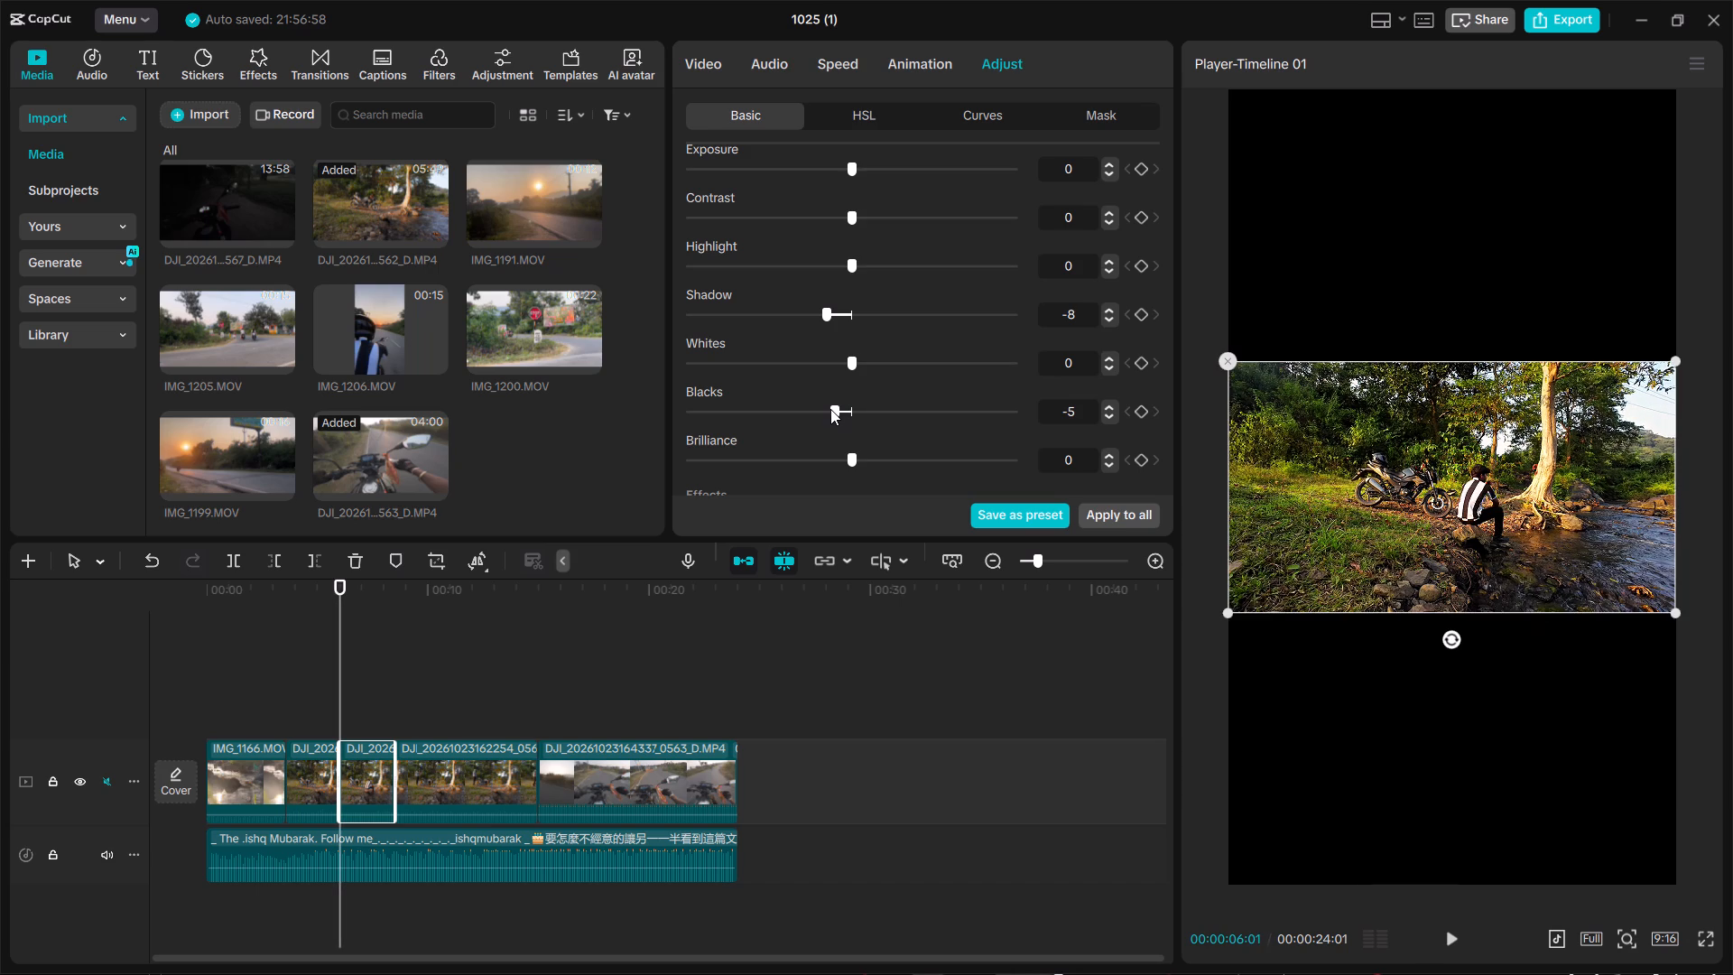
{"action": "key", "text": "Left"}
{"action": "key", "text": "Right"}
{"action": "key", "text": "Left"}
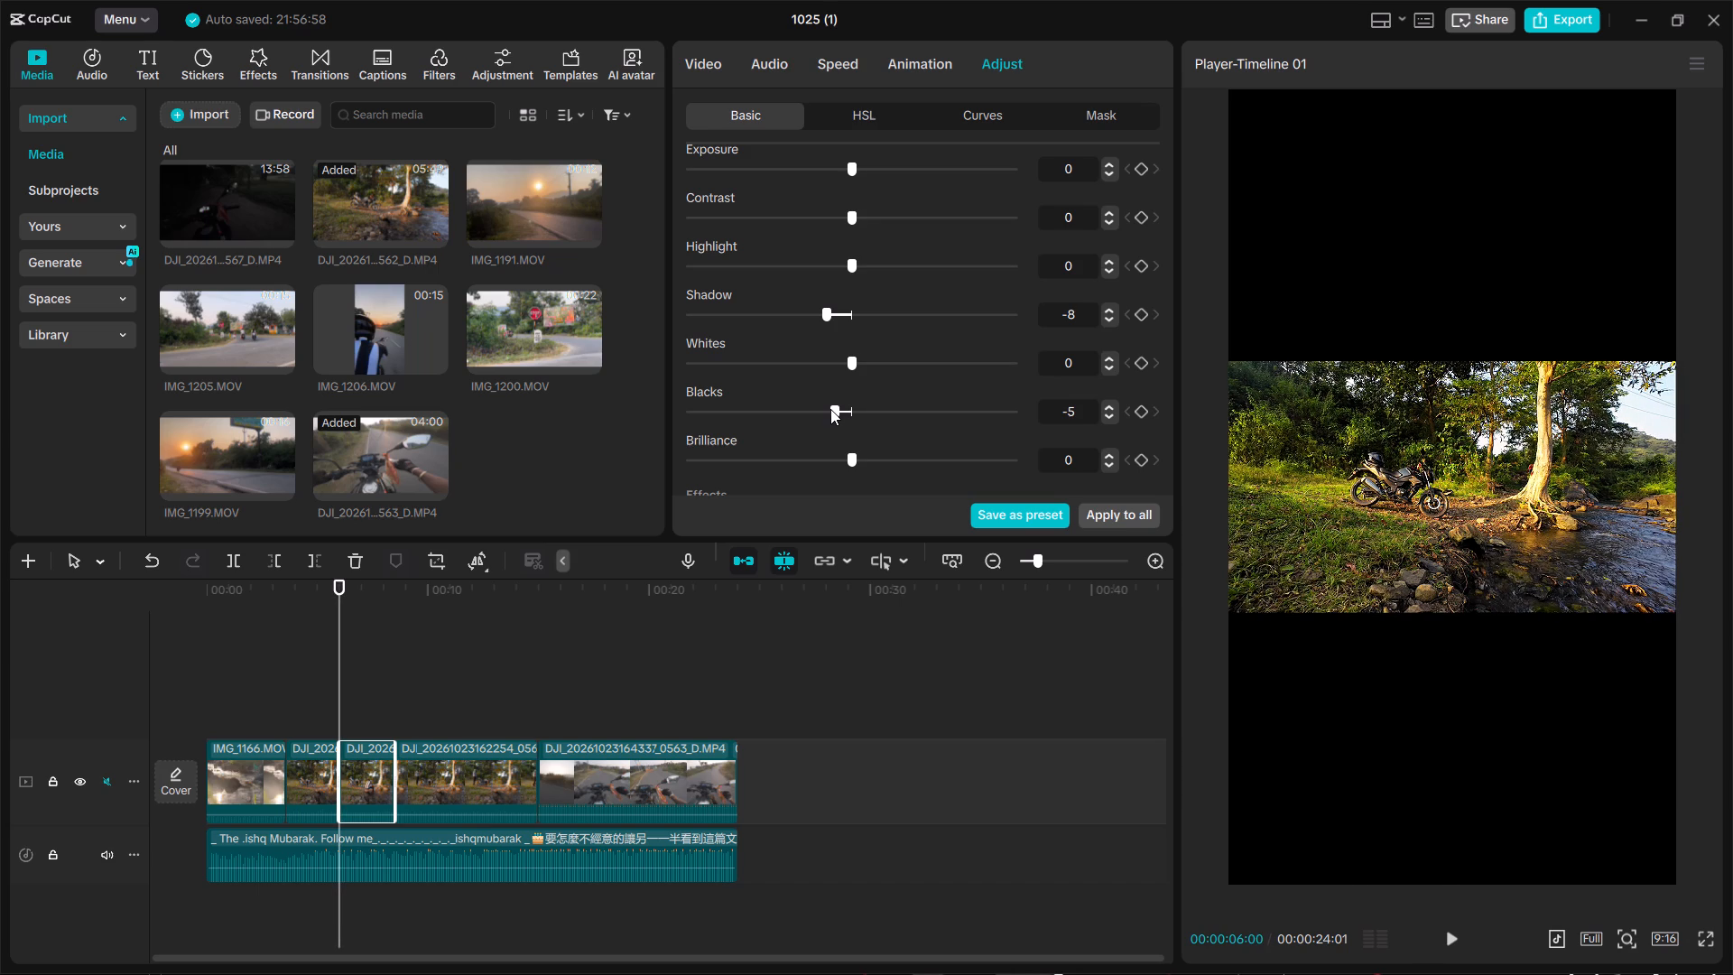
{"action": "key", "text": "Right"}
{"action": "key", "text": "Left"}
{"action": "key", "text": "Right"}
{"action": "key", "text": "Left"}
{"action": "key", "text": "Right"}
Play on into the fourth clip and set its basic blacks to -7 and shadow to -8.
{"action": "key", "text": "space"}
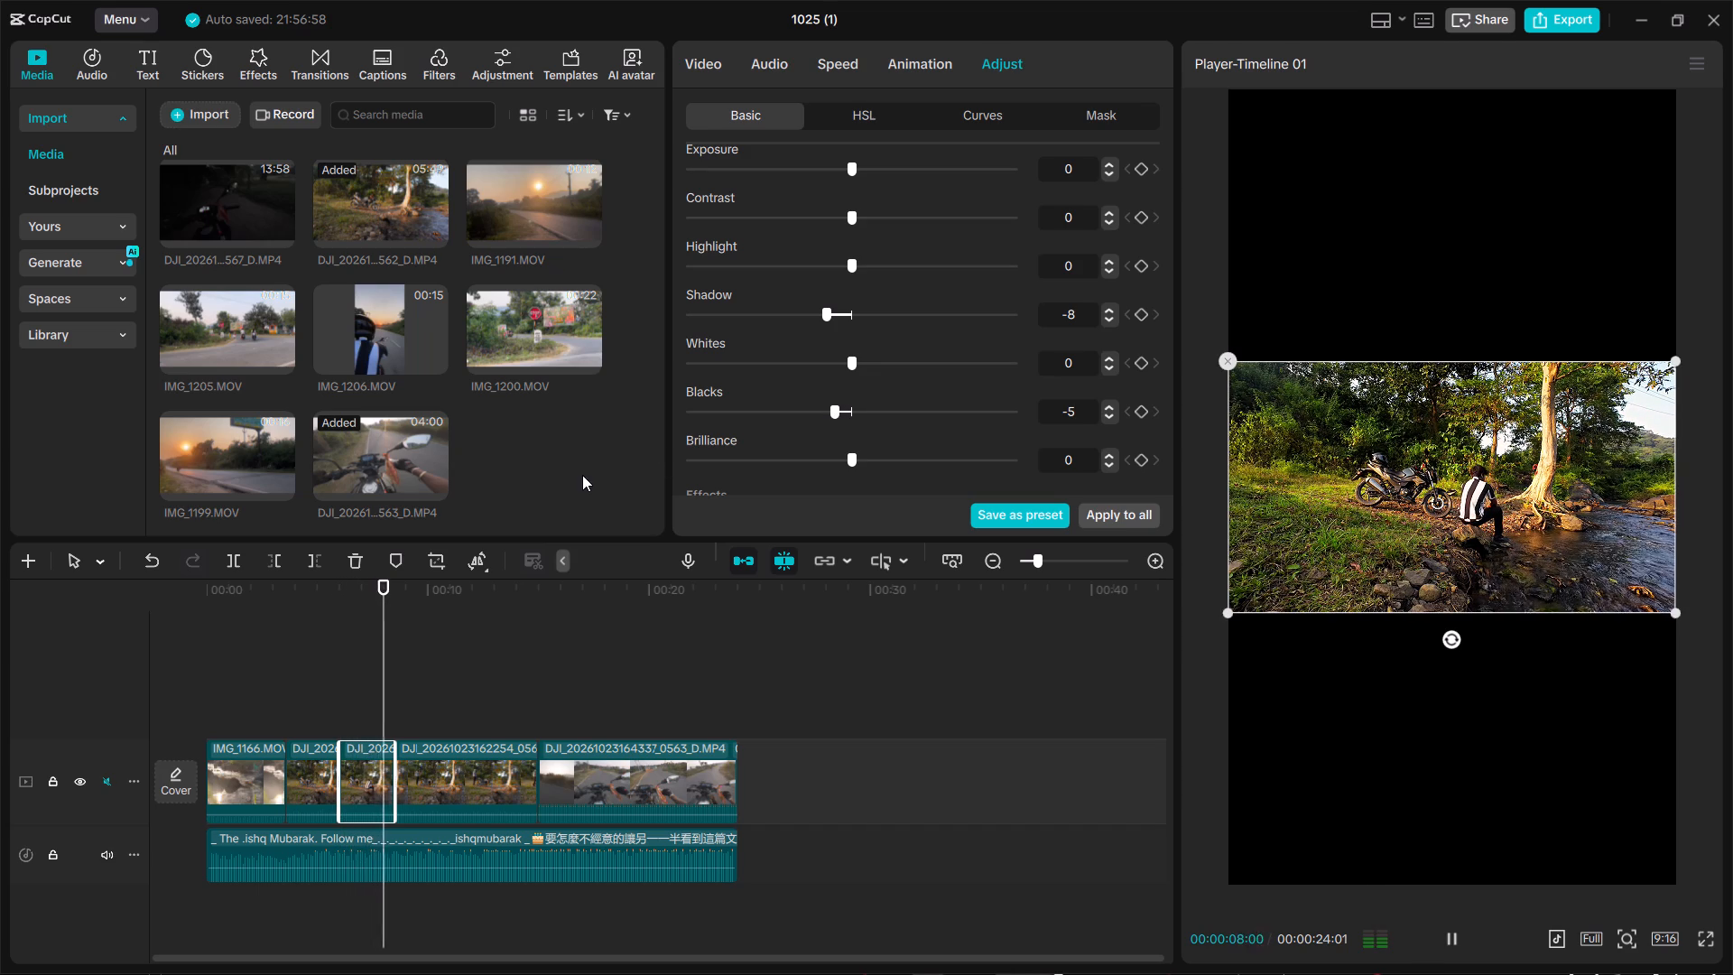
{"action": "key", "text": "space"}
{"action": "key", "text": "space"}
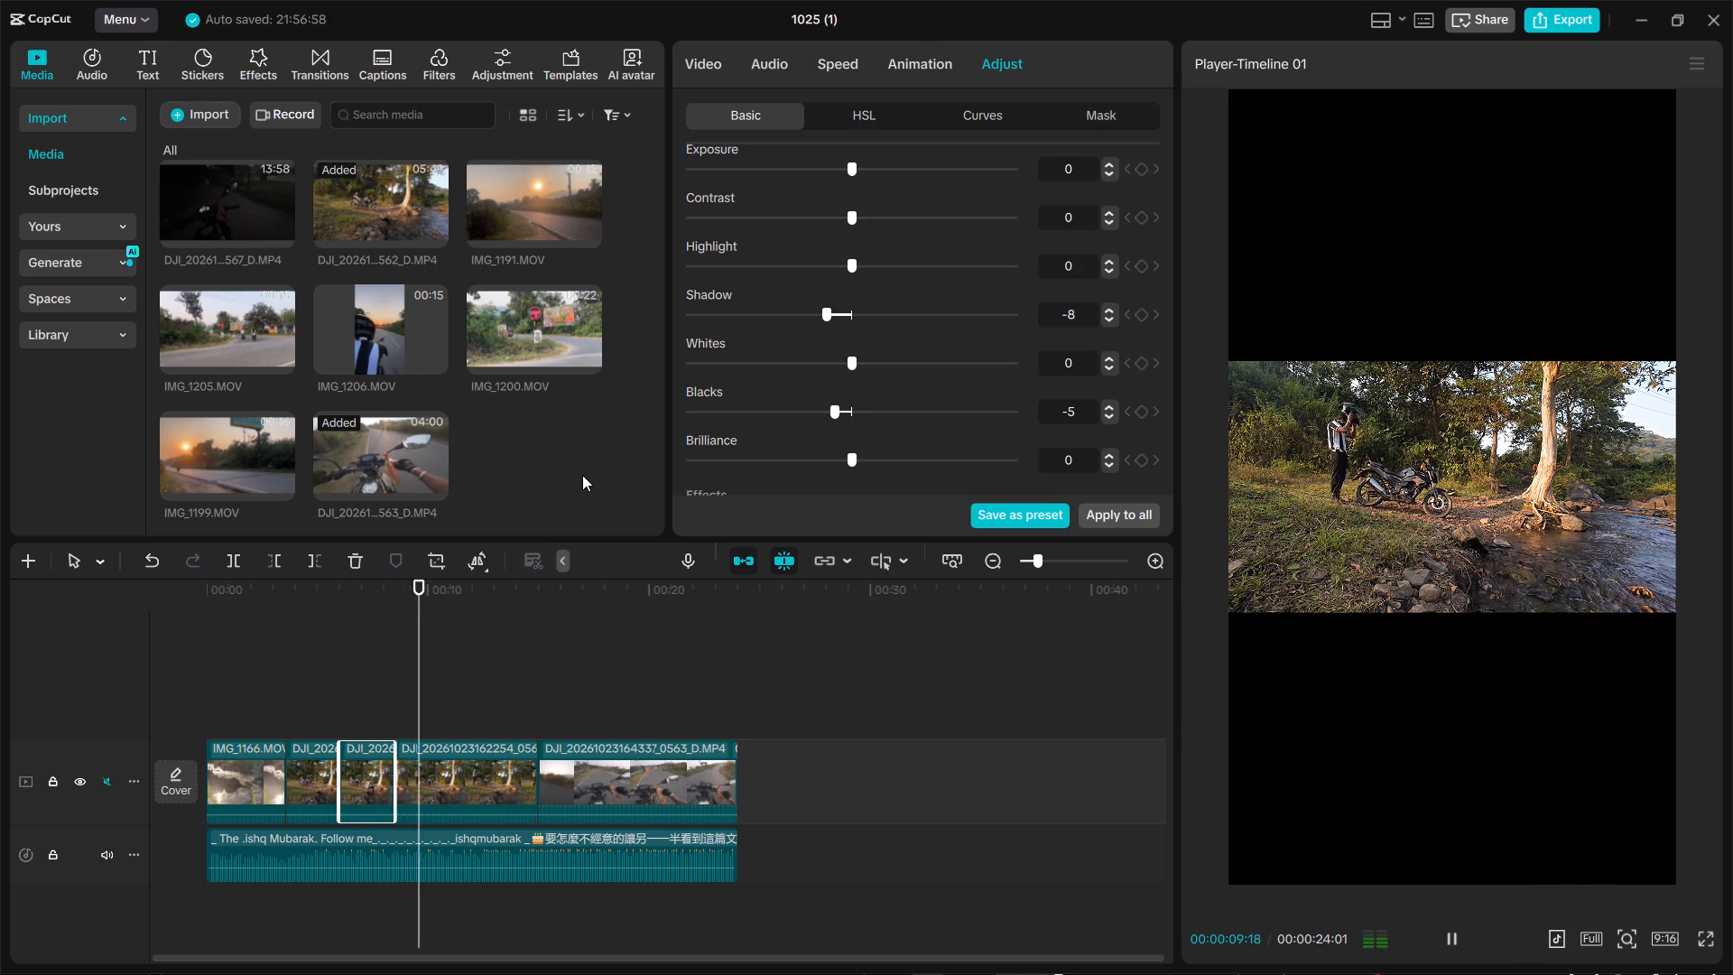
{"action": "key", "text": "space"}
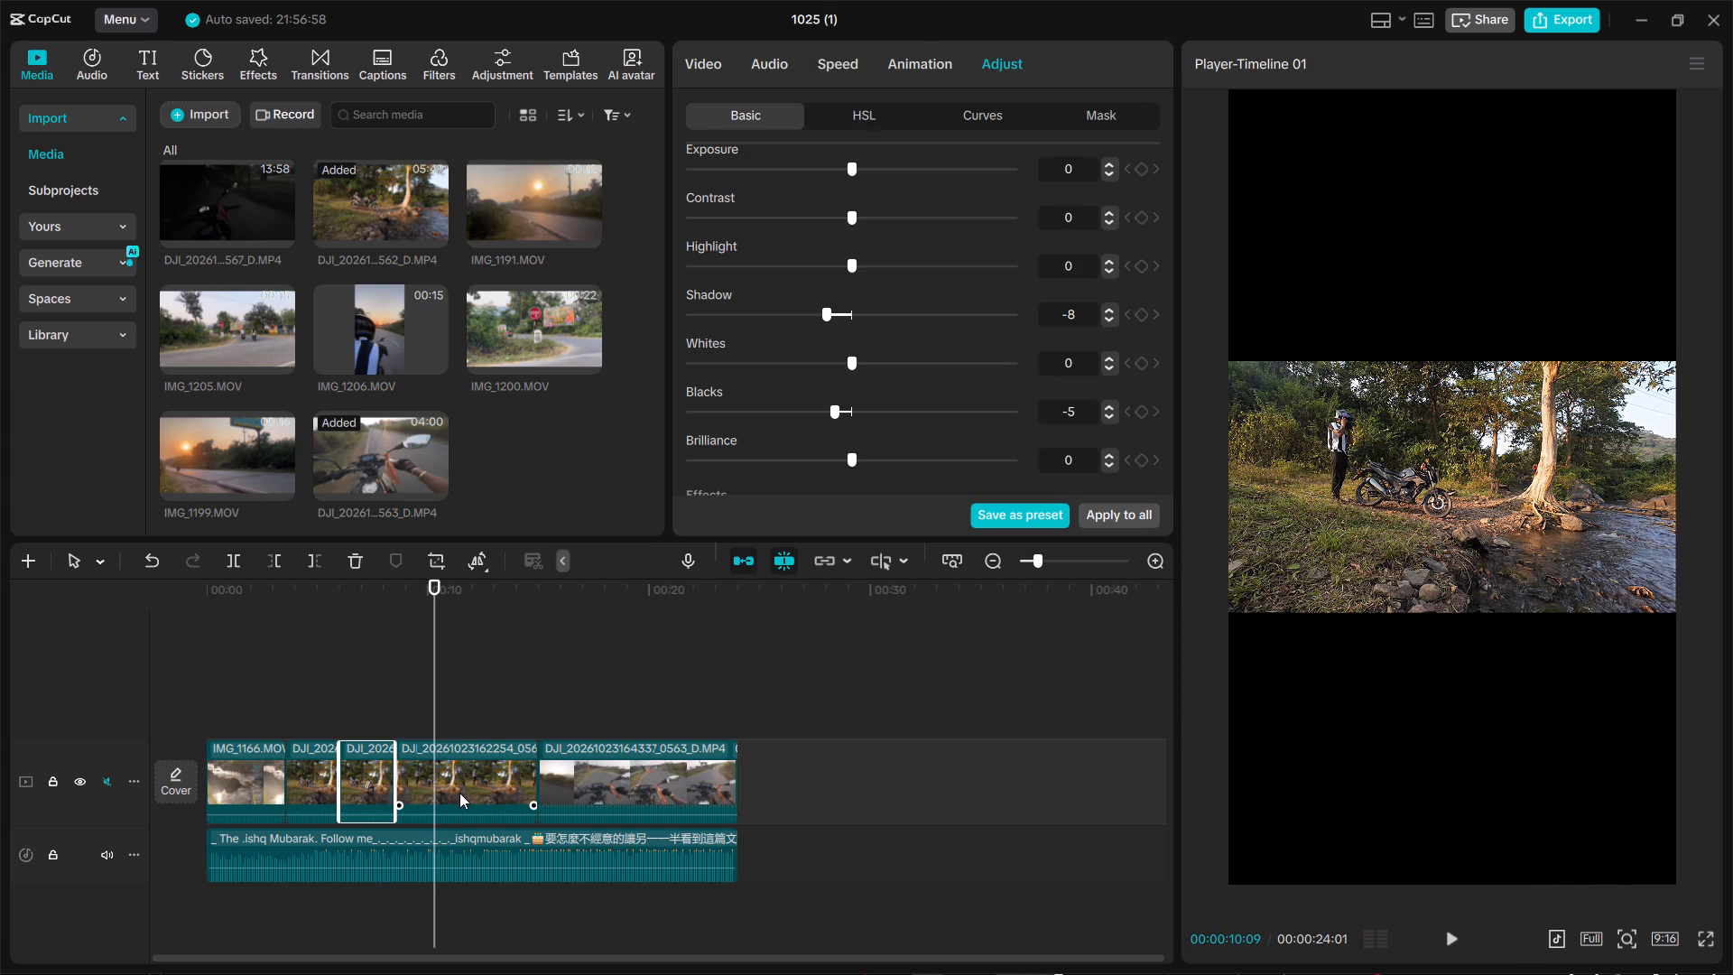
{"action": "left_click", "coordinate": [459, 793]}
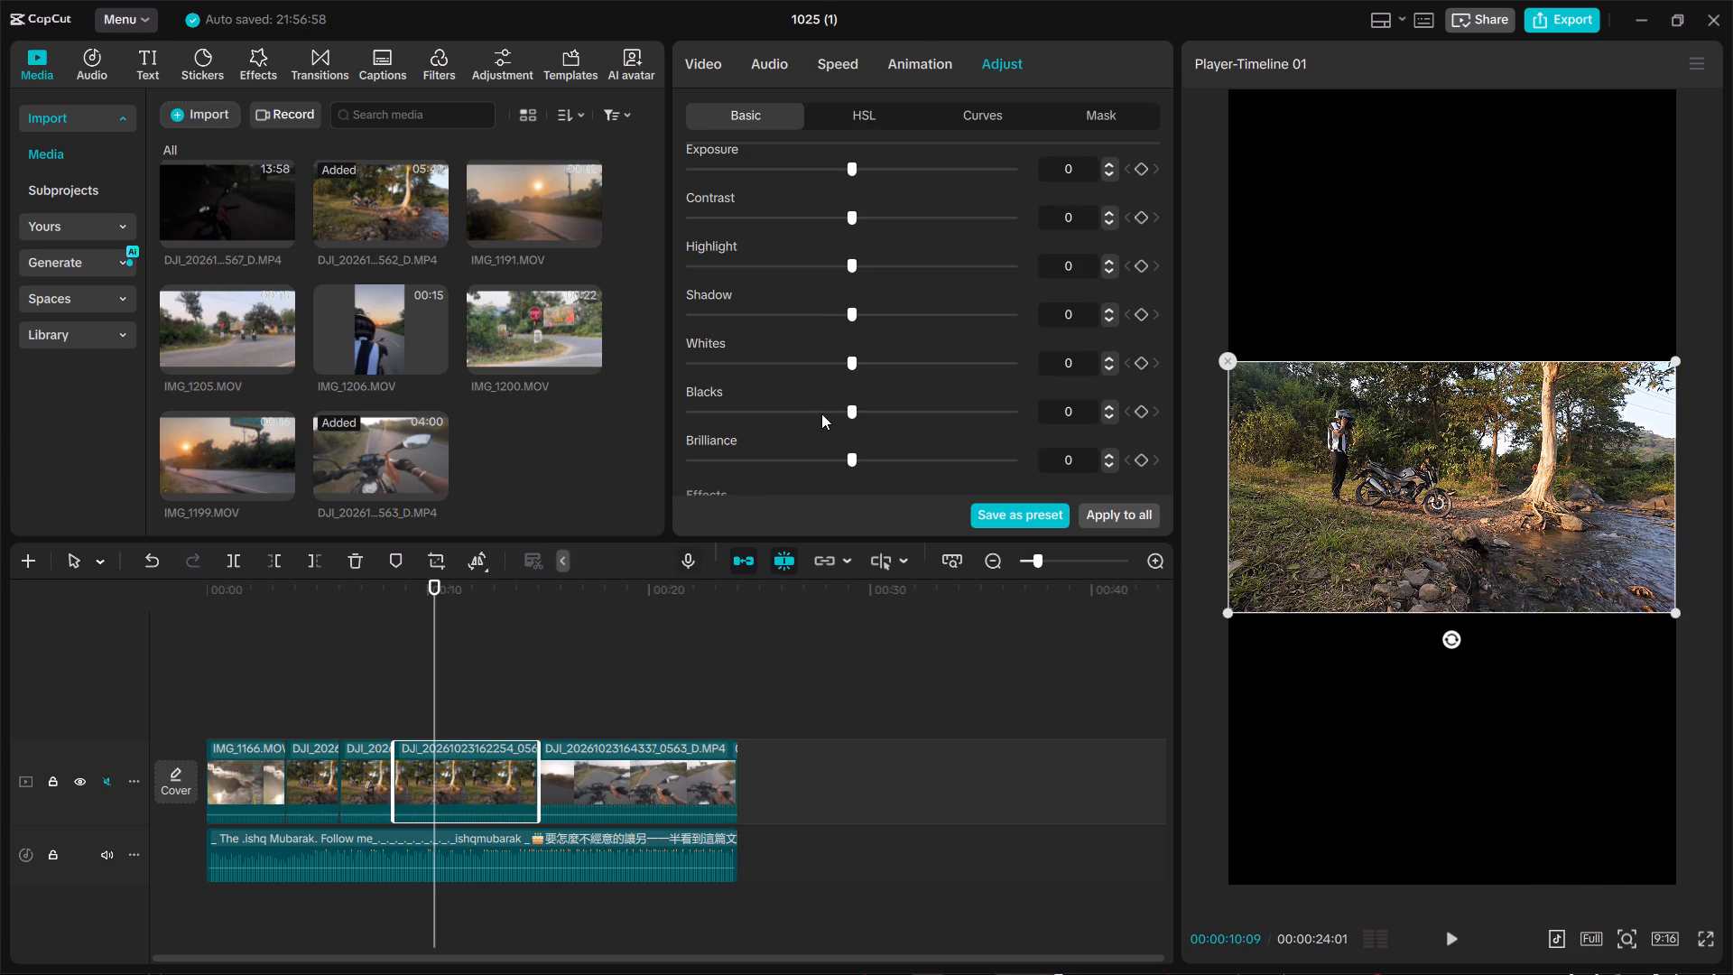
{"action": "left_click", "coordinate": [827, 414]}
{"action": "left_click", "coordinate": [827, 414]}
{"action": "left_click", "coordinate": [821, 314]}
Set the fourth clip's basic colour temperature to 7 and its saturation to 8.
{"action": "scroll", "coordinate": [826, 245], "scroll_direction": "up", "scroll_amount": 1}
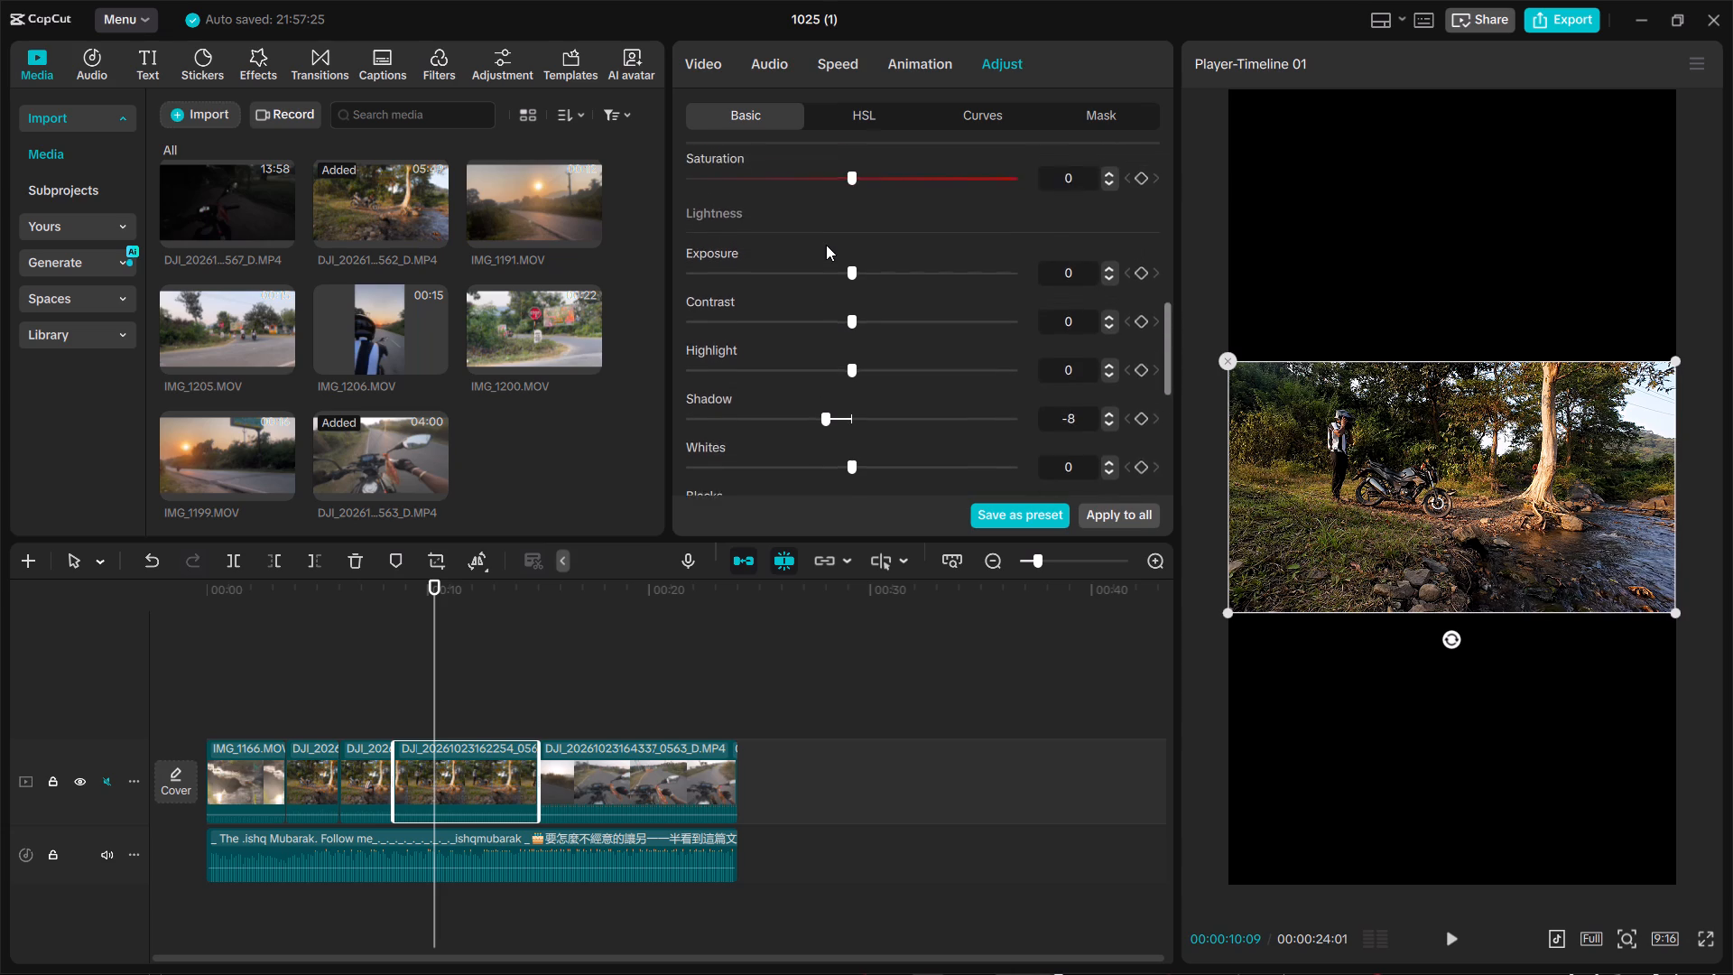
{"action": "scroll", "coordinate": [826, 245], "scroll_direction": "up", "scroll_amount": 1}
{"action": "left_click", "coordinate": [870, 192]}
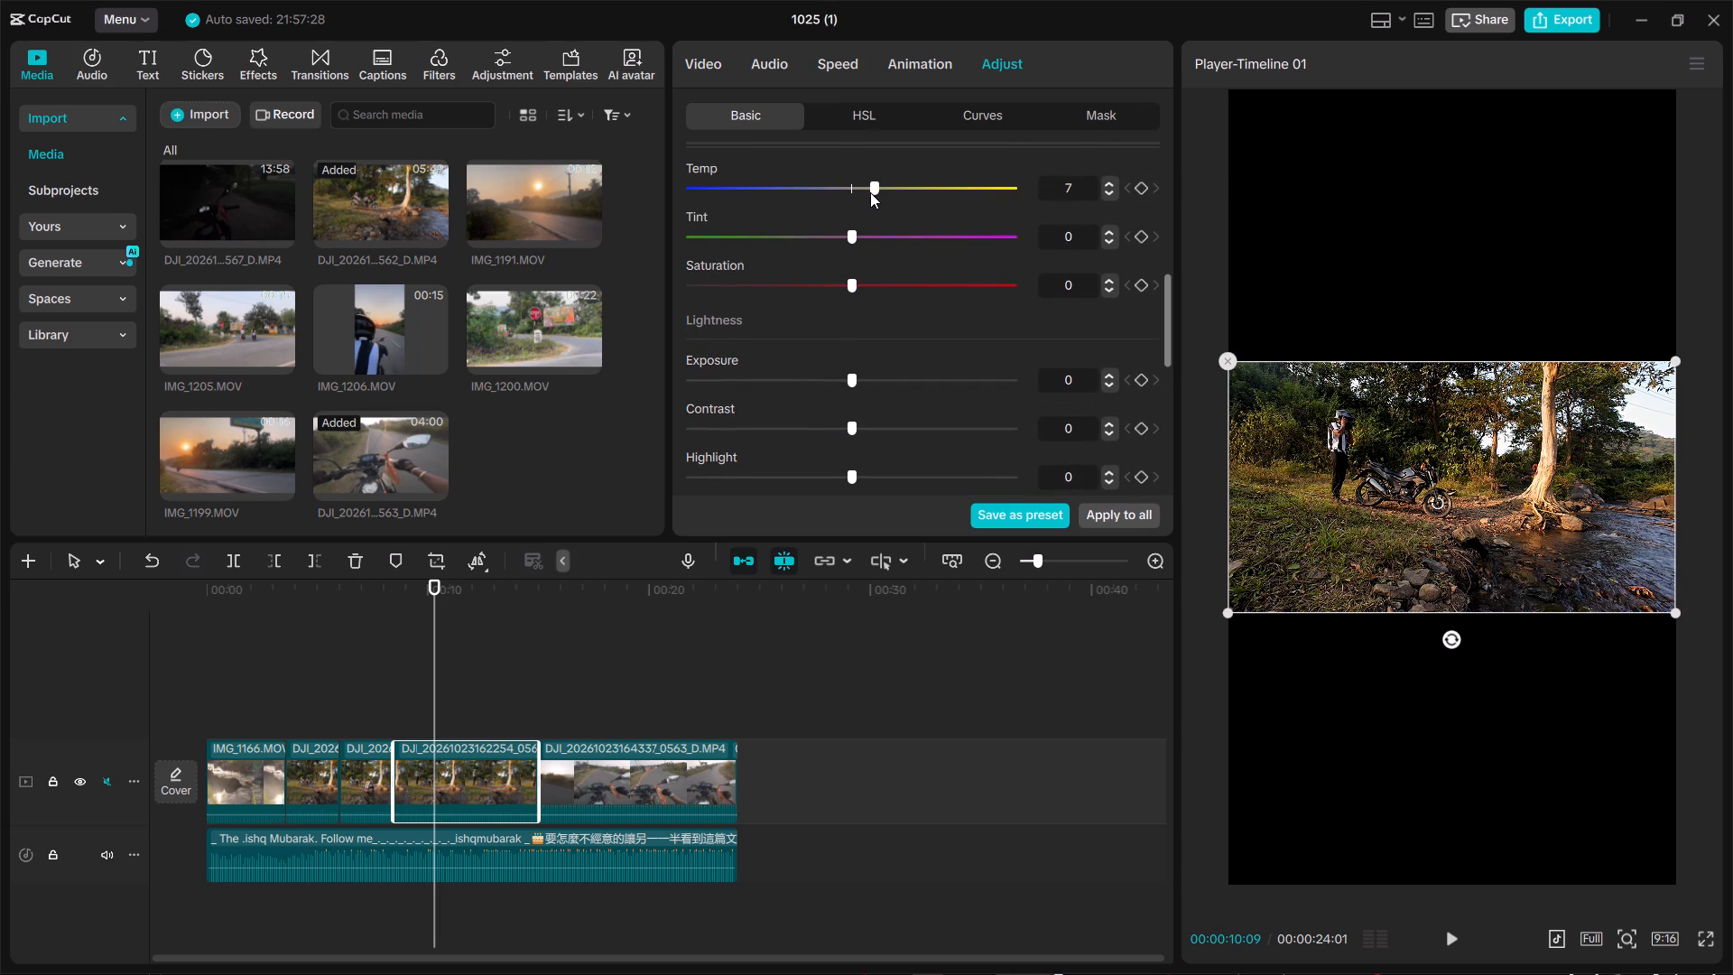
{"action": "left_click", "coordinate": [870, 283]}
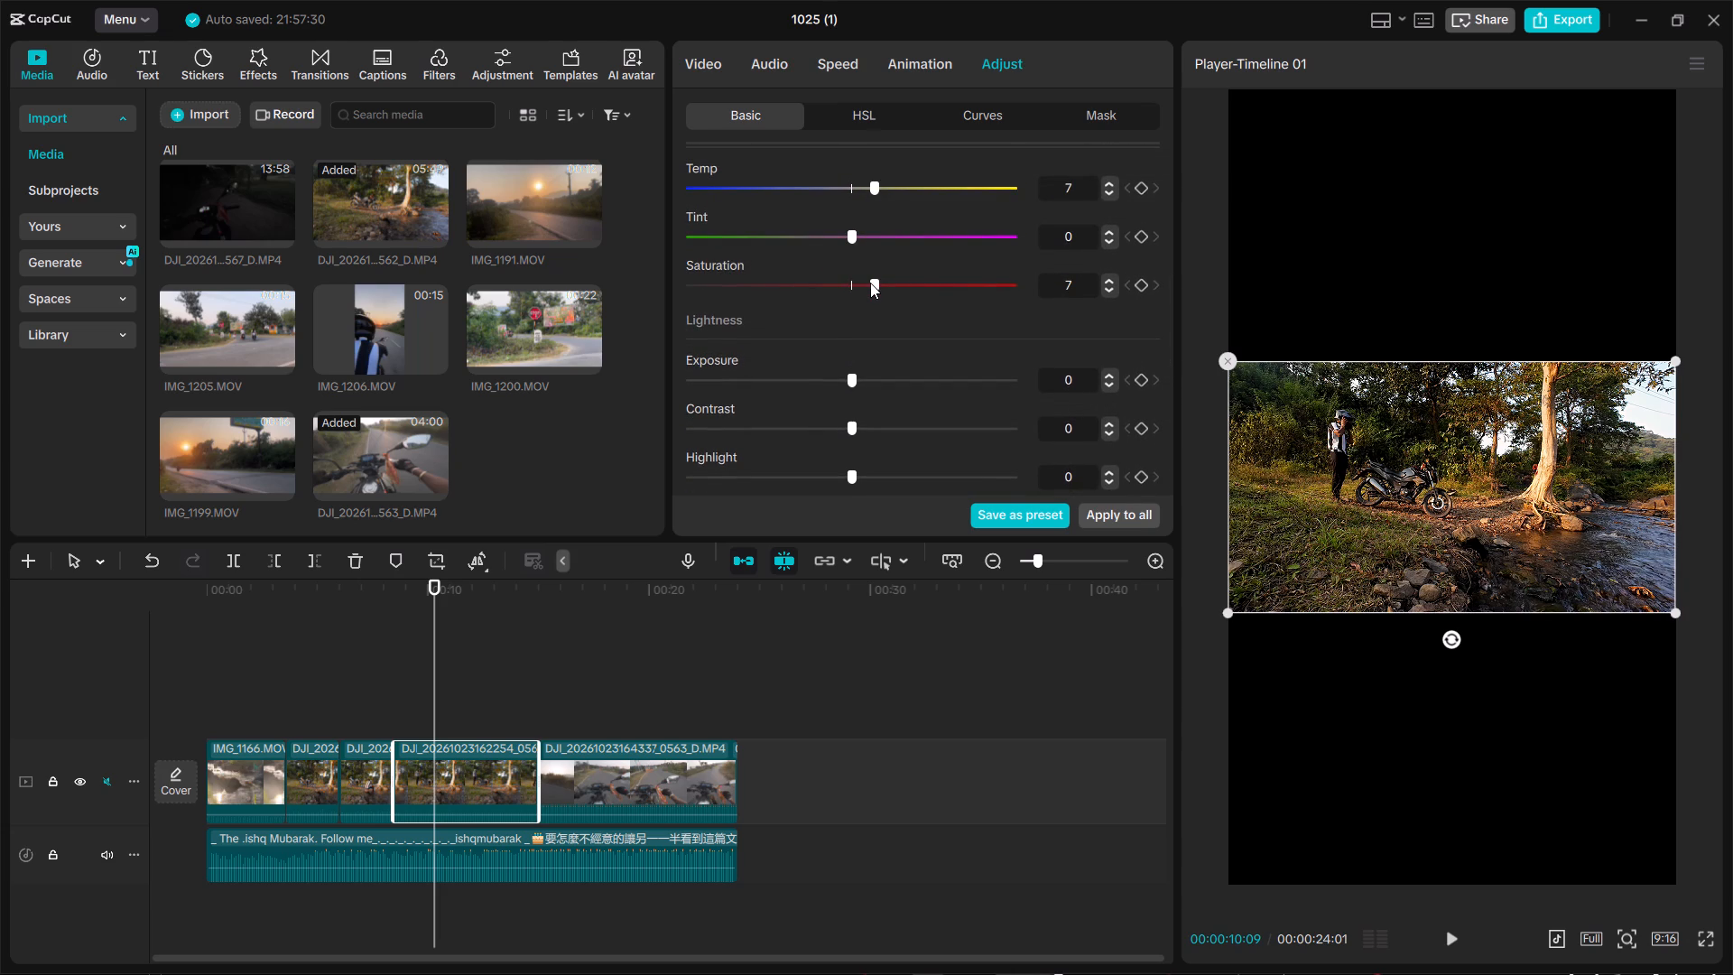
{"action": "left_click", "coordinate": [870, 283]}
On the fourth clip, sample the olive-green foreground grass for HSL; set hue 48, saturation 53 and brightness 56.
{"action": "left_click", "coordinate": [848, 130]}
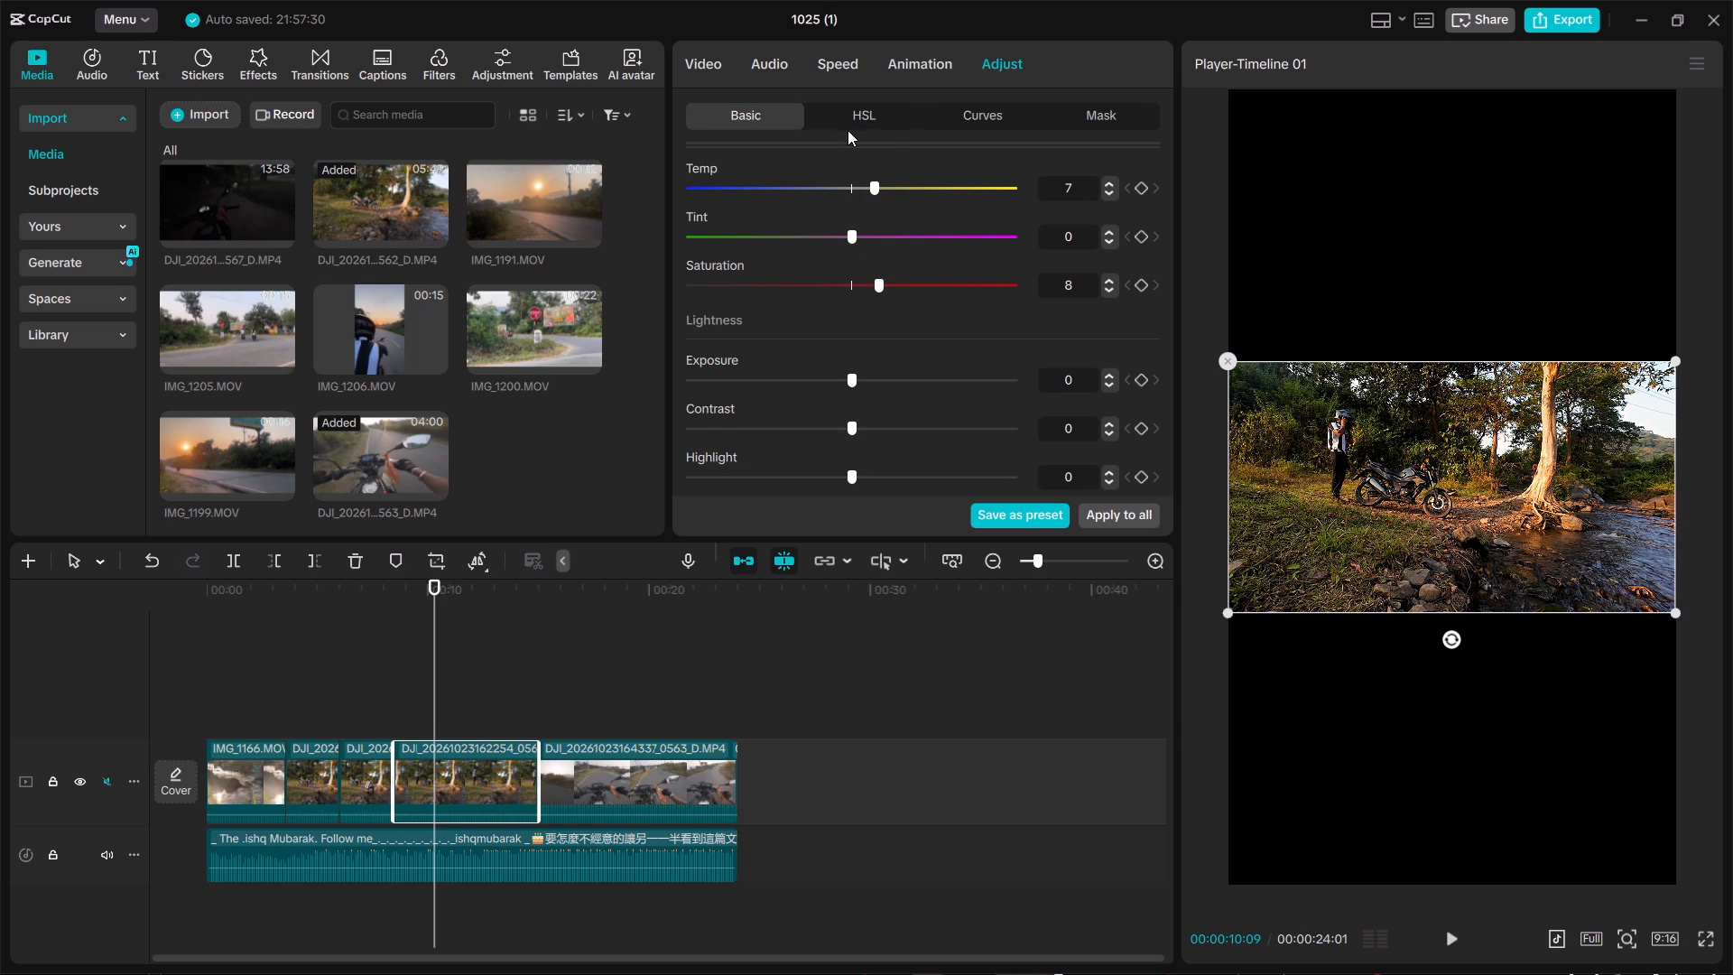
{"action": "left_click", "coordinate": [849, 124]}
{"action": "left_click", "coordinate": [697, 214]}
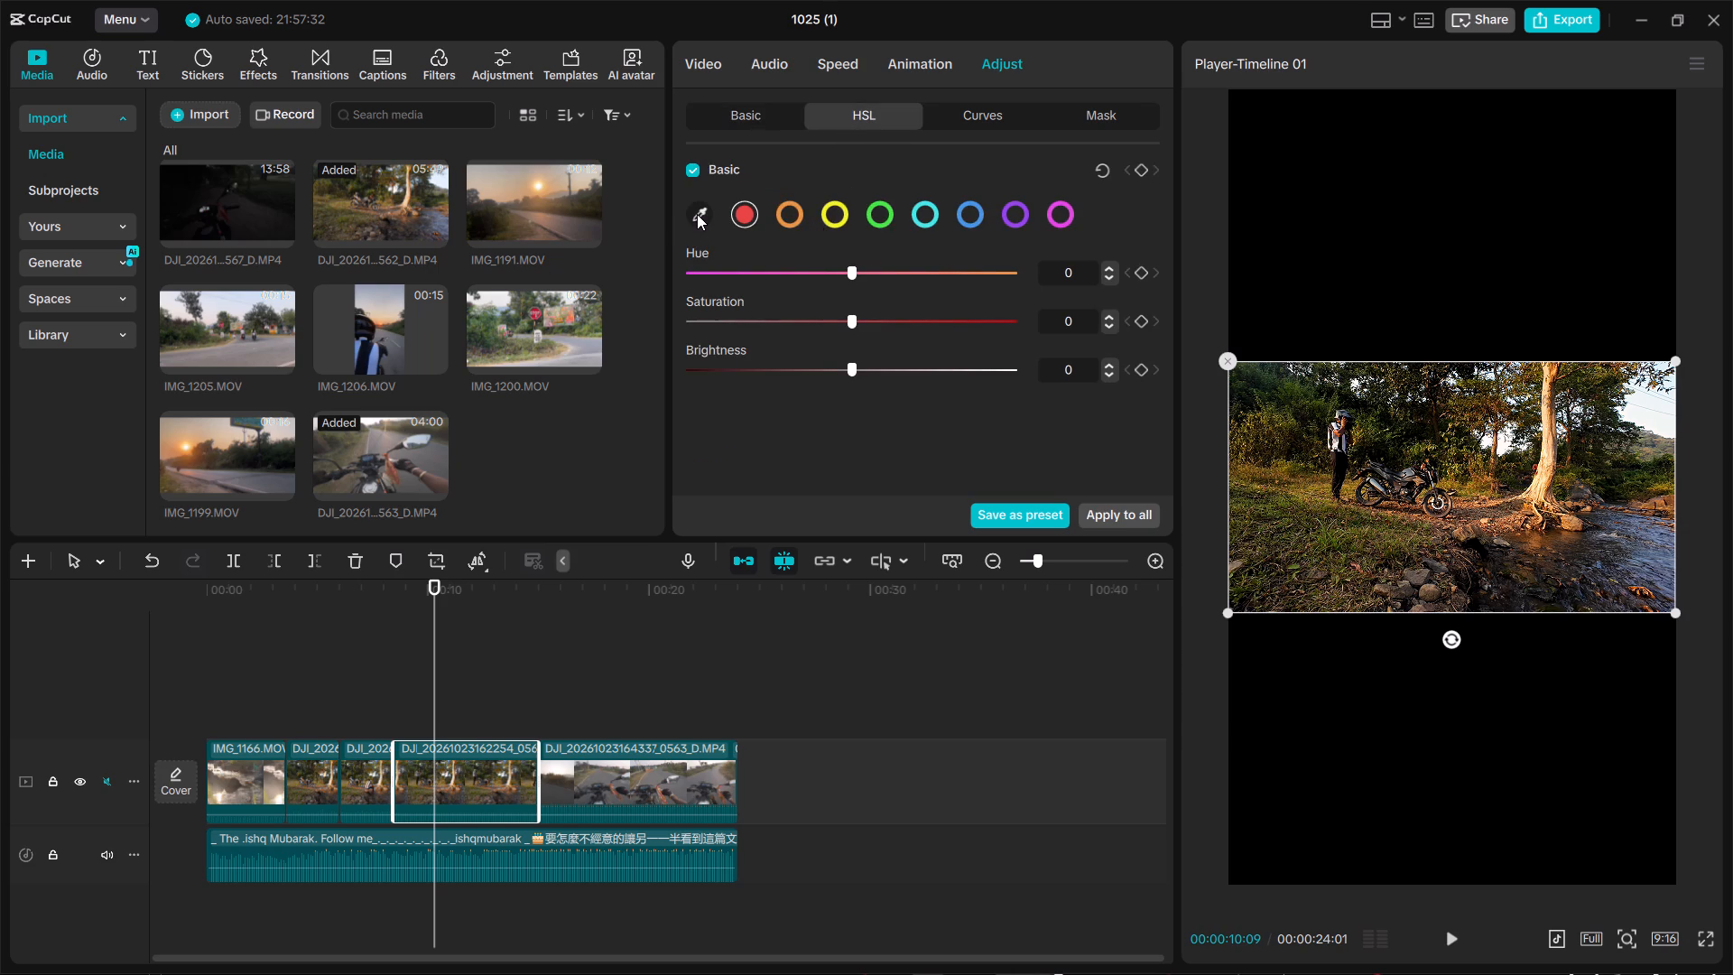
{"action": "left_click", "coordinate": [1329, 535]}
{"action": "left_click", "coordinate": [926, 271]}
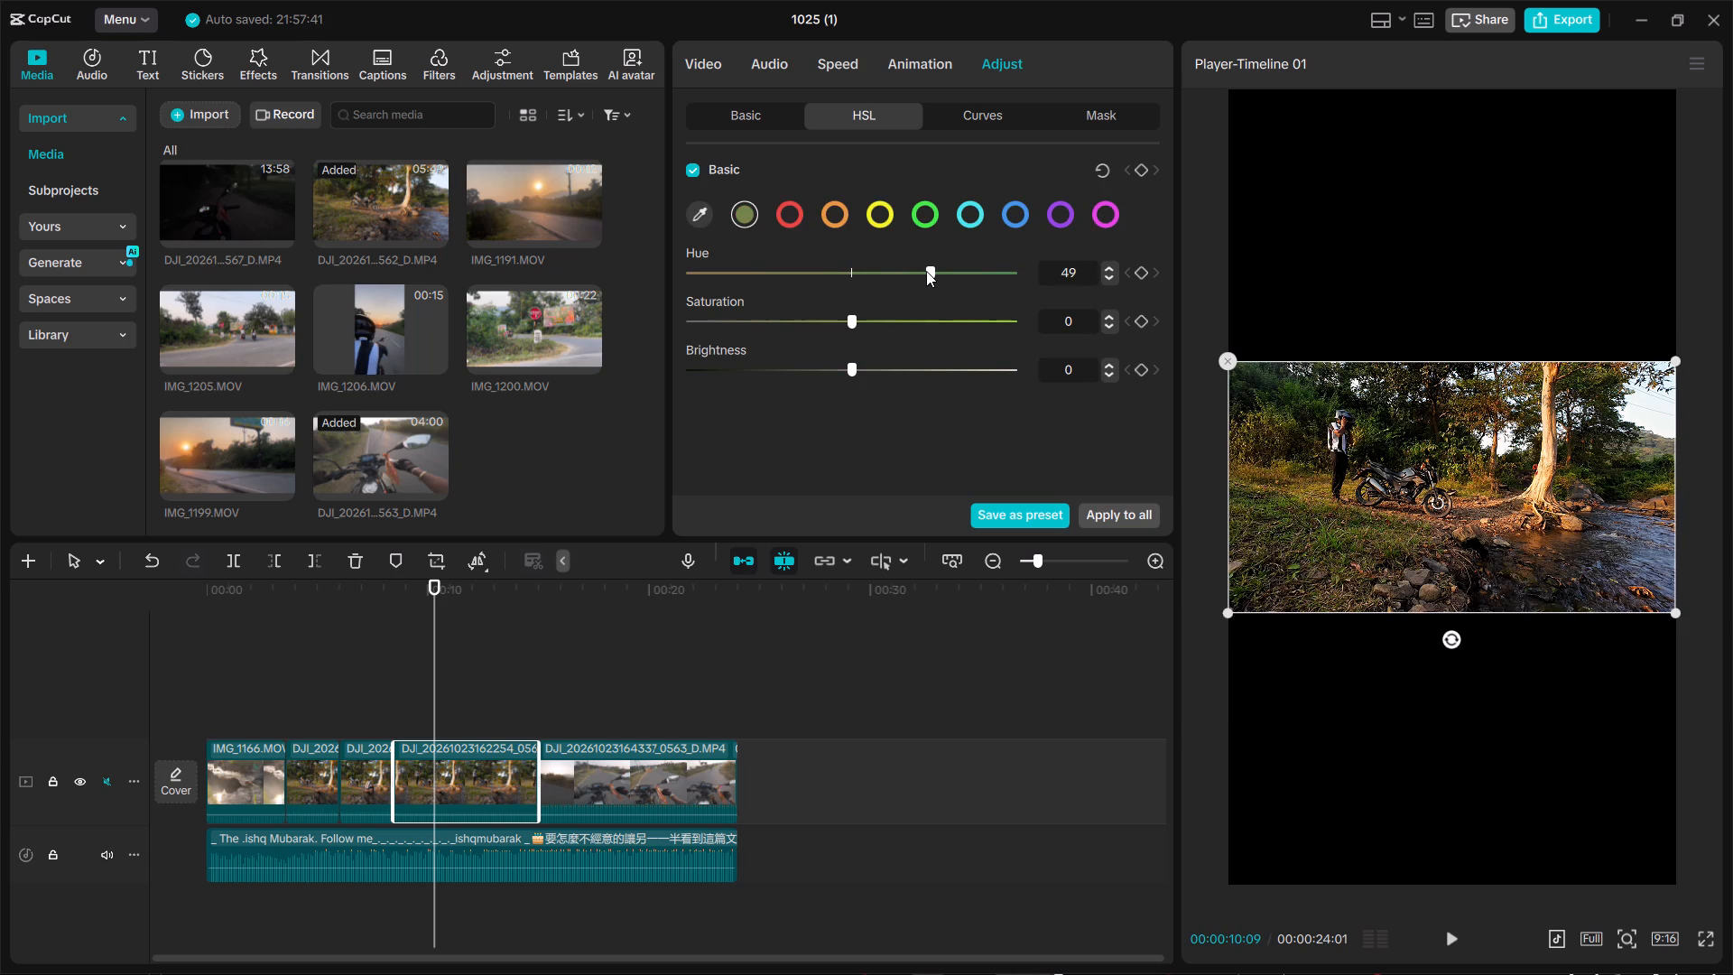
{"action": "left_click", "coordinate": [931, 334]}
{"action": "left_click", "coordinate": [934, 323]}
{"action": "left_click", "coordinate": [934, 367]}
{"action": "left_click_drag", "start_coordinate": [934, 367], "coordinate": [950, 367]}
{"action": "left_click_drag", "start_coordinate": [950, 367], "coordinate": [951, 367]}
{"action": "left_click_drag", "start_coordinate": [951, 367], "coordinate": [941, 367]}
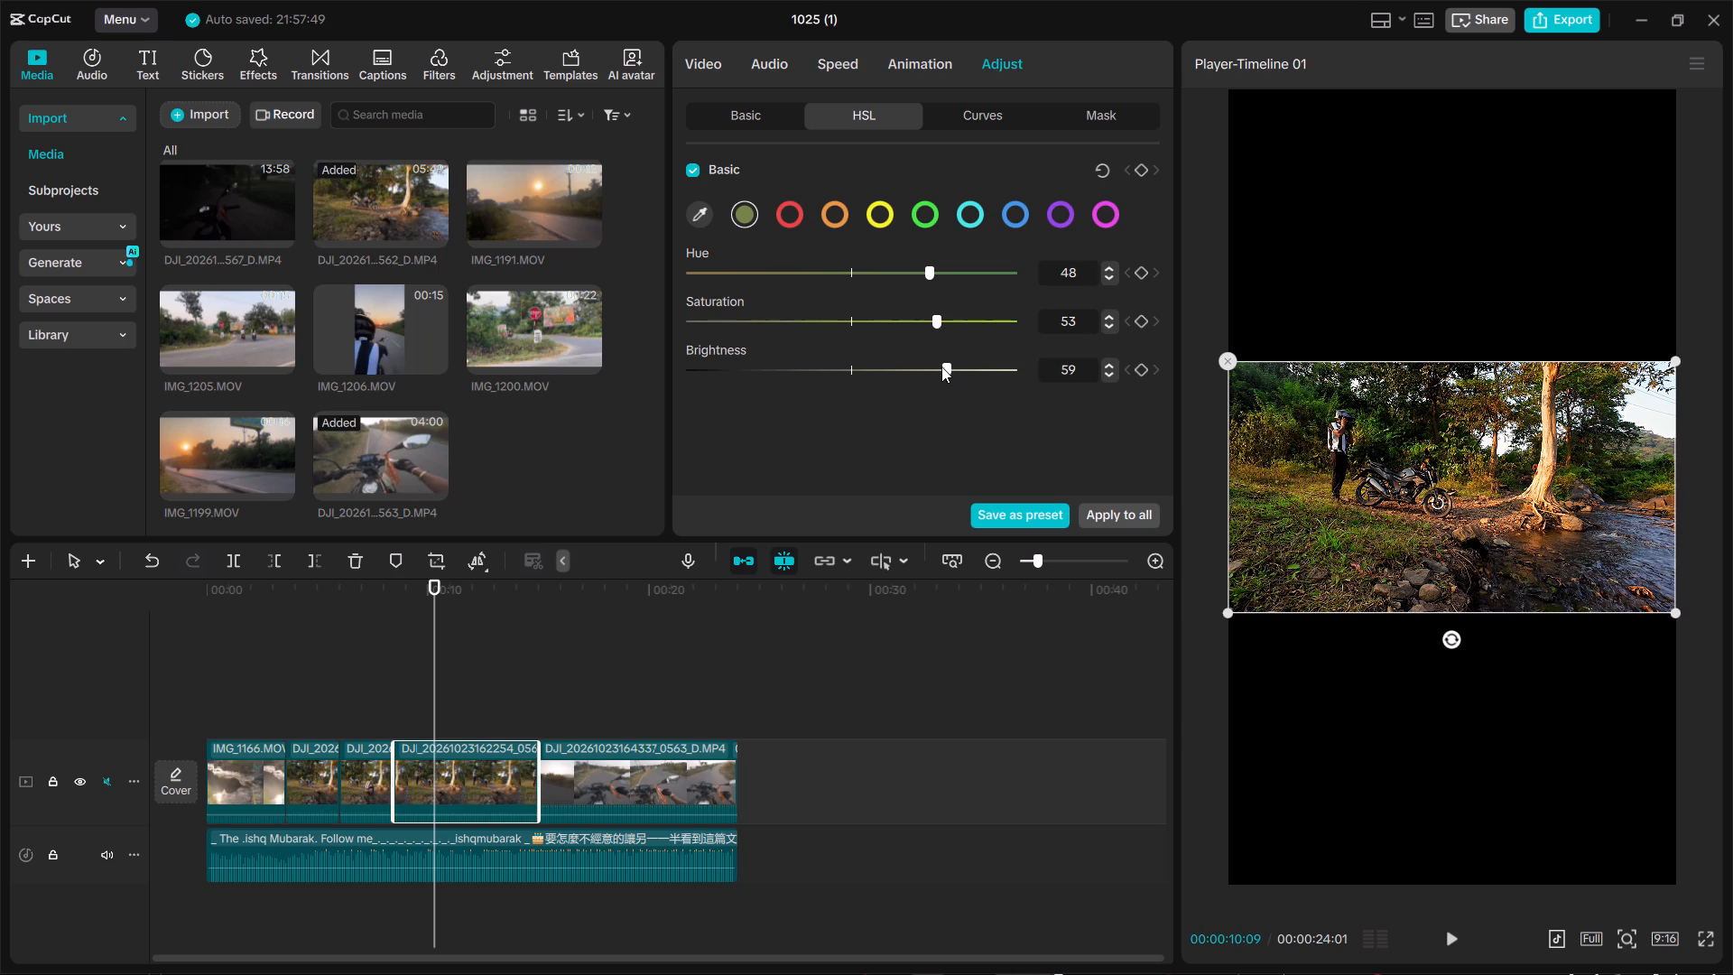
{"action": "left_click_drag", "start_coordinate": [941, 367], "coordinate": [939, 367]}
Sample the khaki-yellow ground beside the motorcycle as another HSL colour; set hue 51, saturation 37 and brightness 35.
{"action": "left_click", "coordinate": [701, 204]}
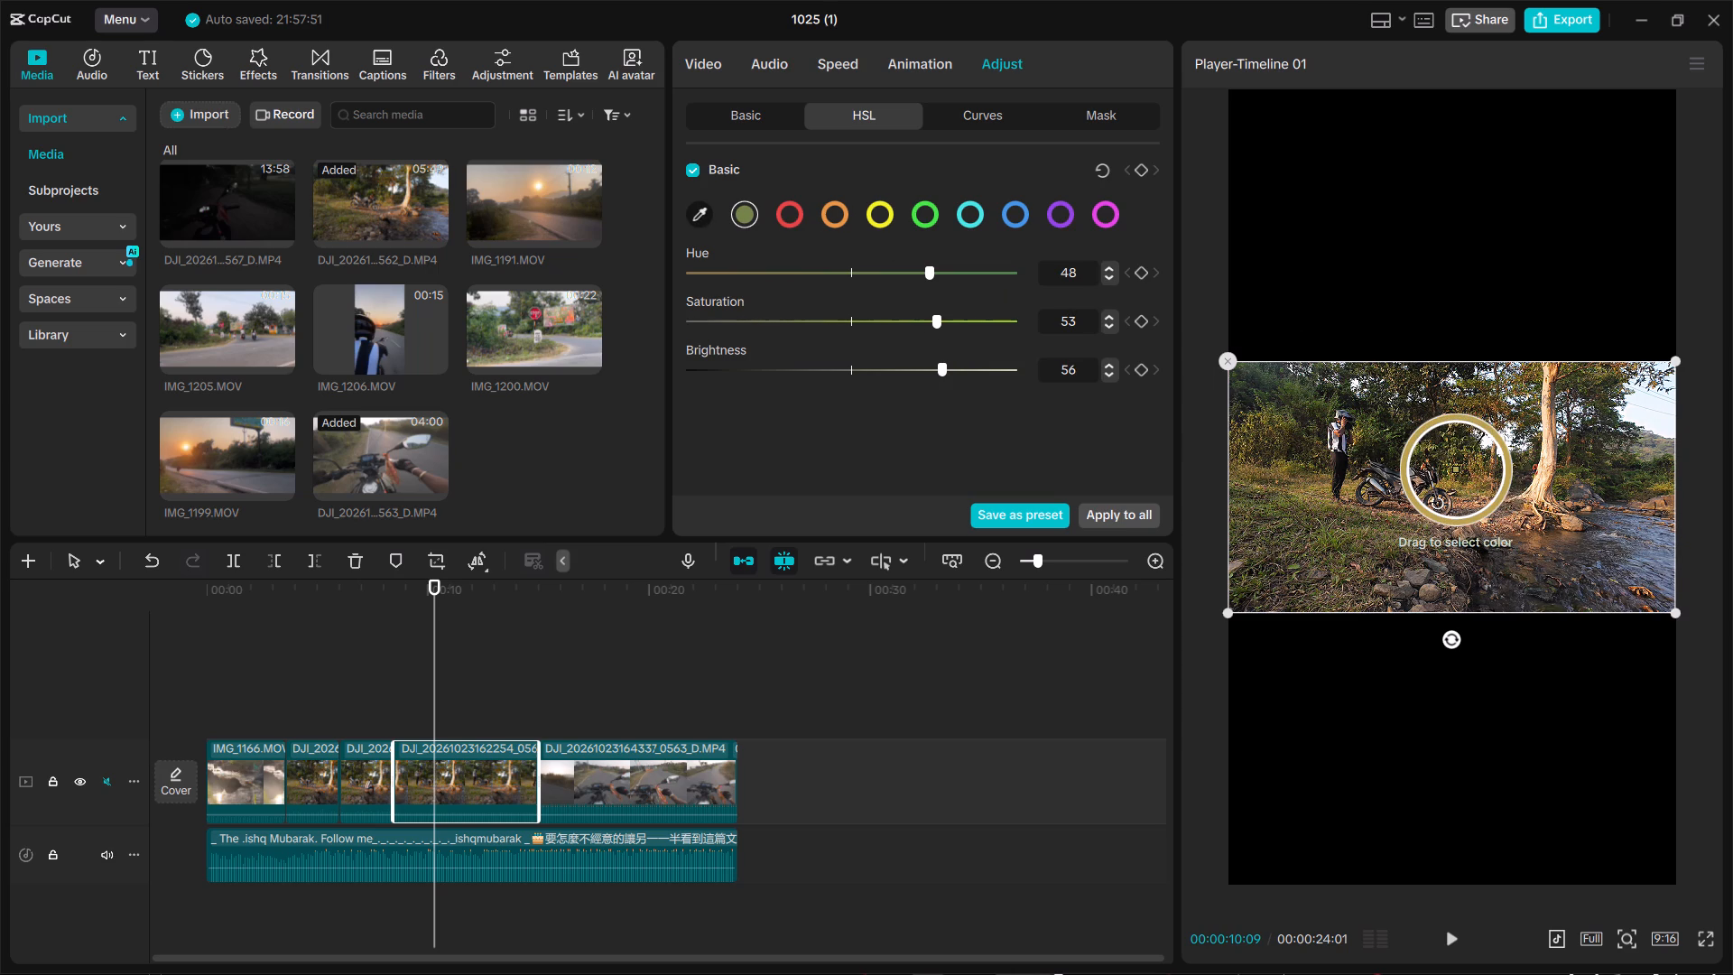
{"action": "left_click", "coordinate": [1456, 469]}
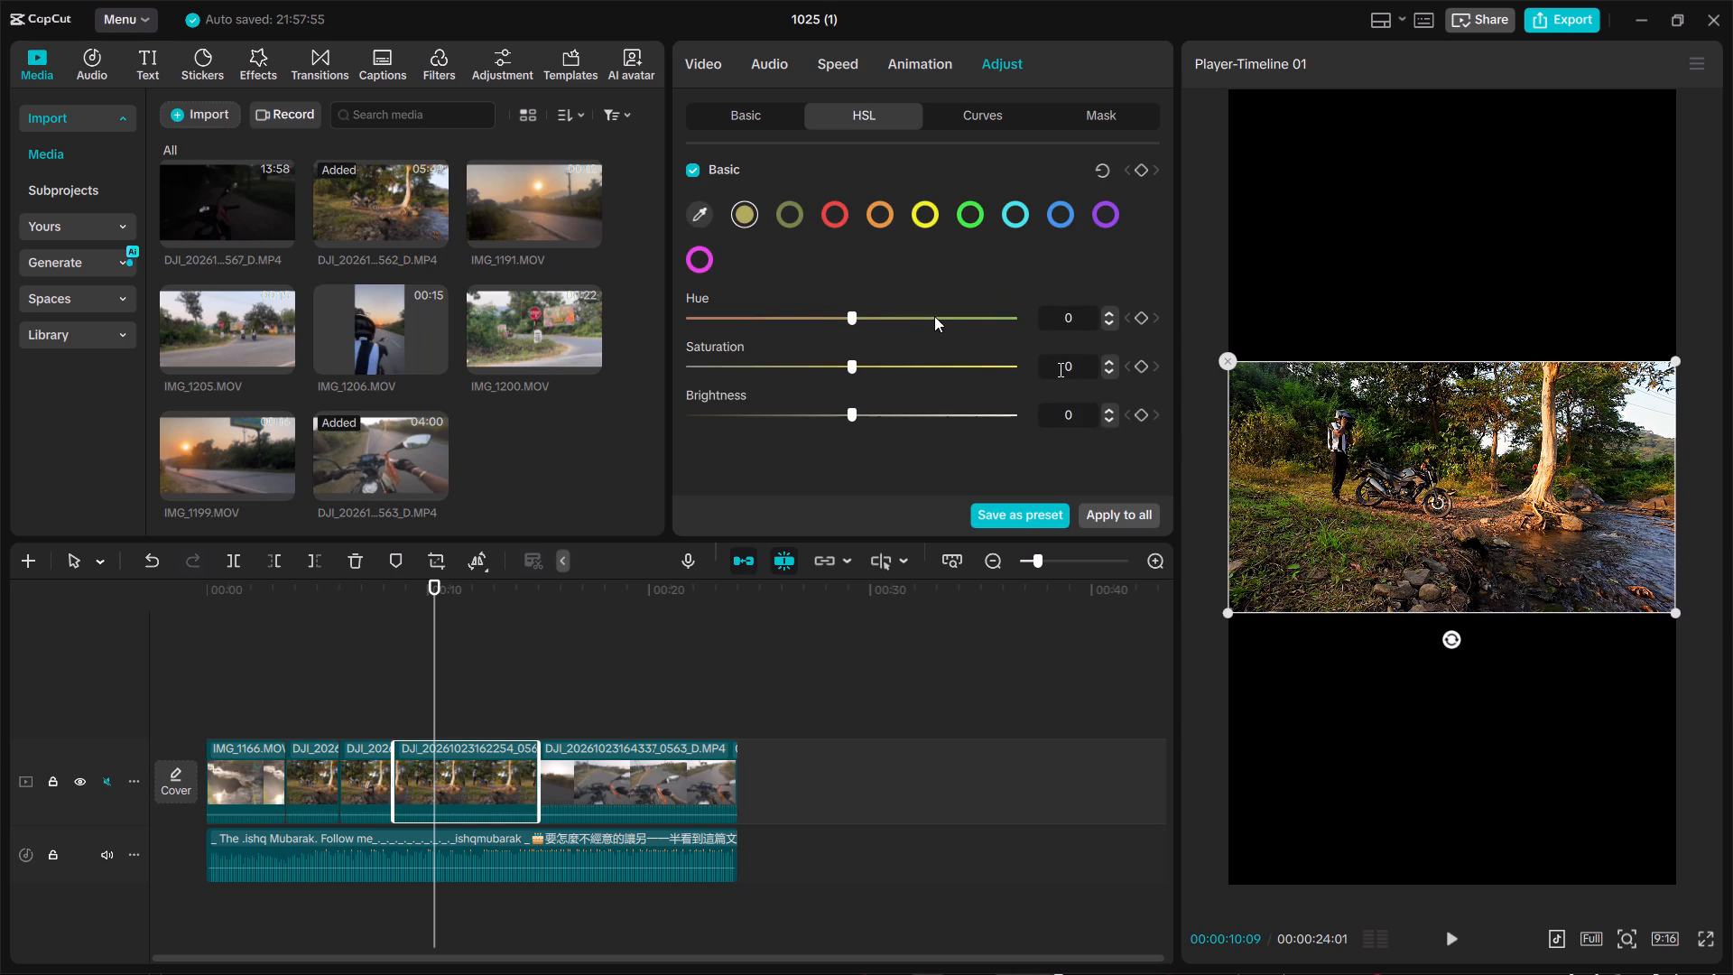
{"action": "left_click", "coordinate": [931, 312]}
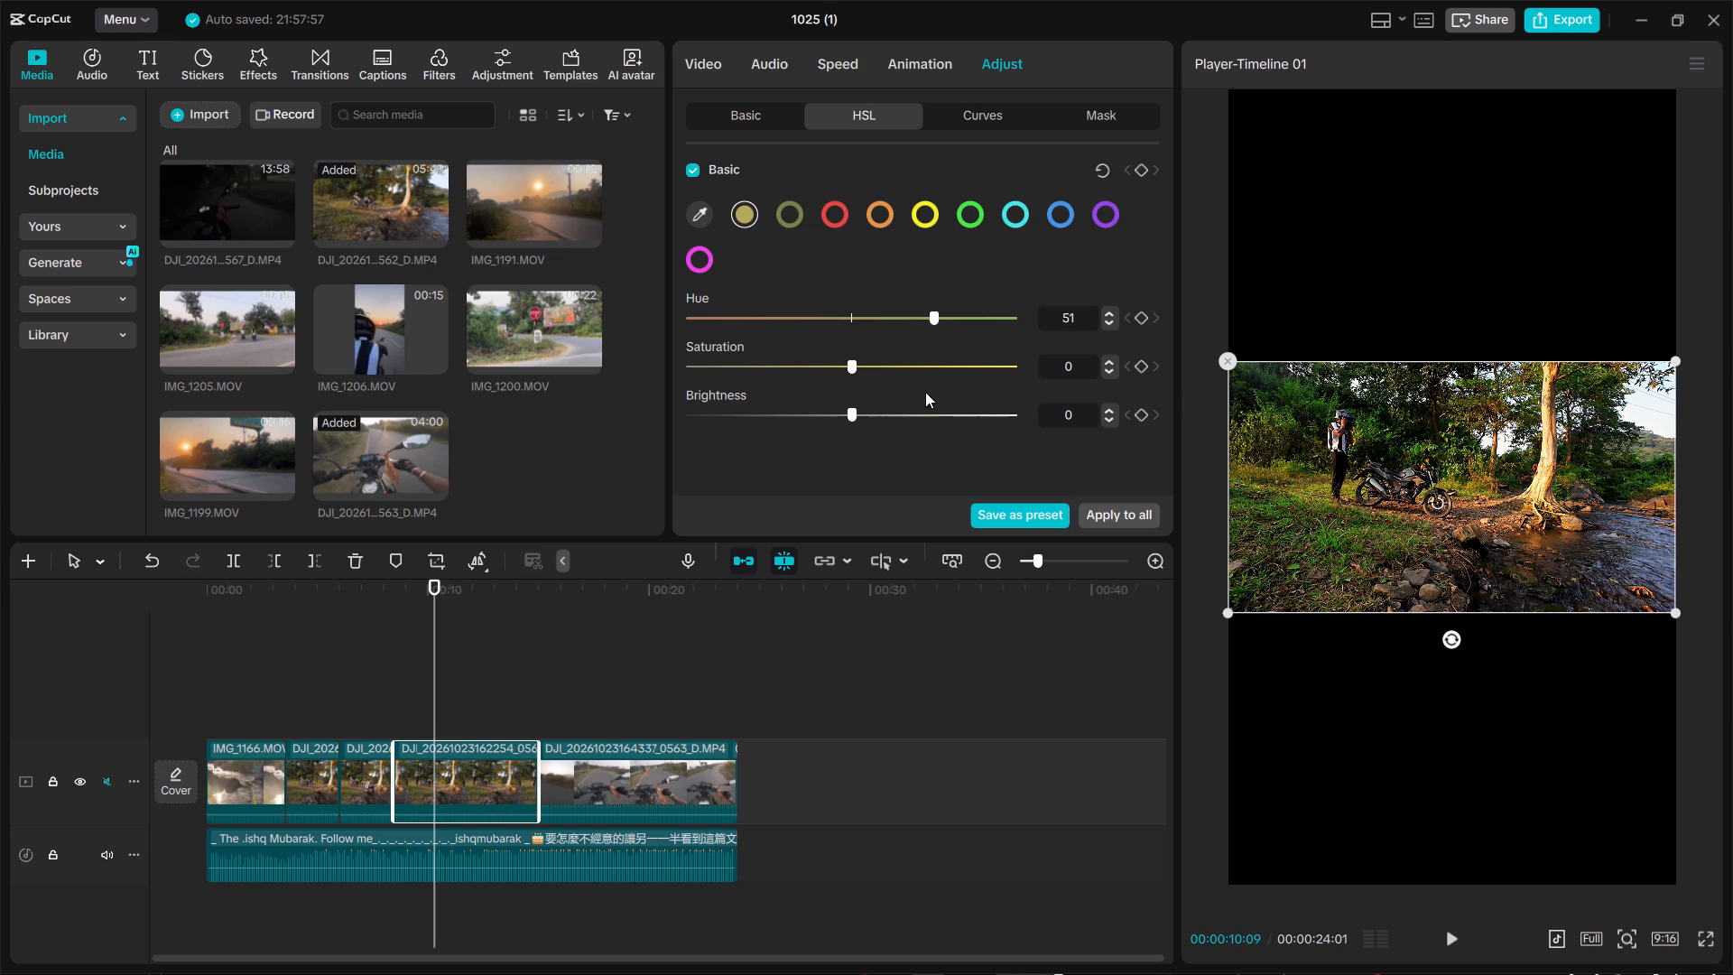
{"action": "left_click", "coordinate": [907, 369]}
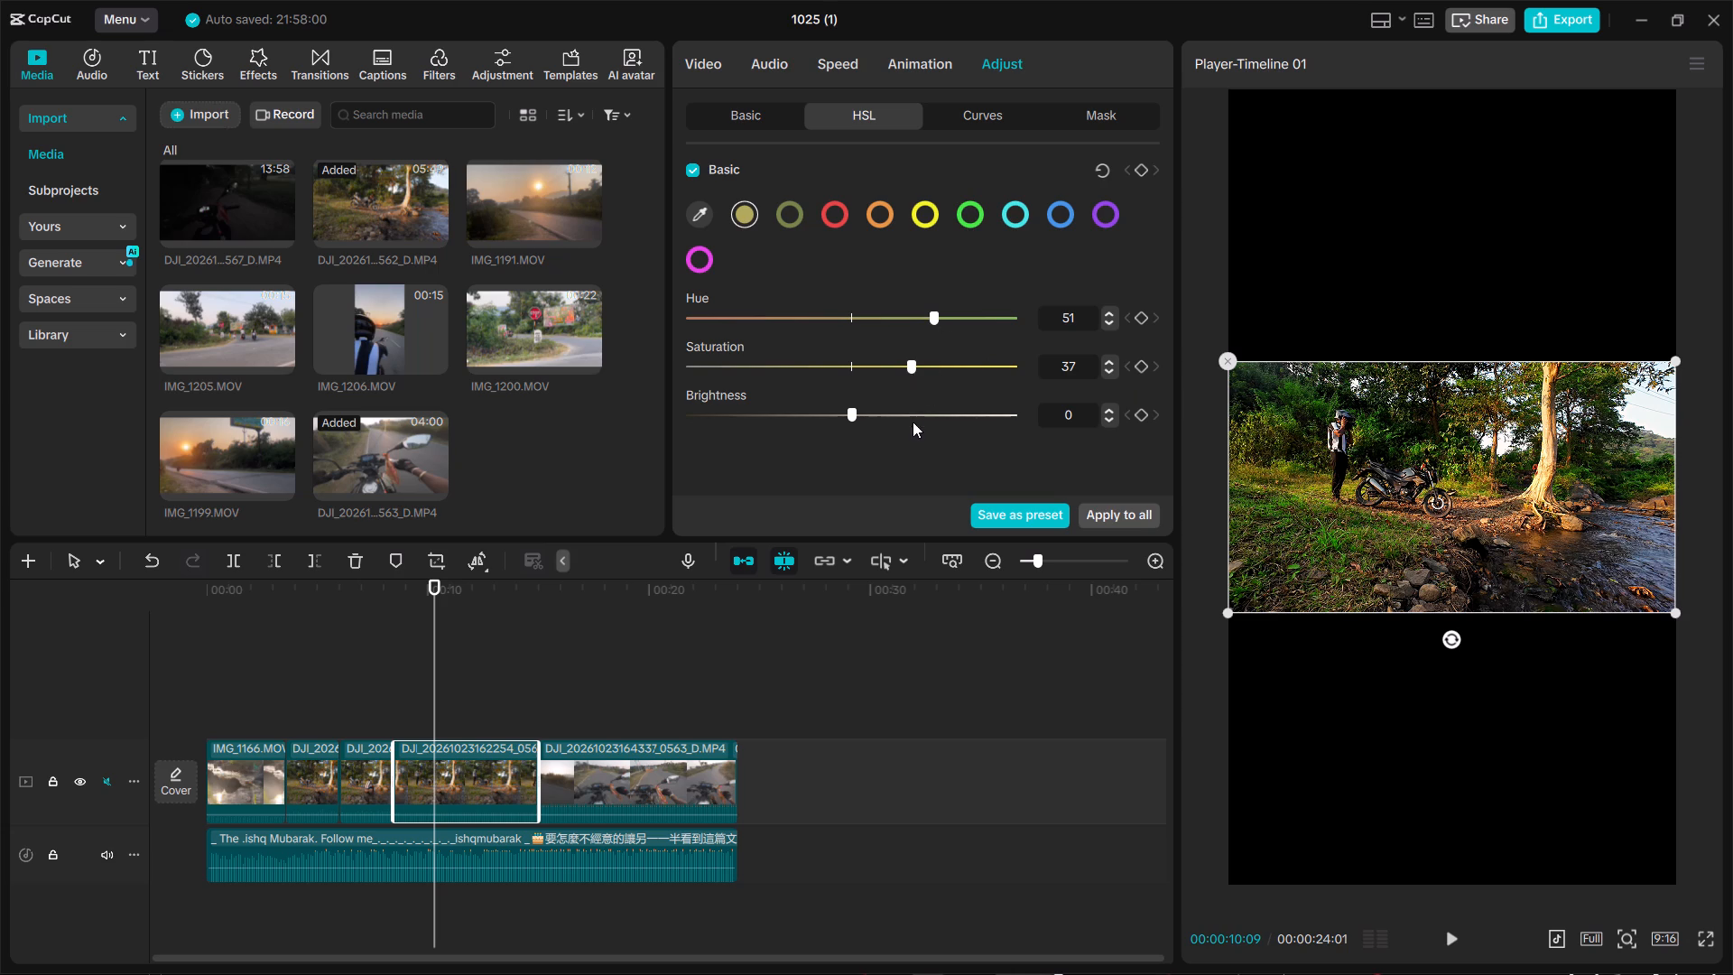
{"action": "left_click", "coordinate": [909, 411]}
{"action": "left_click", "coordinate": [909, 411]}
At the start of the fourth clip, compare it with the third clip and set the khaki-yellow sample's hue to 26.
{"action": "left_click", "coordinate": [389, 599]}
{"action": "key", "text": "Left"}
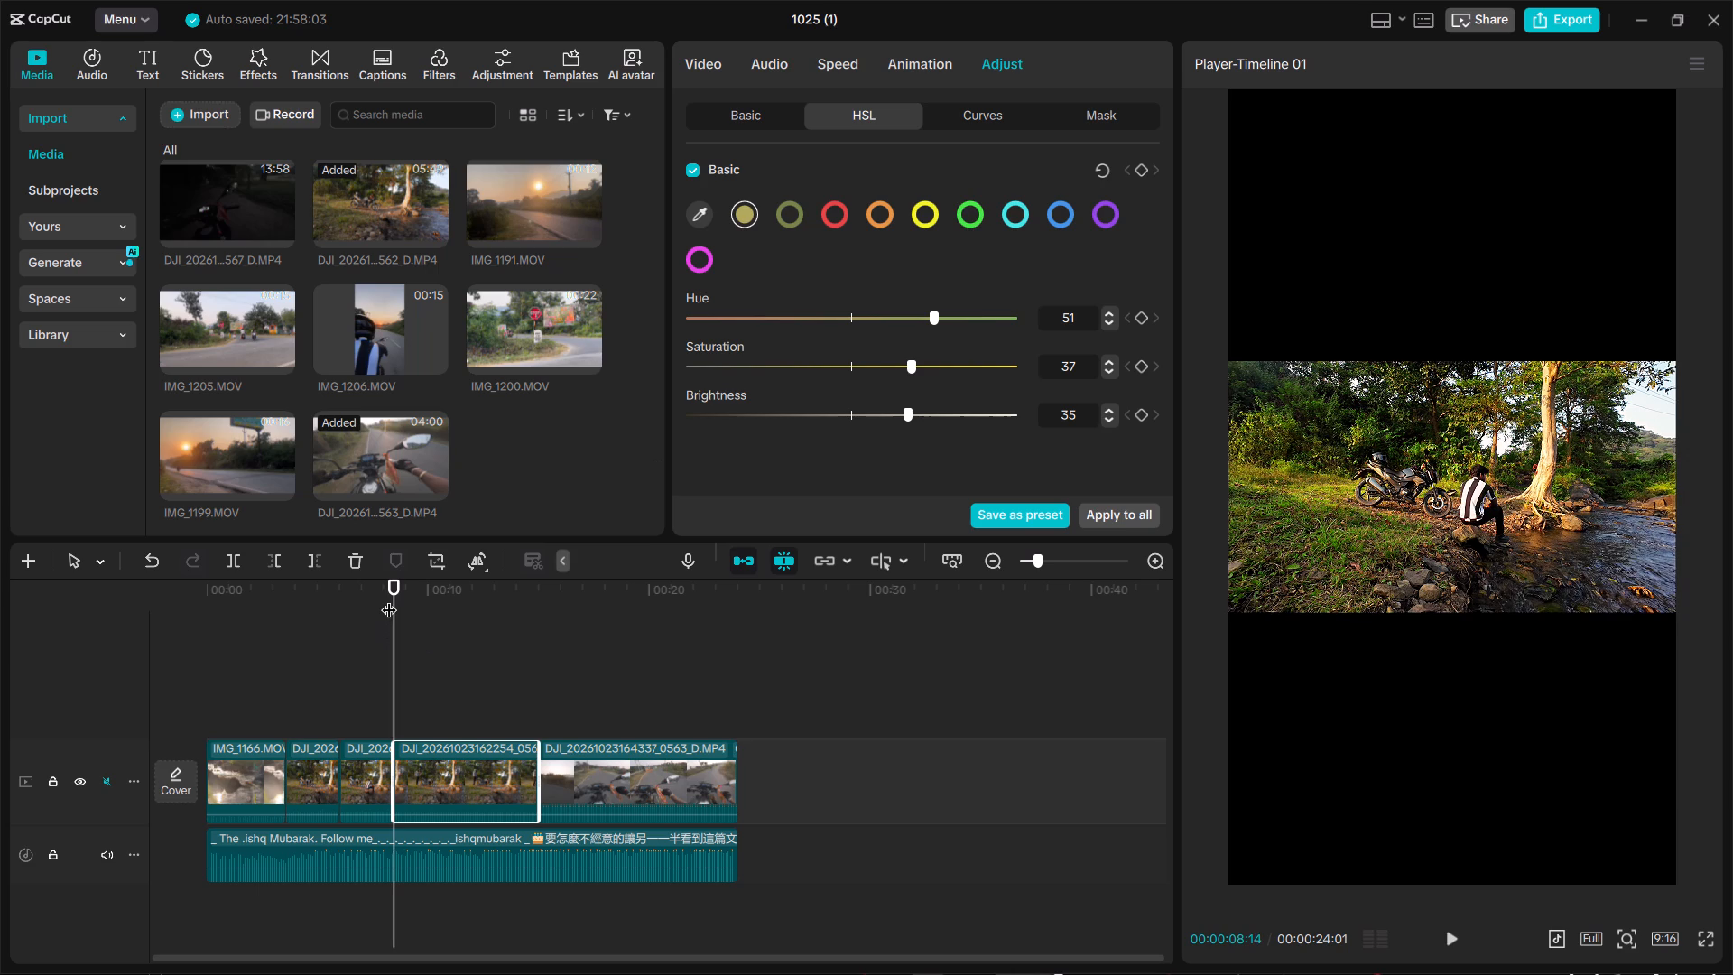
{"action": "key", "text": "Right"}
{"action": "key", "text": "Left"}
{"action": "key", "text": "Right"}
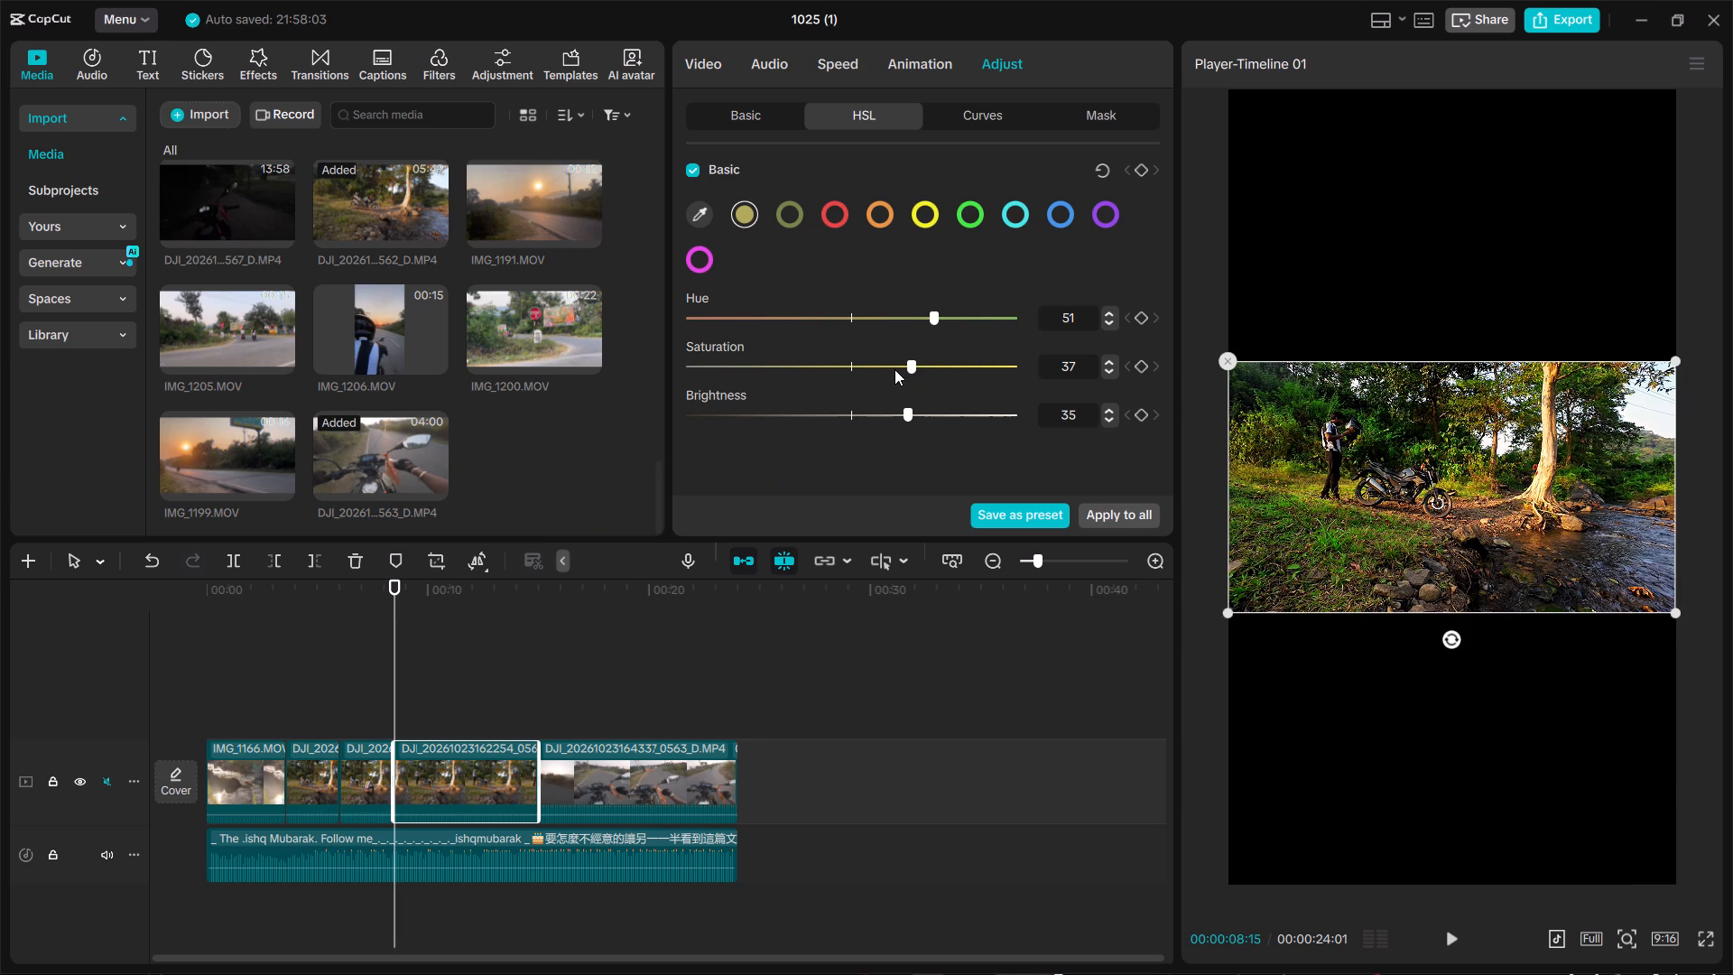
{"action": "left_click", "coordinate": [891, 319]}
Compare the adjacent frames across the cut between the third and fourth clips to check the colour match.
{"action": "key", "text": "Left"}
{"action": "key", "text": "Right"}
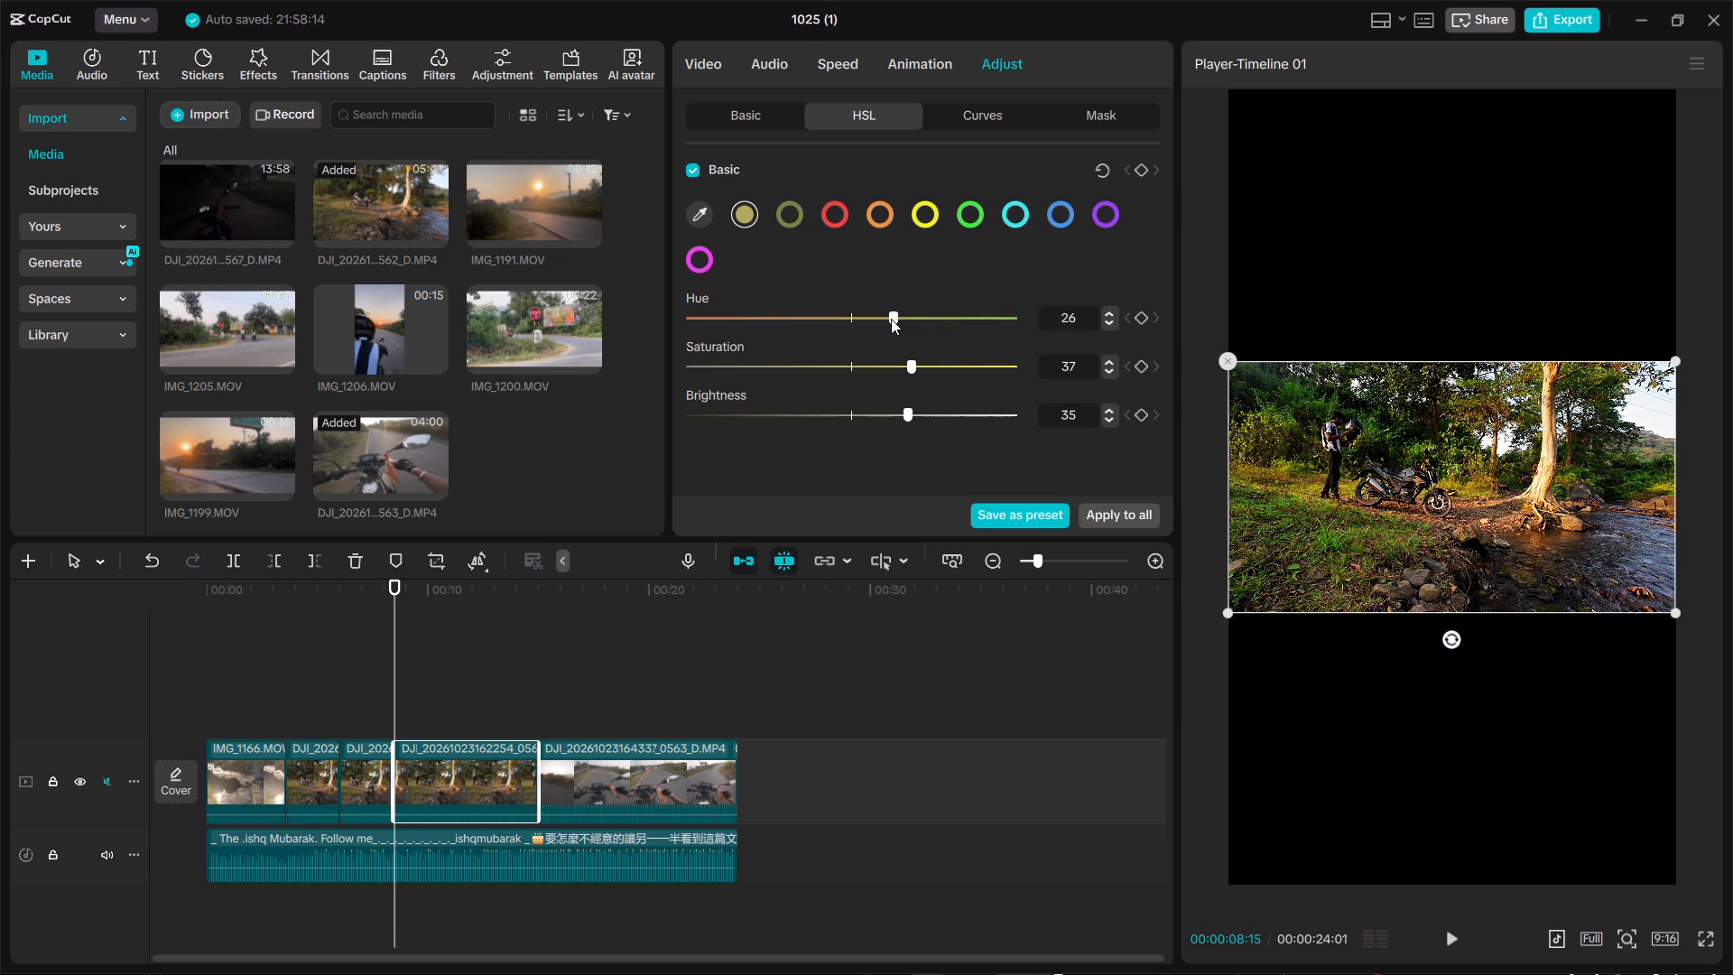
{"action": "key", "text": "Left"}
{"action": "key", "text": "Right"}
{"action": "key", "text": "Left"}
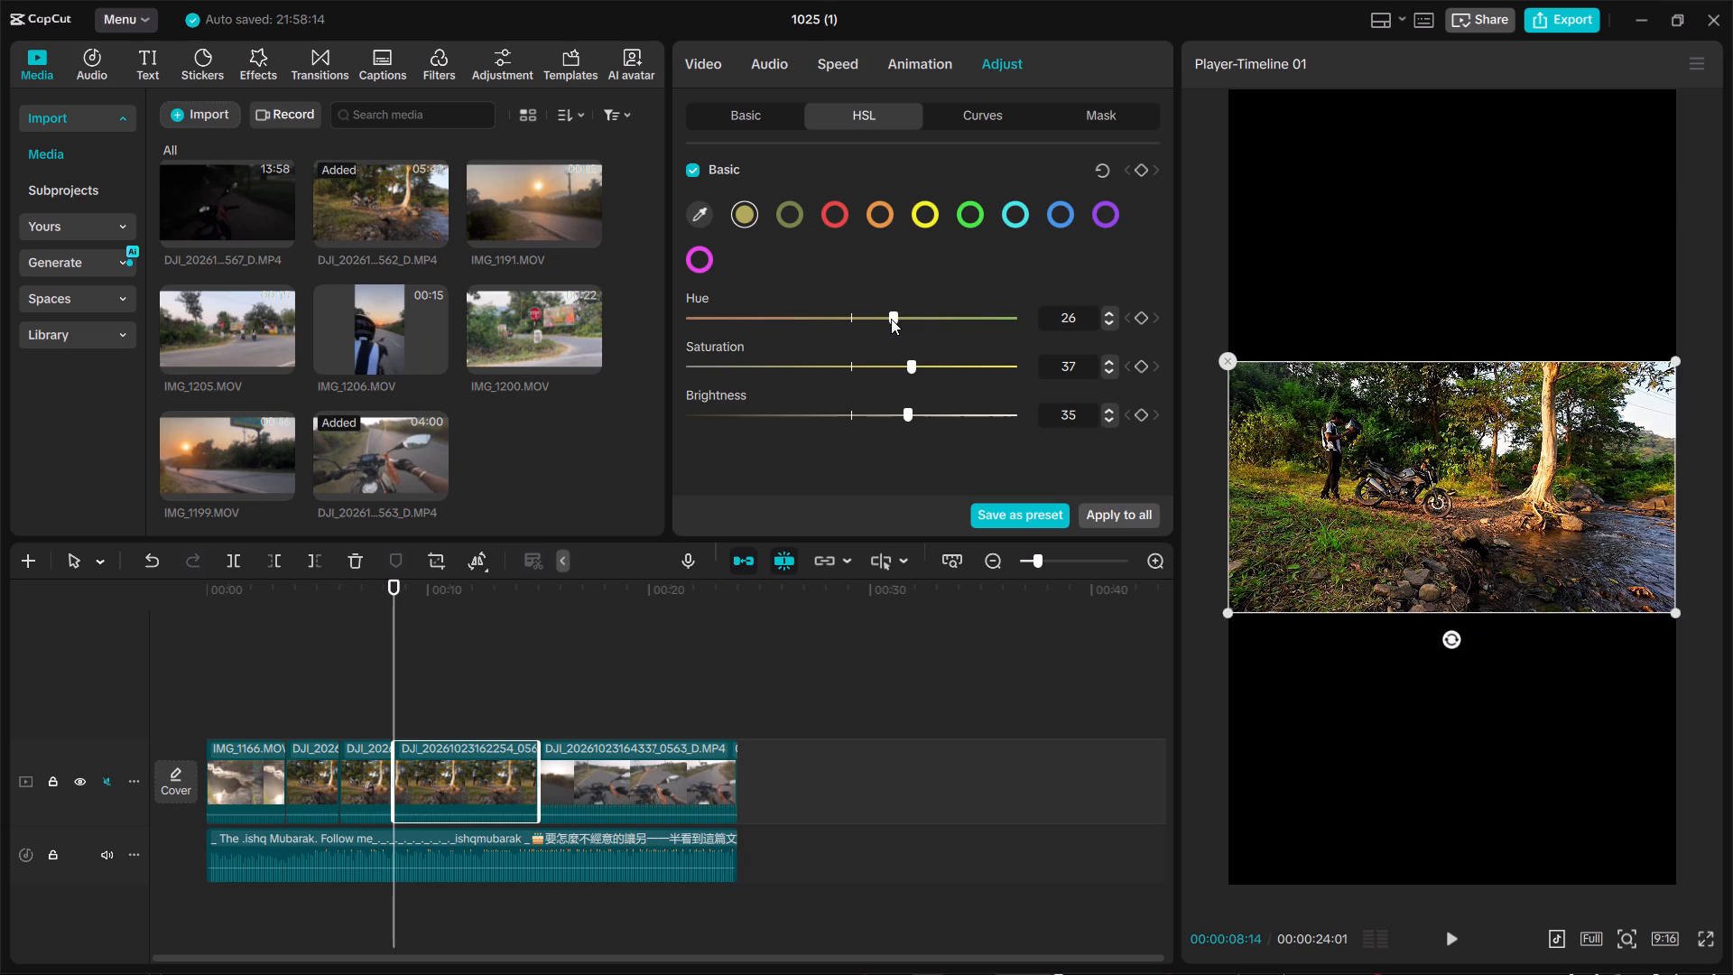
{"action": "key", "text": "Right"}
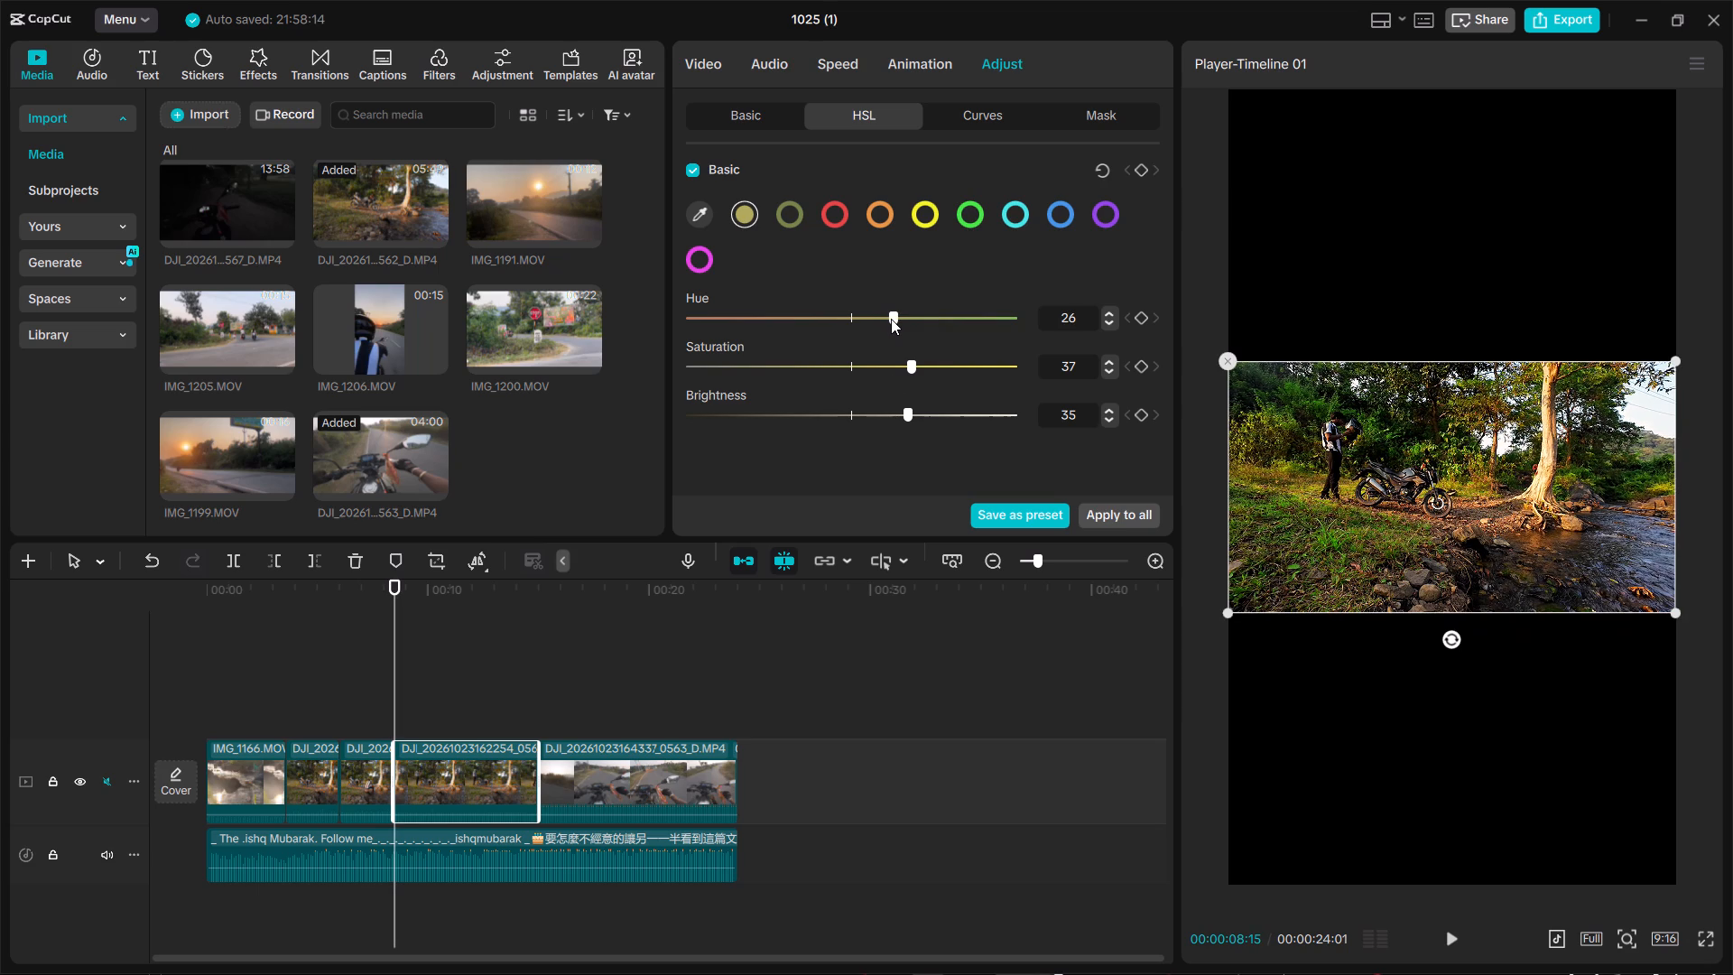
{"action": "key", "text": "Left"}
{"action": "key", "text": "Right"}
{"action": "key", "text": "Left"}
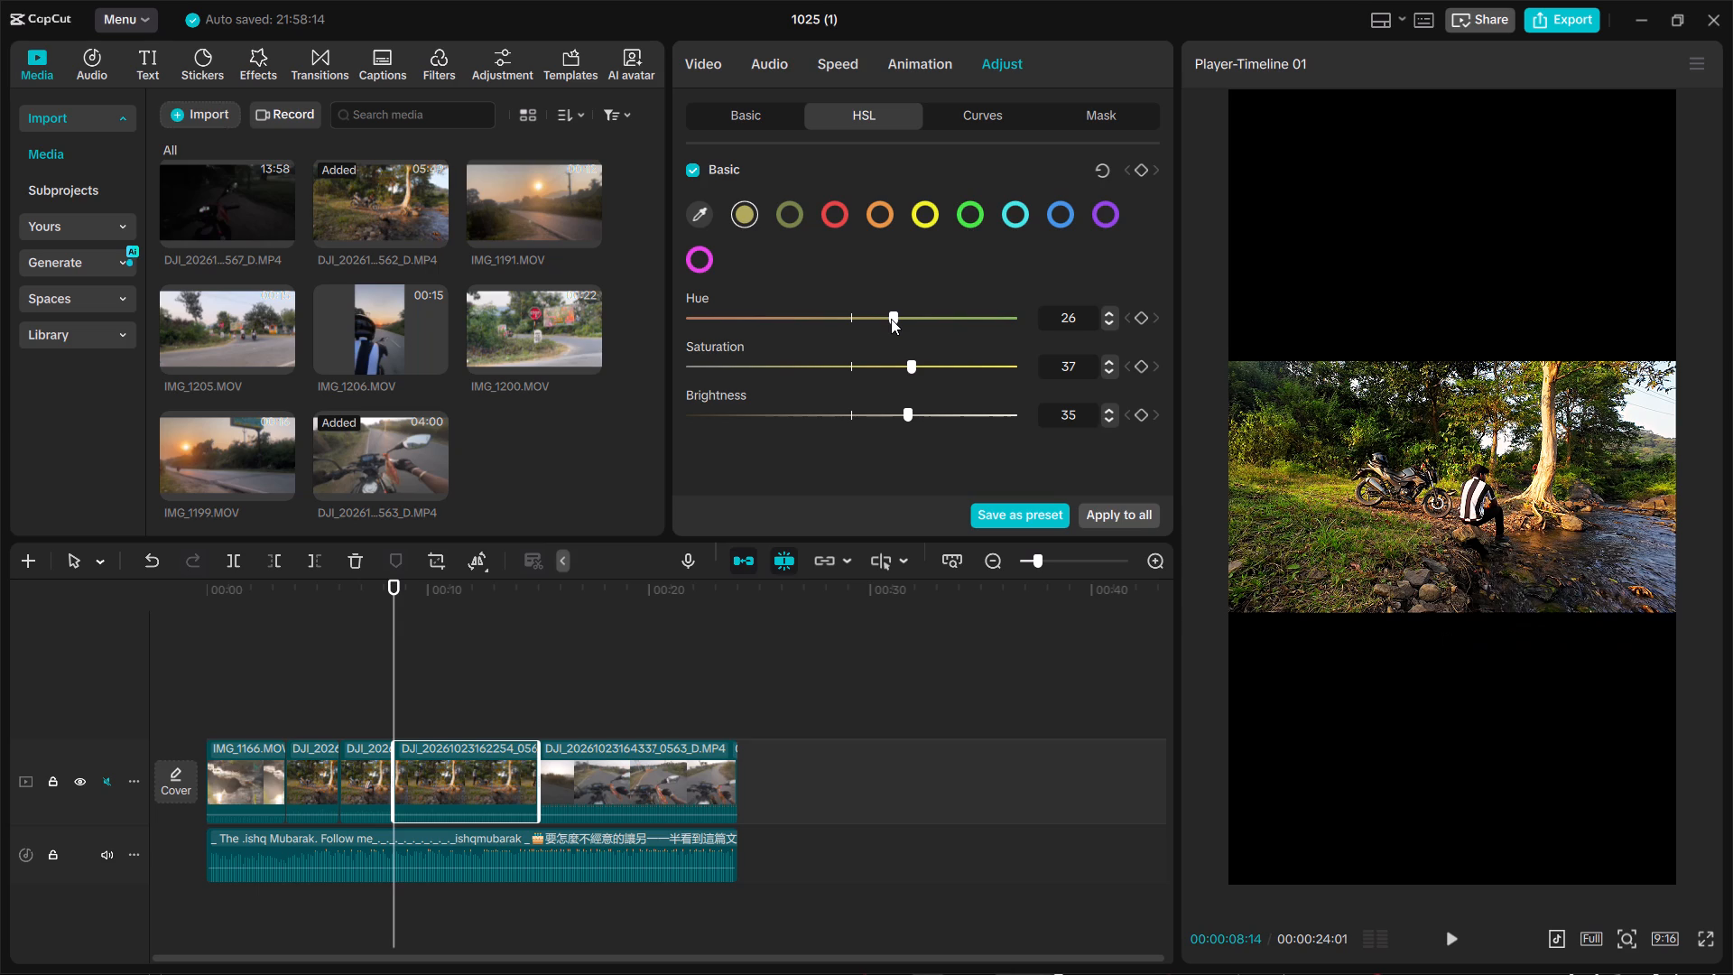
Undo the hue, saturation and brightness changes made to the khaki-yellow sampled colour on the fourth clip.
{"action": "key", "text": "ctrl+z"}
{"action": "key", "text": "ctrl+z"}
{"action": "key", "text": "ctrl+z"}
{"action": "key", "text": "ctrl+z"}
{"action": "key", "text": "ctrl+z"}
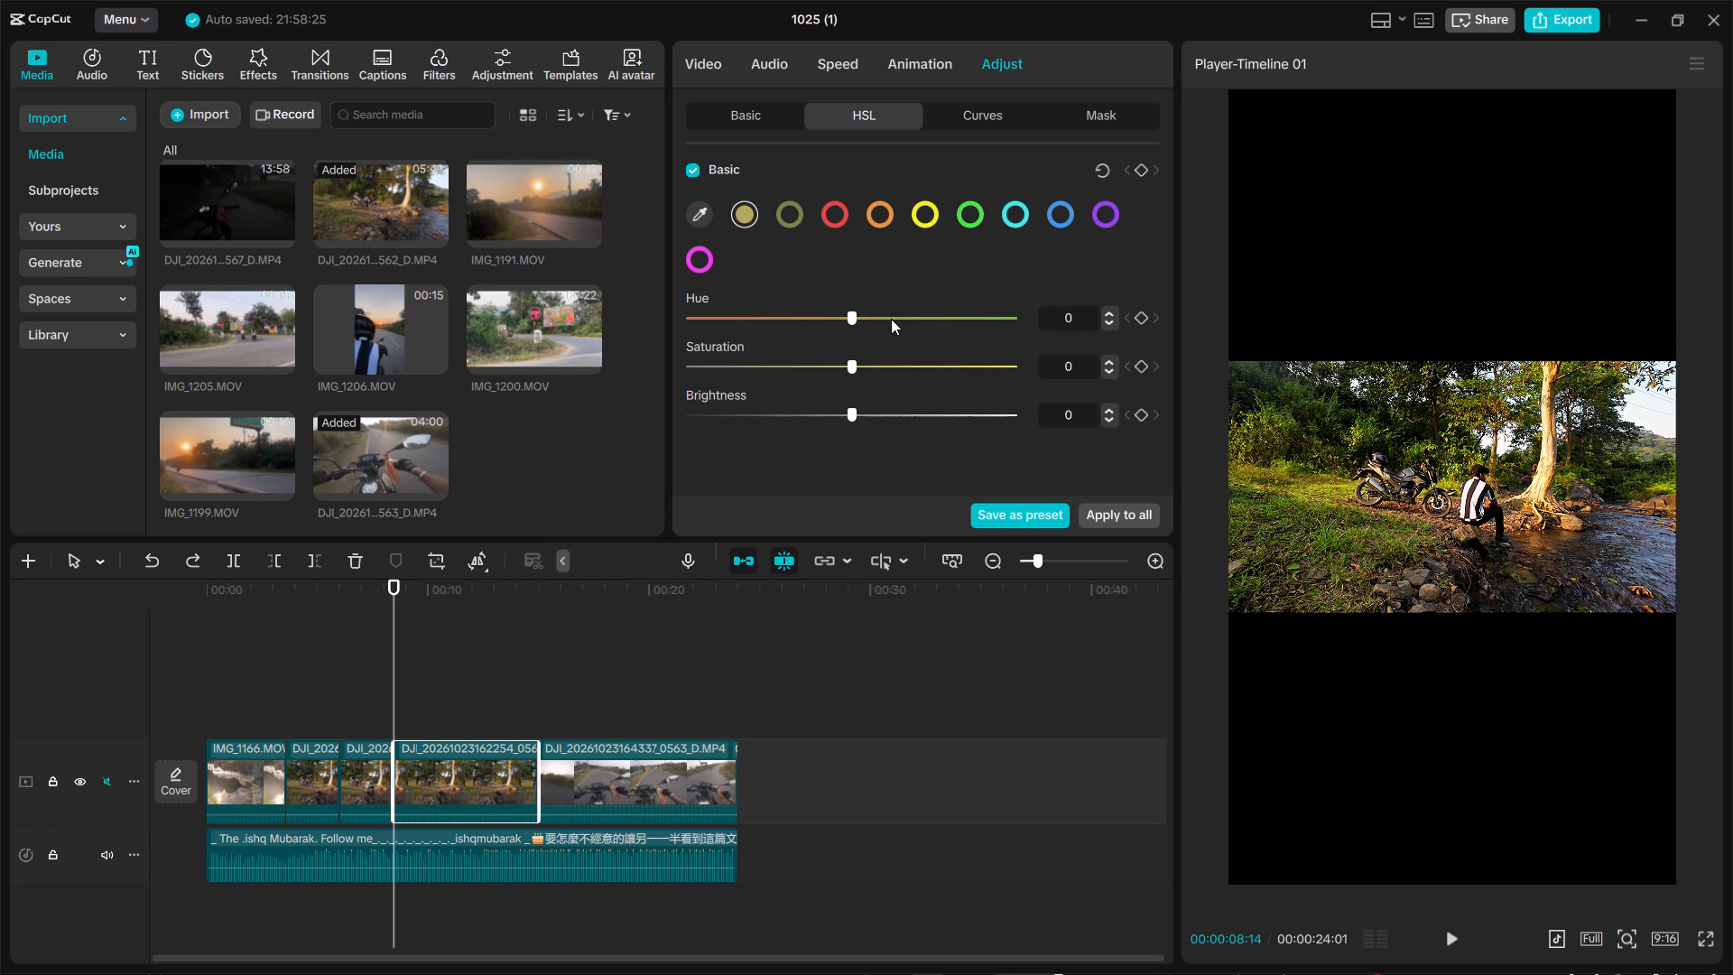
Using the third clip's HSL values as reference, set the fourth clip's khaki-yellow sample to hue 53, saturation 57 and brightness 41.
{"action": "left_click", "coordinate": [373, 776]}
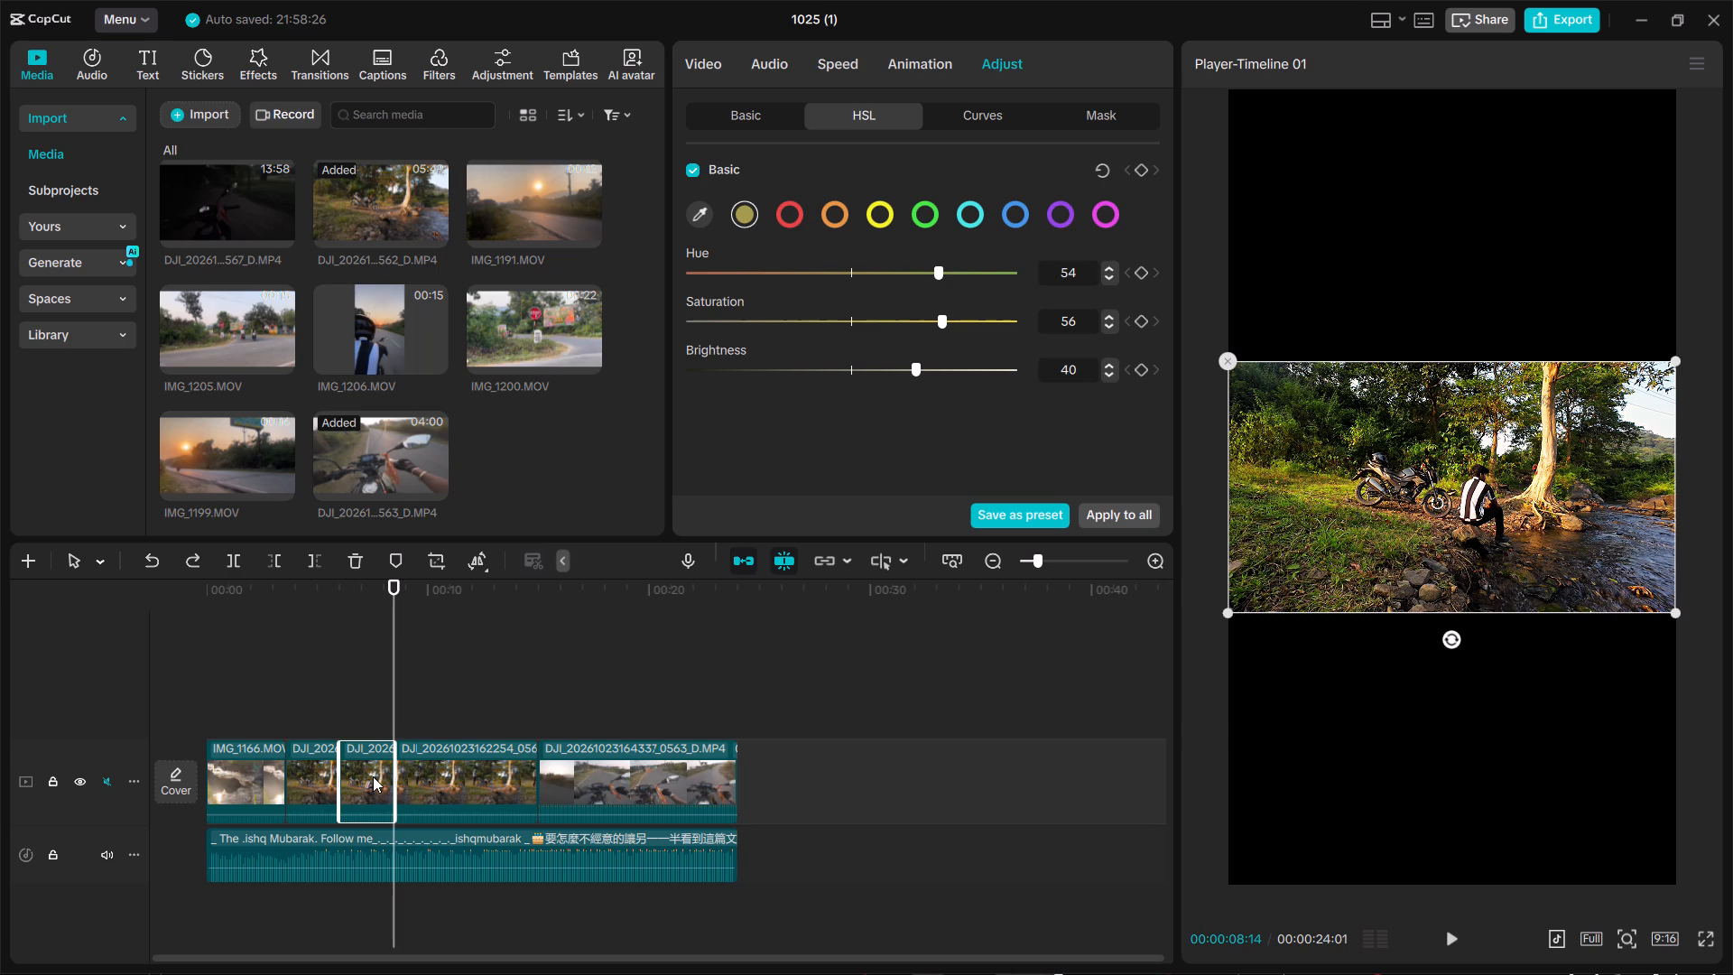
{"action": "left_click", "coordinate": [428, 762]}
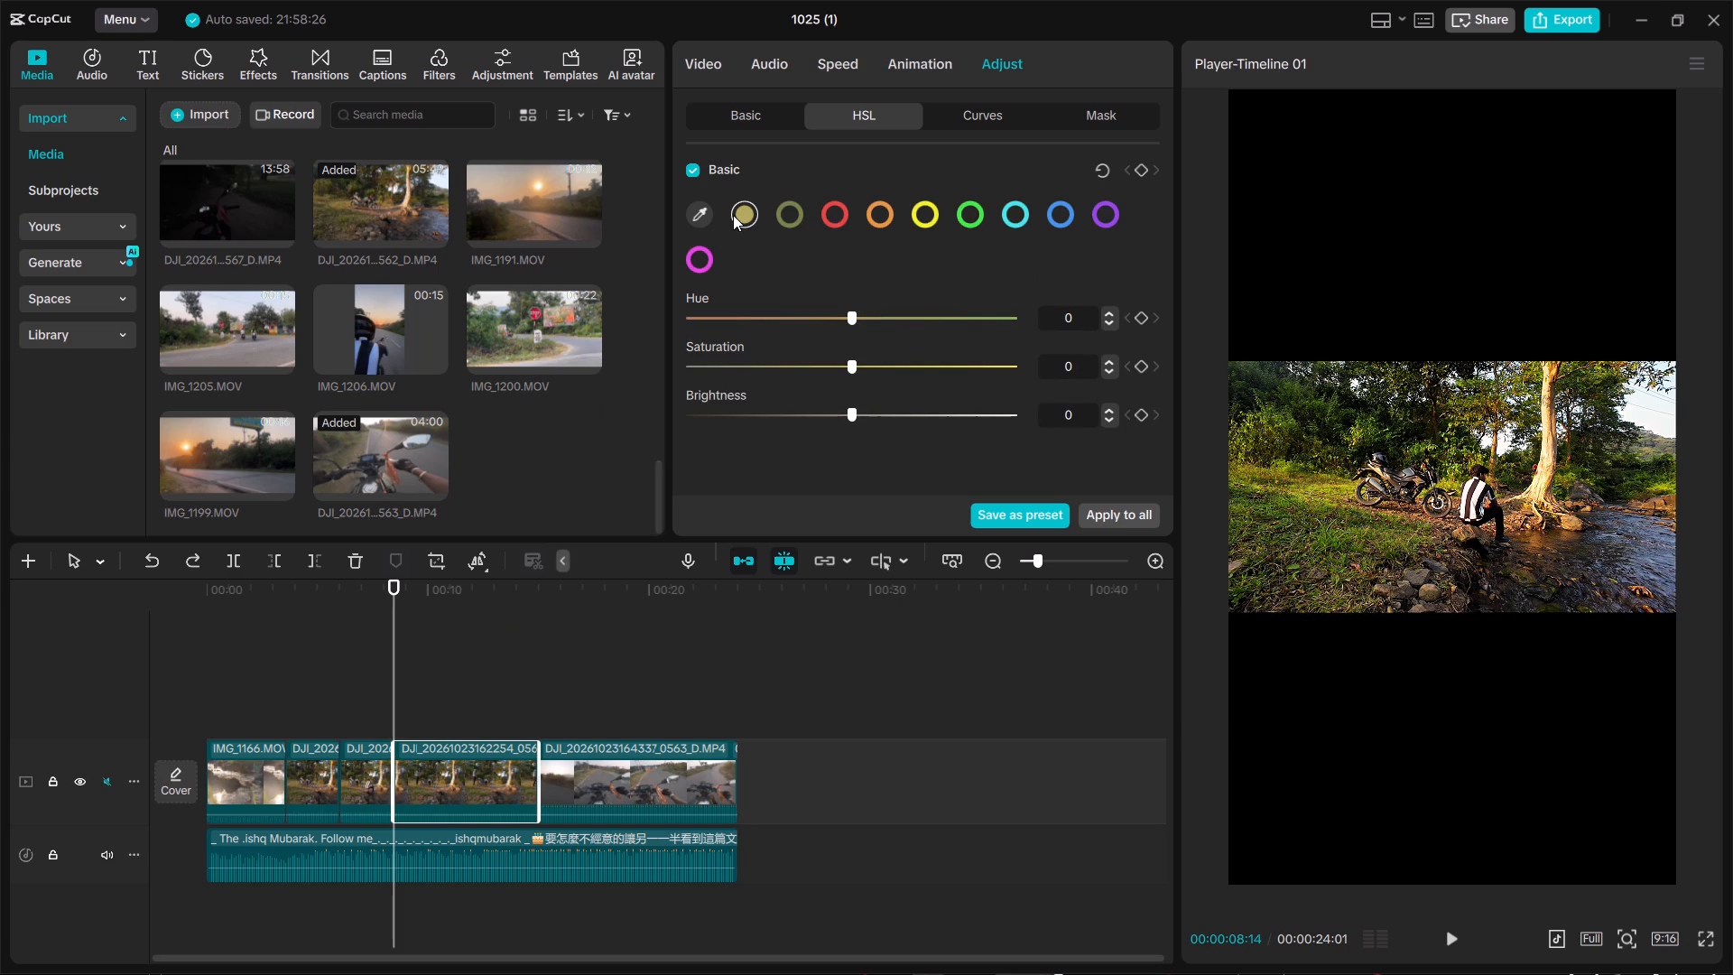
{"action": "left_click", "coordinate": [914, 322]}
{"action": "left_click_drag", "start_coordinate": [914, 322], "coordinate": [934, 320]}
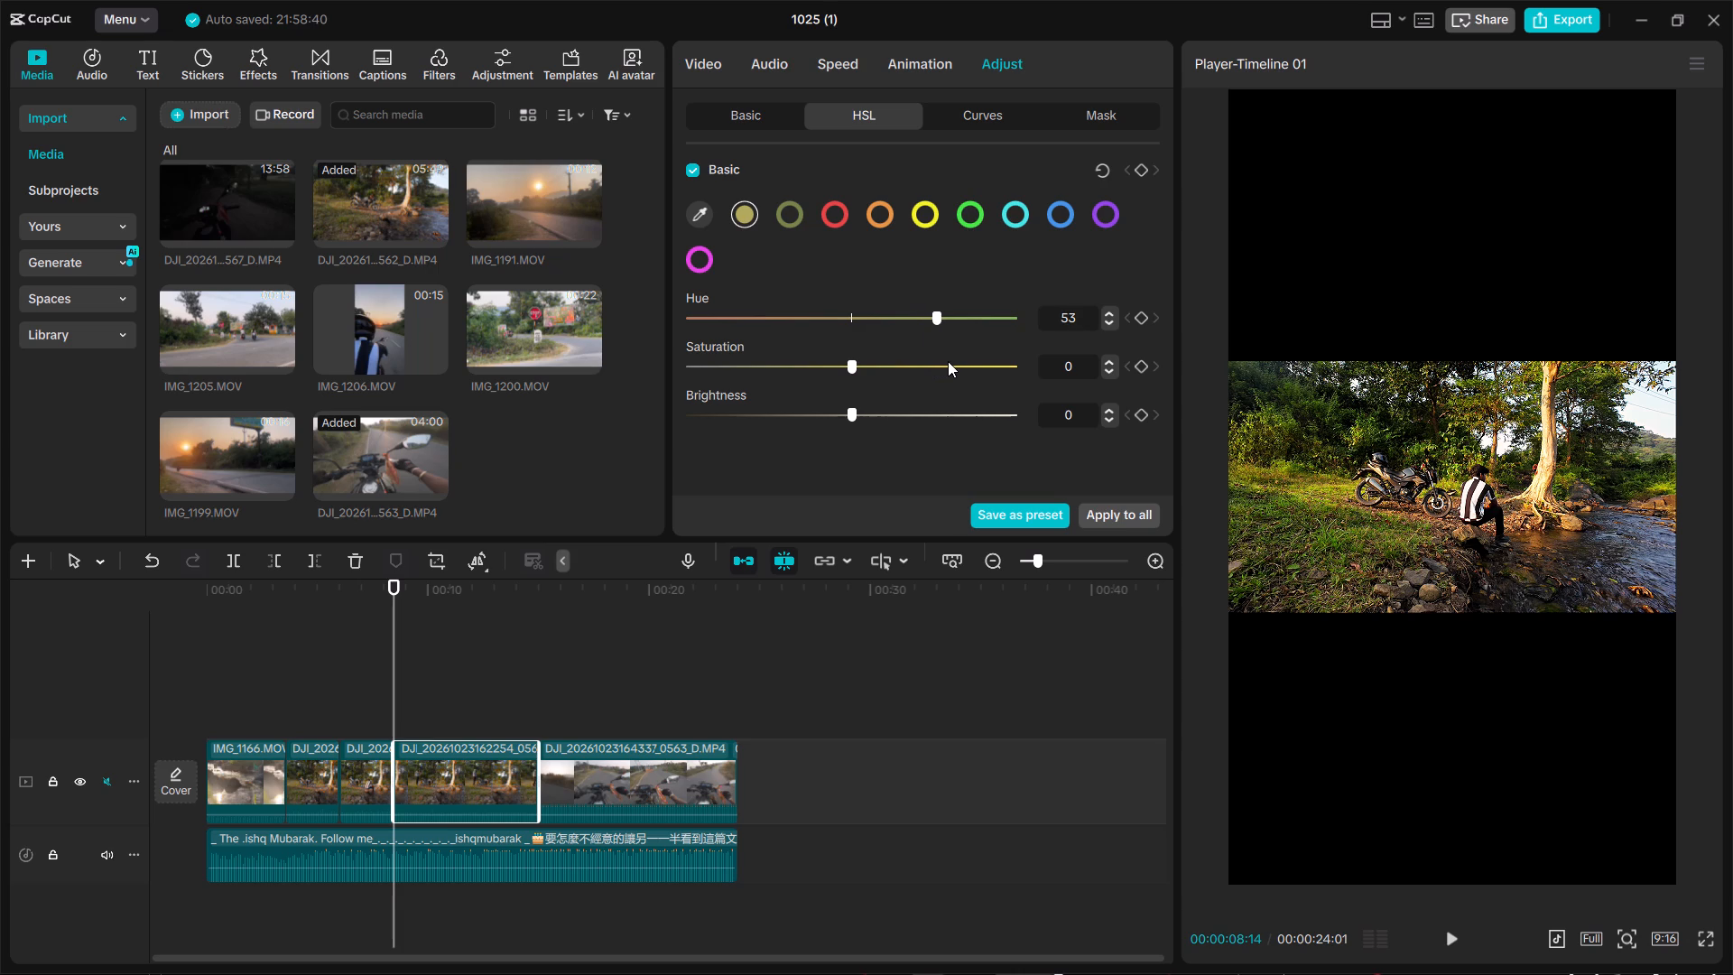
{"action": "left_click", "coordinate": [947, 361]}
{"action": "left_click", "coordinate": [947, 361]}
{"action": "left_click", "coordinate": [904, 410]}
{"action": "left_click_drag", "start_coordinate": [904, 410], "coordinate": [914, 410]}
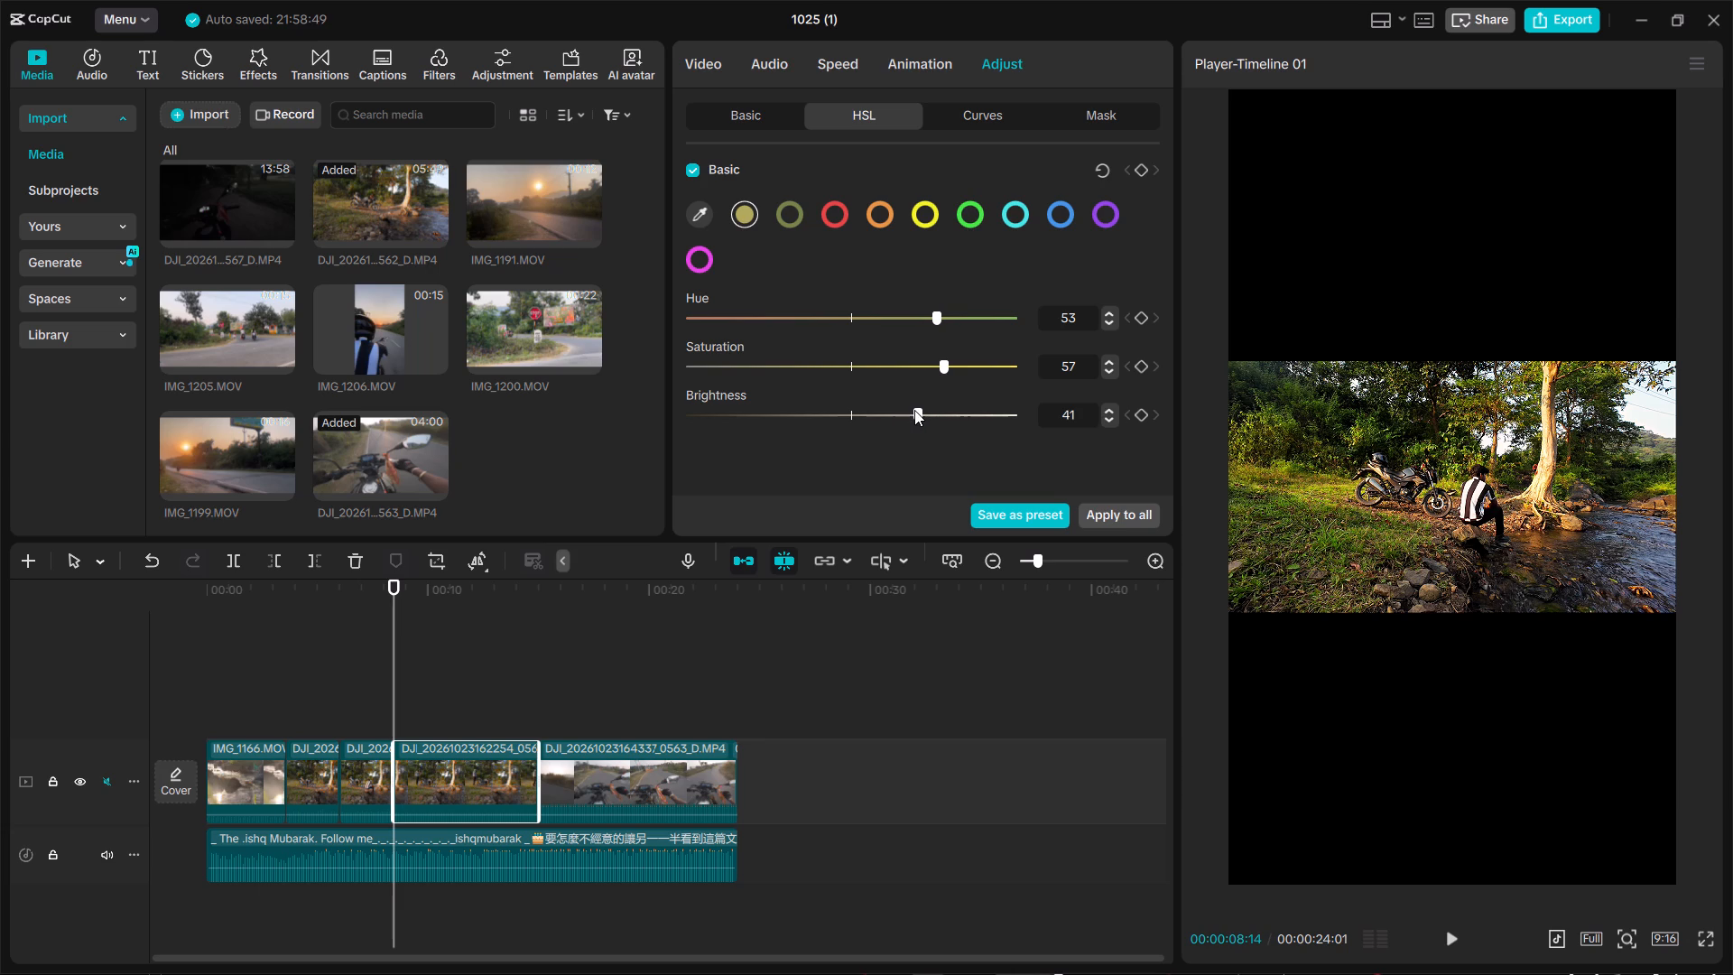
Compare the adjacent frames across the cut between the third and fourth clips to check the colour match.
{"action": "key", "text": "Left"}
{"action": "left_click", "coordinate": [914, 410]}
{"action": "key", "text": "Left"}
{"action": "key", "text": "Left"}
{"action": "key", "text": "Left"}
{"action": "key", "text": "Left"}
{"action": "key", "text": "Left"}
{"action": "key", "text": "Left"}
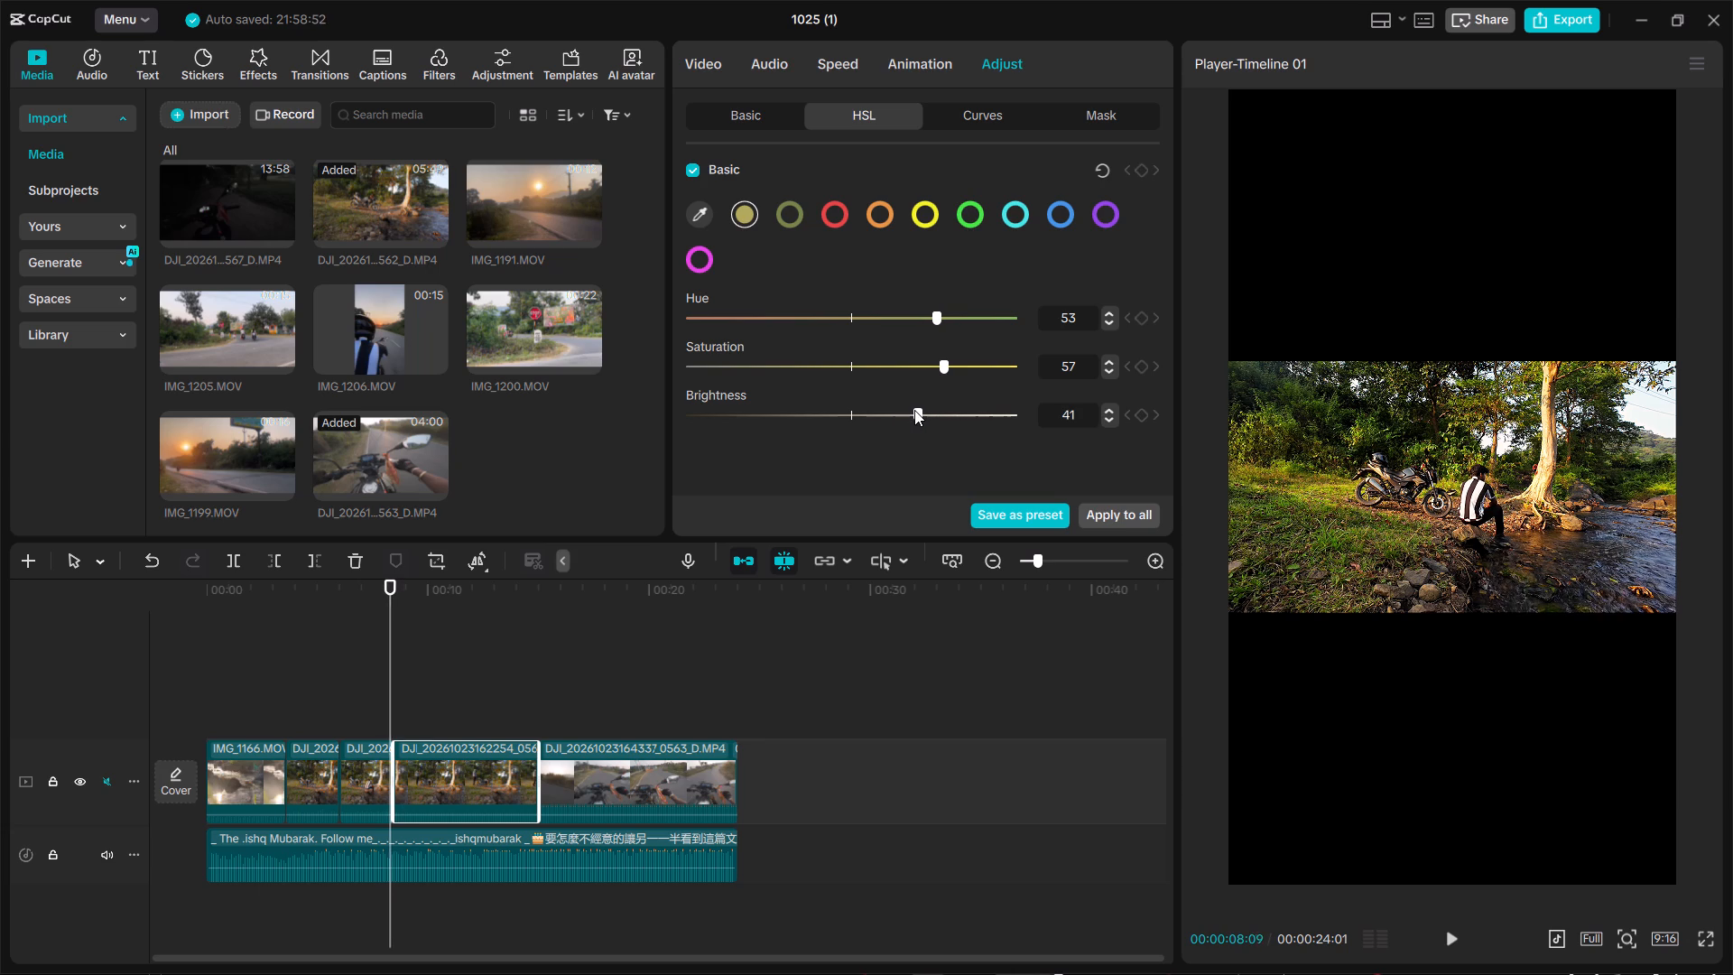
{"action": "key", "text": "Right"}
{"action": "key", "text": "Right"}
{"action": "key", "text": "Right"}
{"action": "key", "text": "Right"}
{"action": "key", "text": "Right"}
{"action": "key", "text": "Right"}
{"action": "key", "text": "Right"}
{"action": "key", "text": "Right"}
{"action": "key", "text": "Right"}
{"action": "key", "text": "Right"}
{"action": "key", "text": "Right"}
{"action": "key", "text": "Right"}
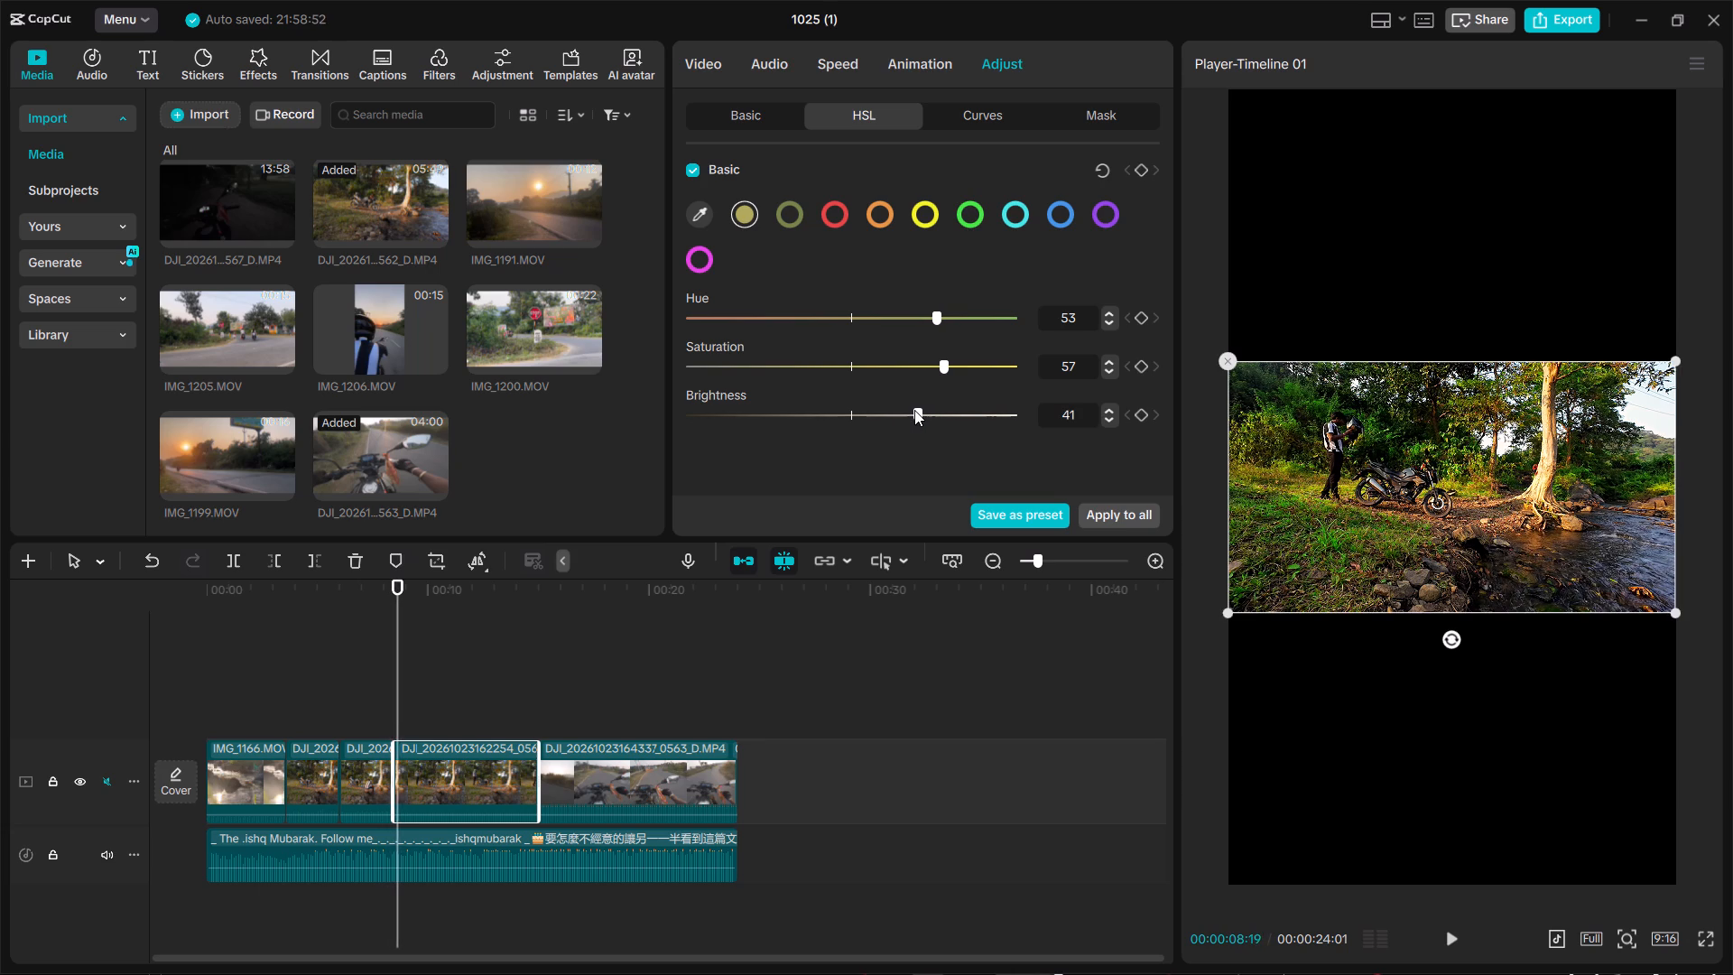
{"action": "key", "text": "Left"}
{"action": "key", "text": "Left"}
{"action": "key", "text": "Left"}
{"action": "key", "text": "Left"}
{"action": "key", "text": "Left"}
{"action": "key", "text": "Left"}
{"action": "key", "text": "Right"}
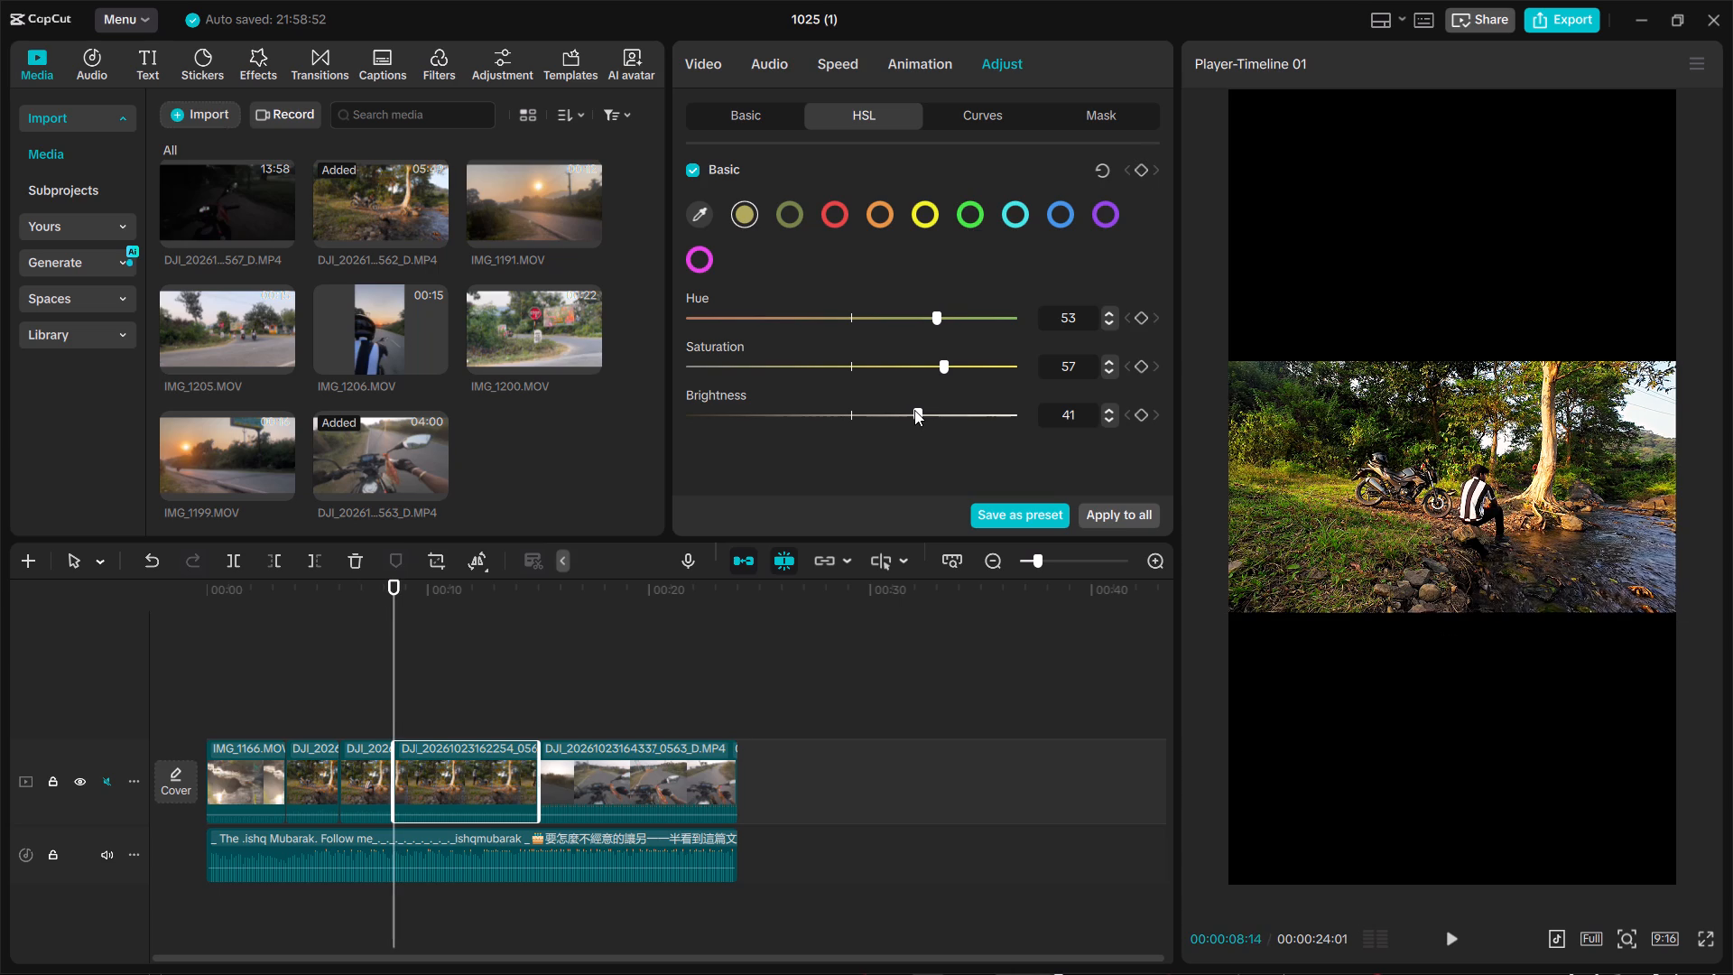
{"action": "key", "text": "Right"}
{"action": "key", "text": "Left"}
{"action": "key", "text": "Right"}
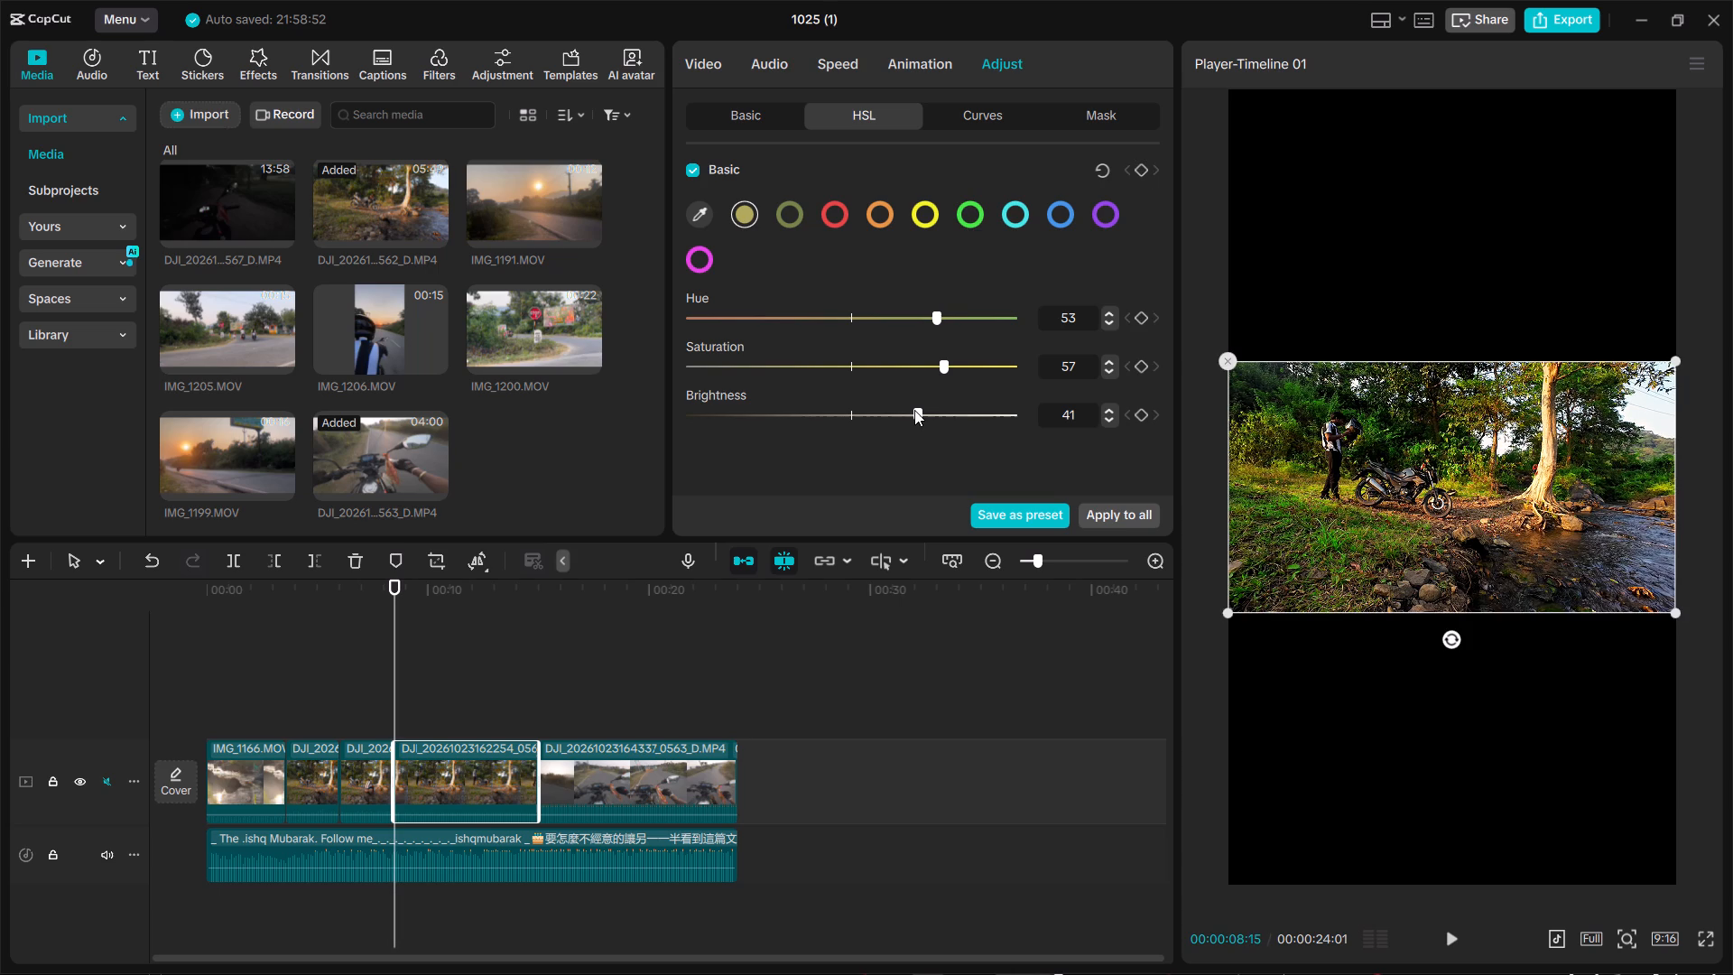
{"action": "key", "text": "Left"}
{"action": "key", "text": "Right"}
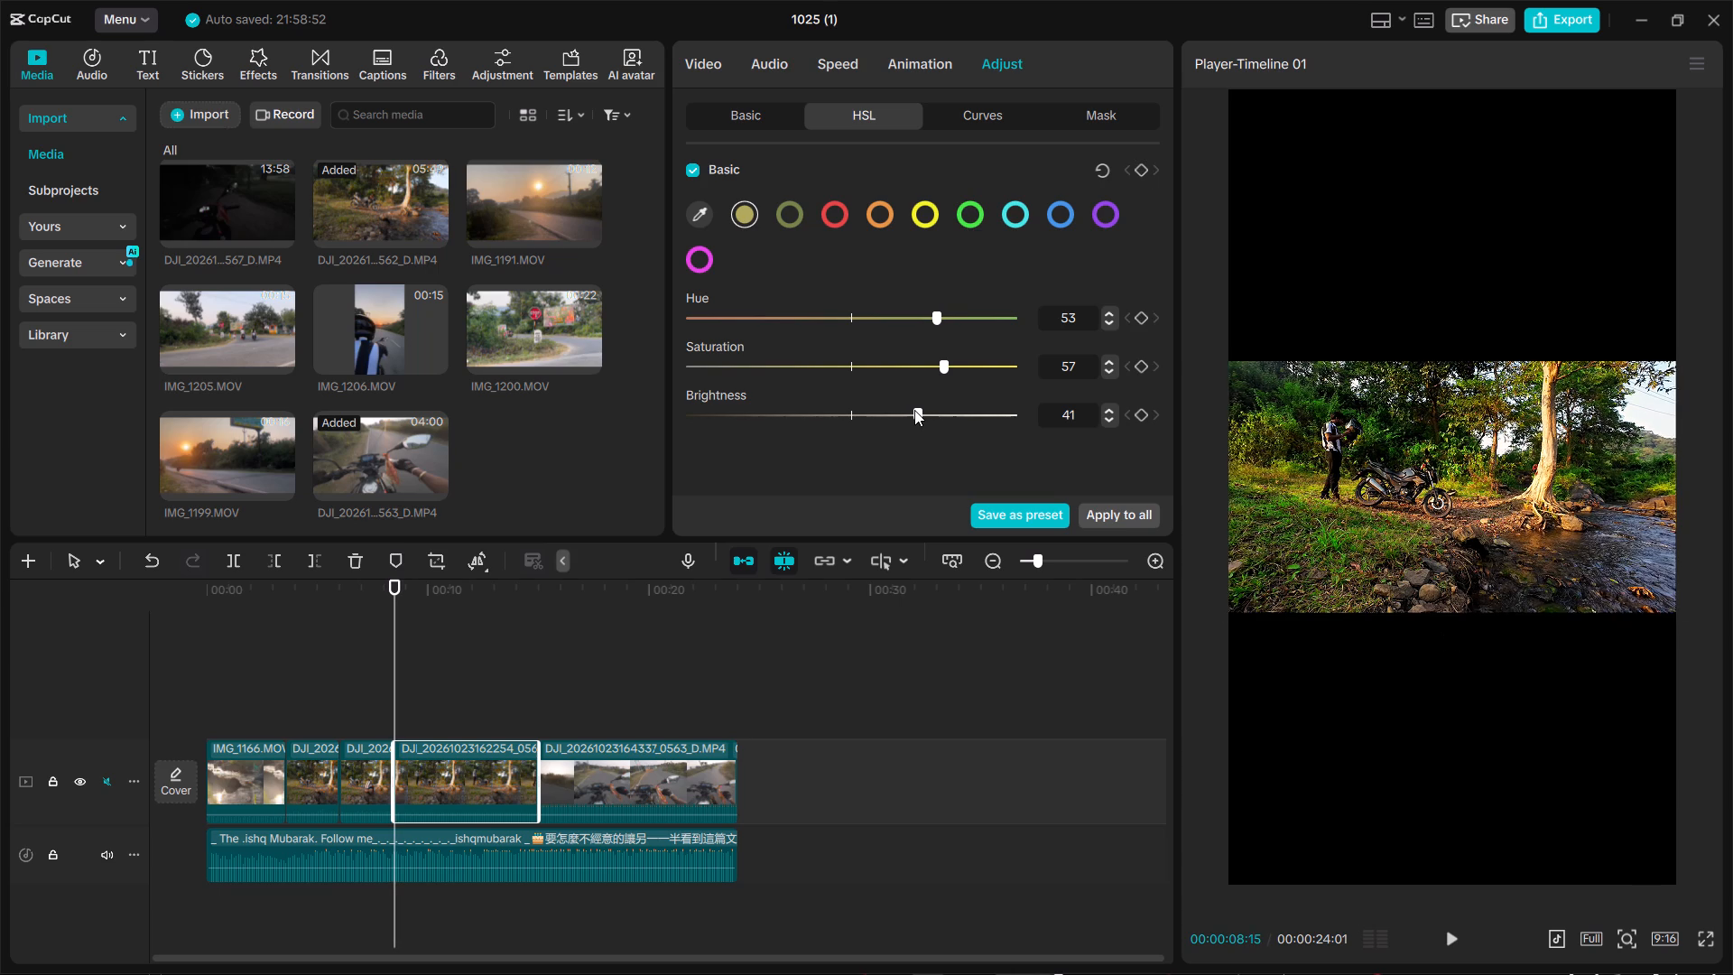
{"action": "key", "text": "Left"}
{"action": "key", "text": "Right"}
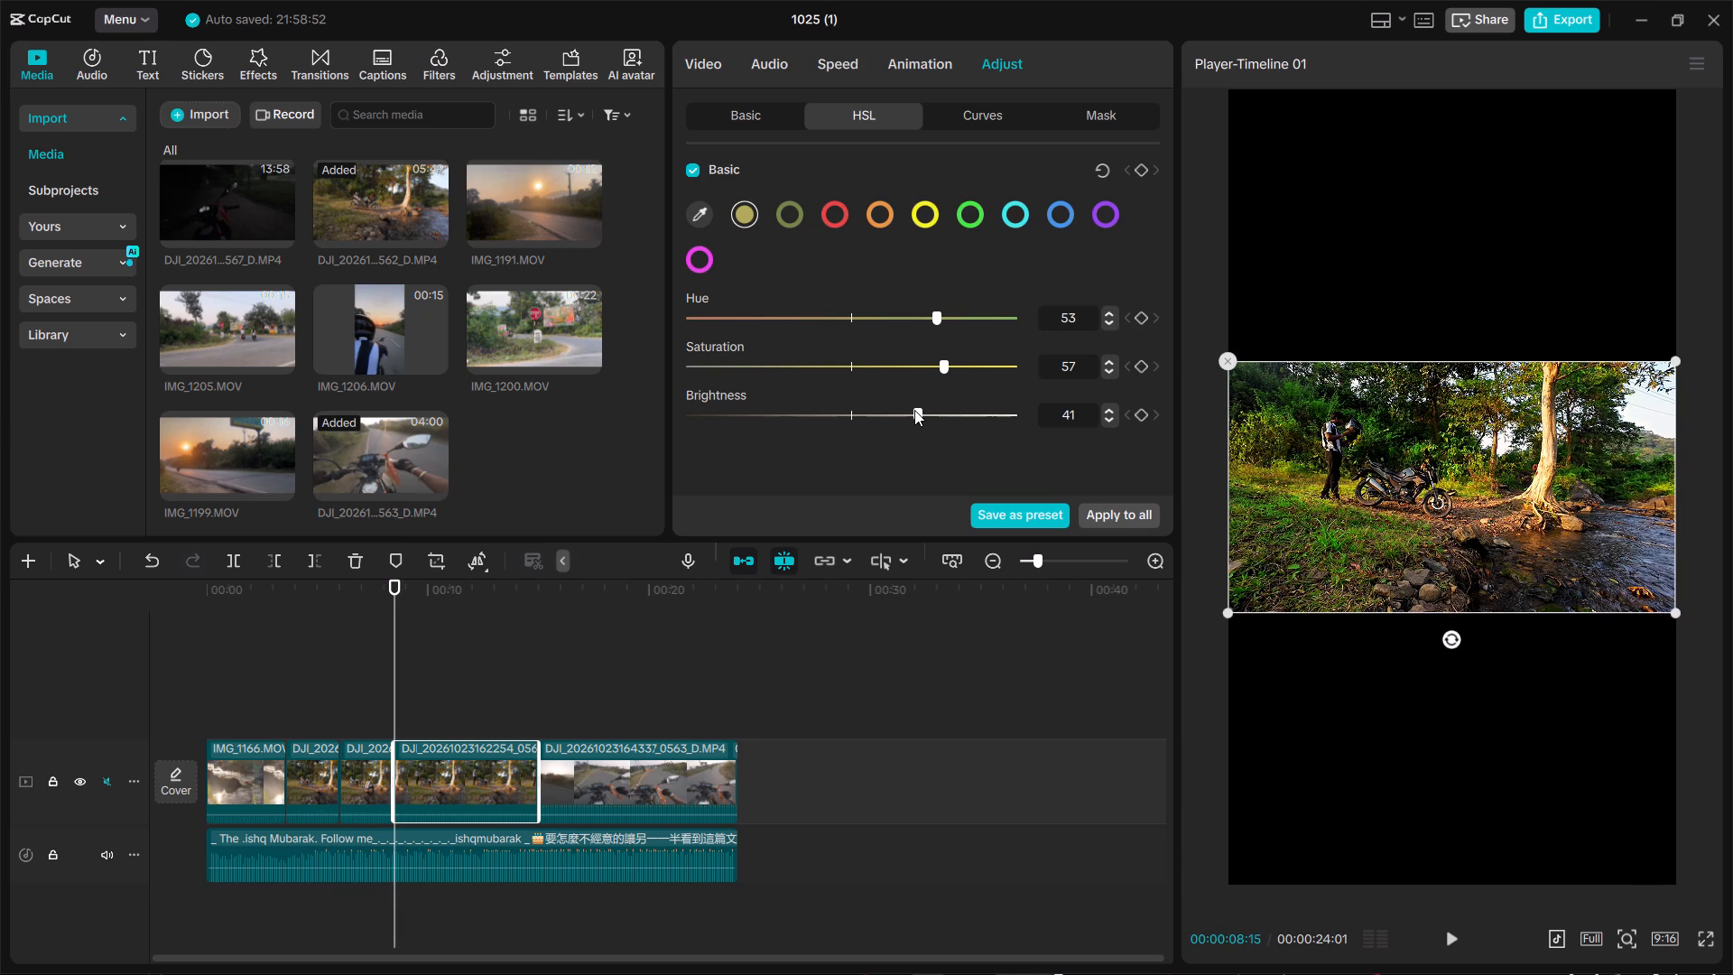
{"action": "key", "text": "Left"}
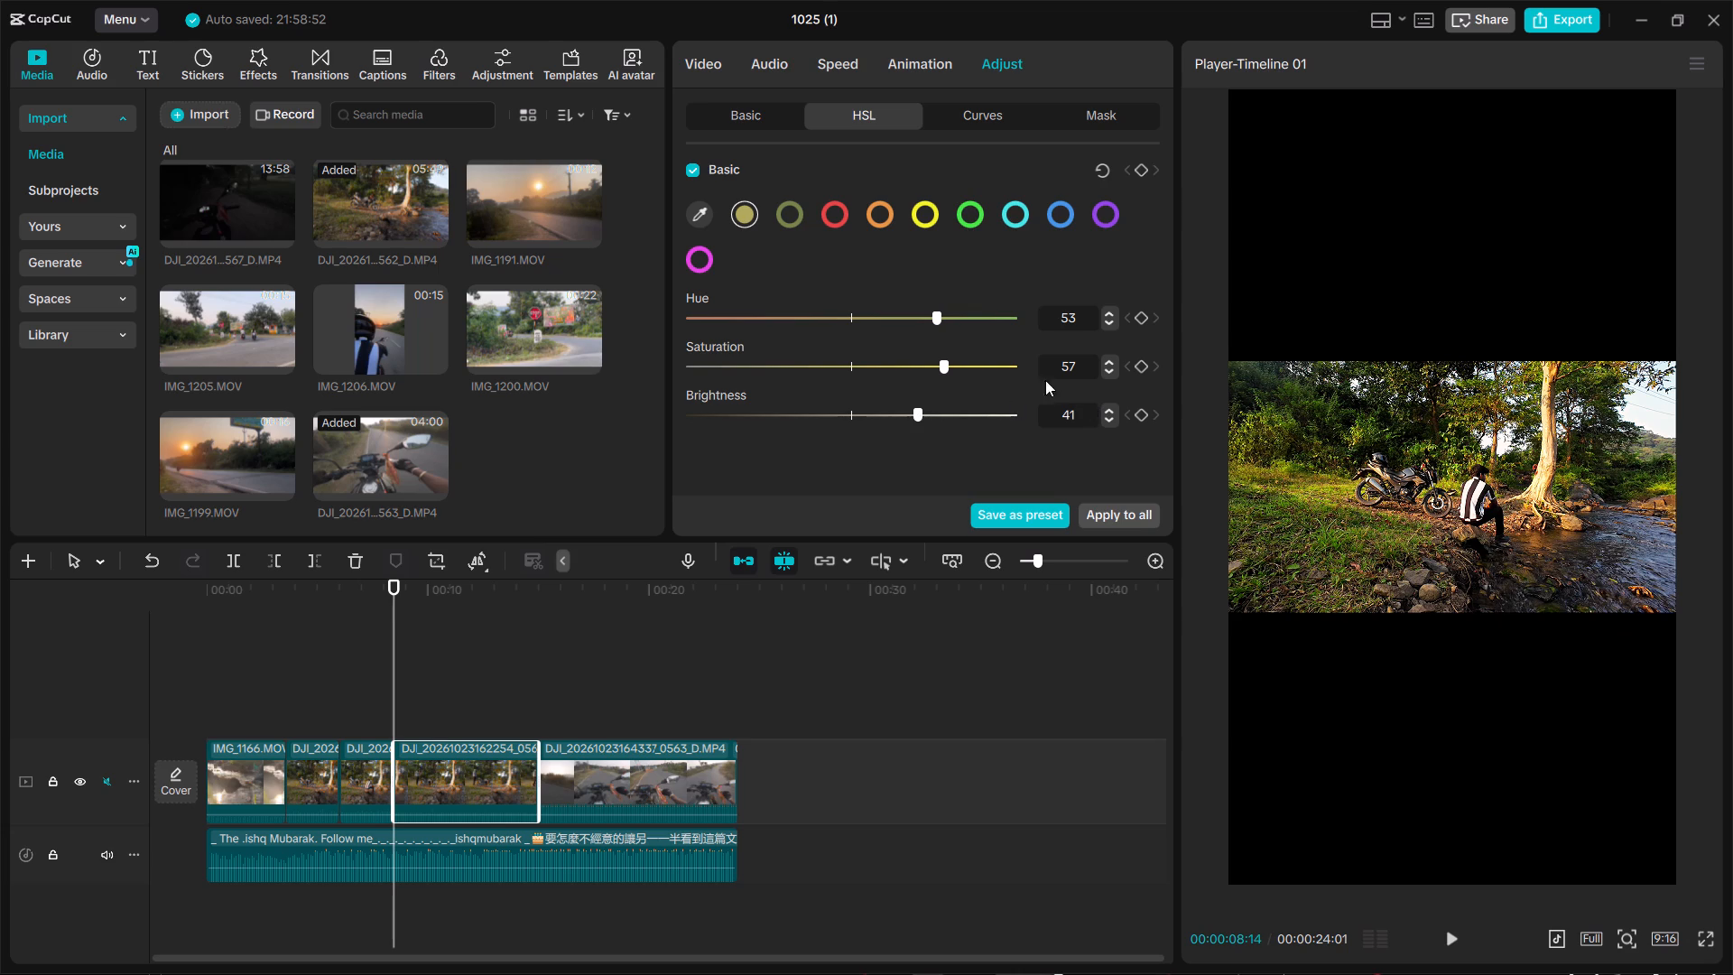
{"action": "key", "text": "Right"}
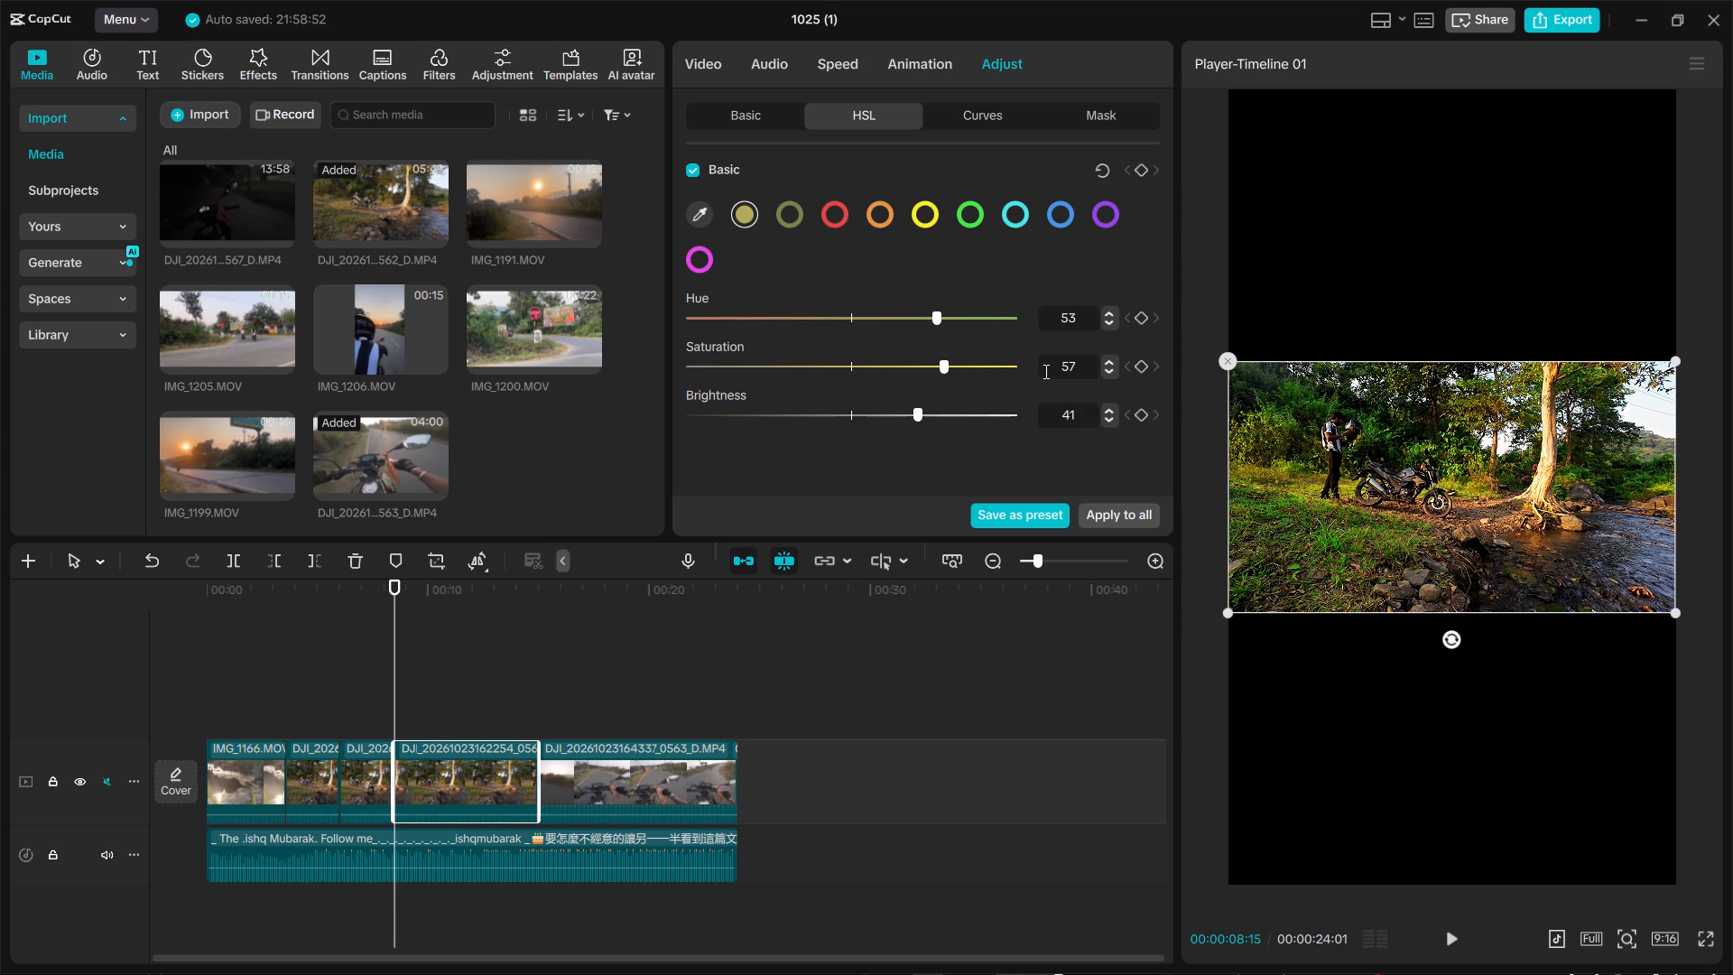
{"action": "left_click", "coordinate": [935, 315]}
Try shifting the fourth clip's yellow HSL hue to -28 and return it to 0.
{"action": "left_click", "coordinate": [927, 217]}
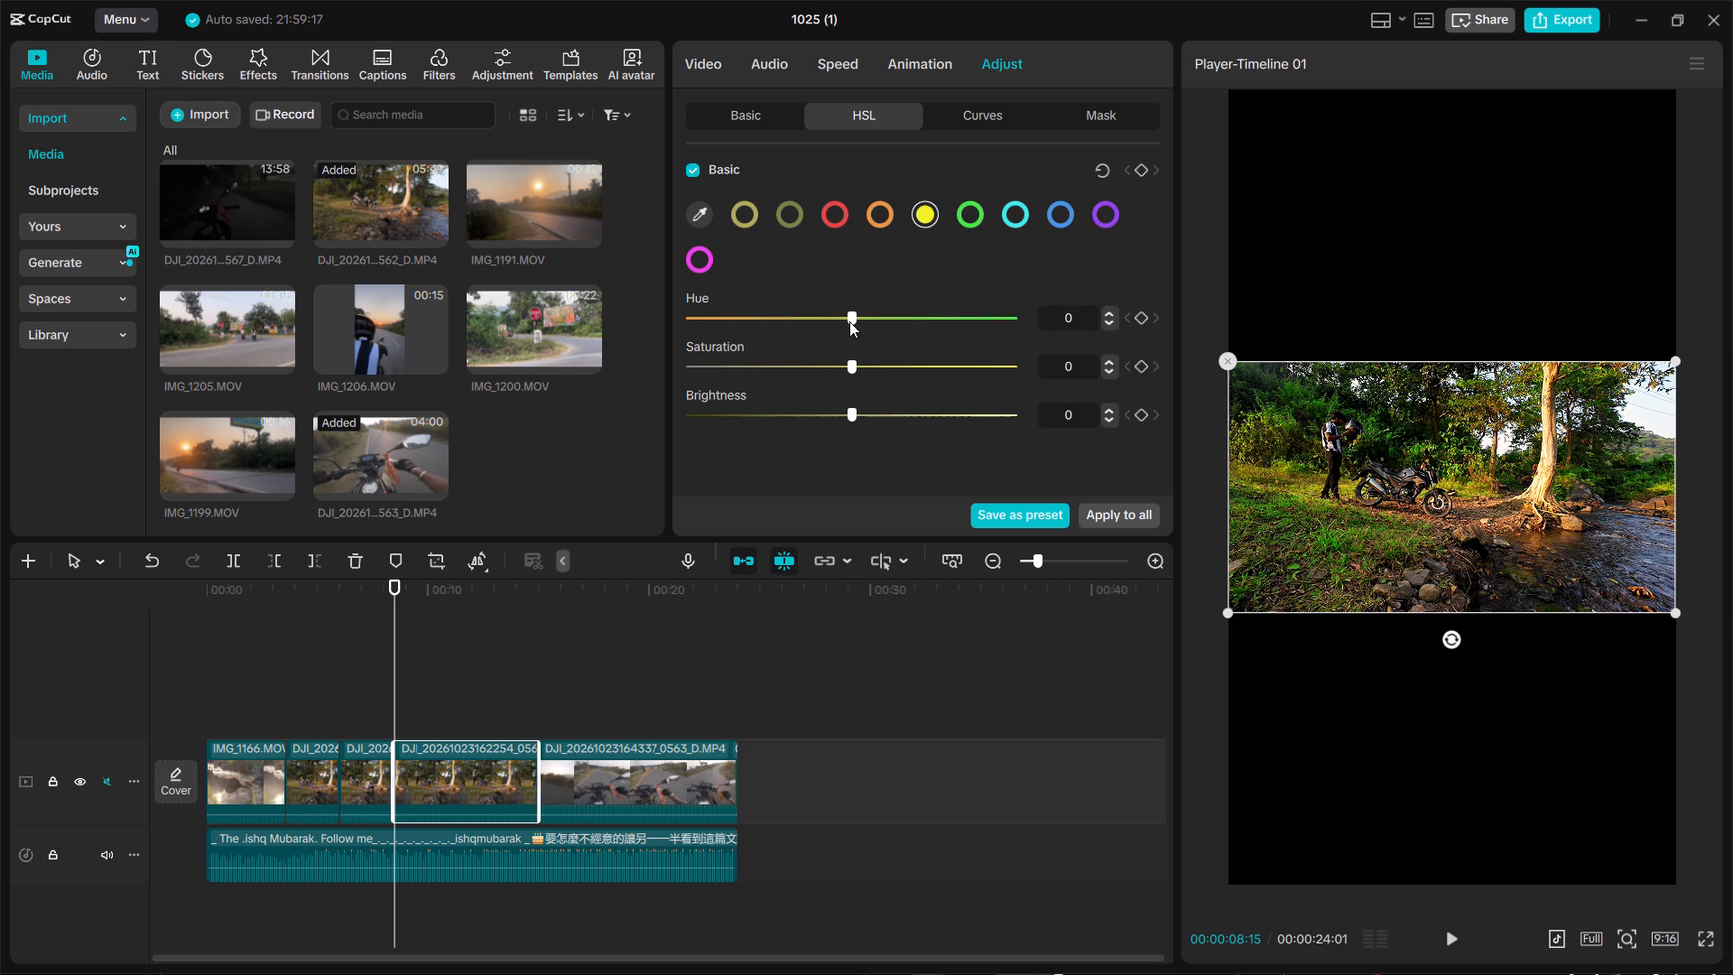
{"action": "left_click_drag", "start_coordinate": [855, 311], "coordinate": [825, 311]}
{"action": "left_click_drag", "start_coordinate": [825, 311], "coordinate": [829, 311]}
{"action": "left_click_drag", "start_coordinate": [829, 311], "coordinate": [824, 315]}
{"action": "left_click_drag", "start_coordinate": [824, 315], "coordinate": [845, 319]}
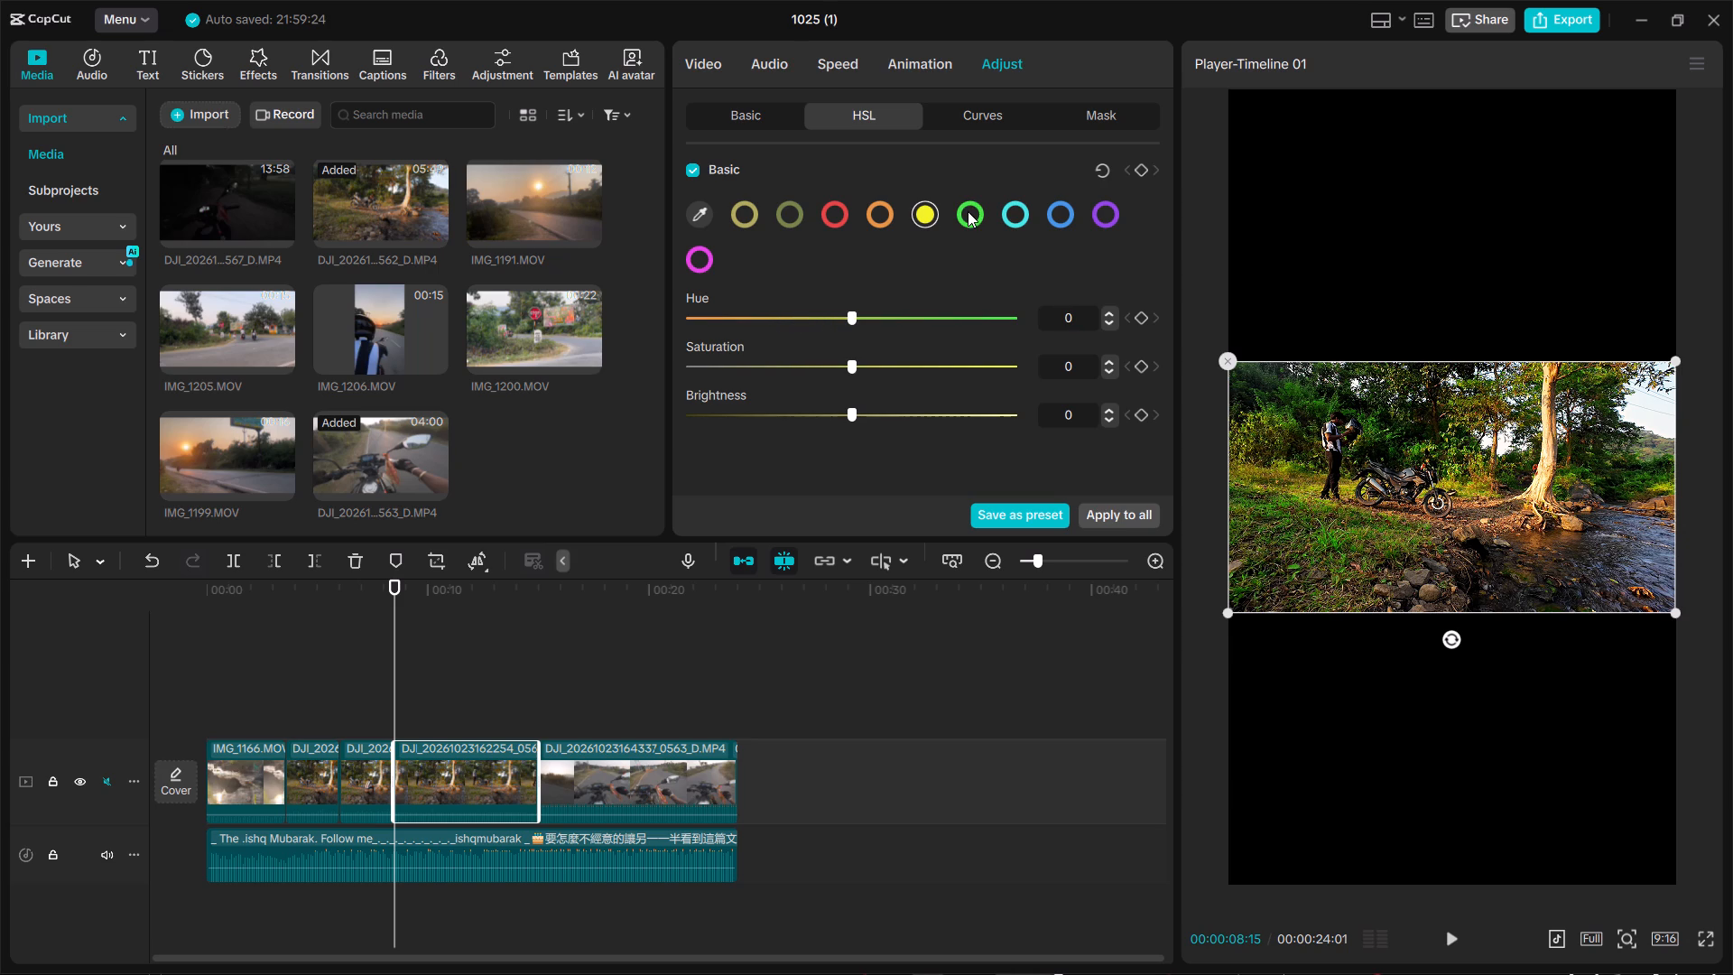
Set the fourth clip's green HSL hue to -46 and check it against the third clip across the cut.
{"action": "left_click", "coordinate": [968, 211]}
{"action": "left_click_drag", "start_coordinate": [844, 315], "coordinate": [830, 315]}
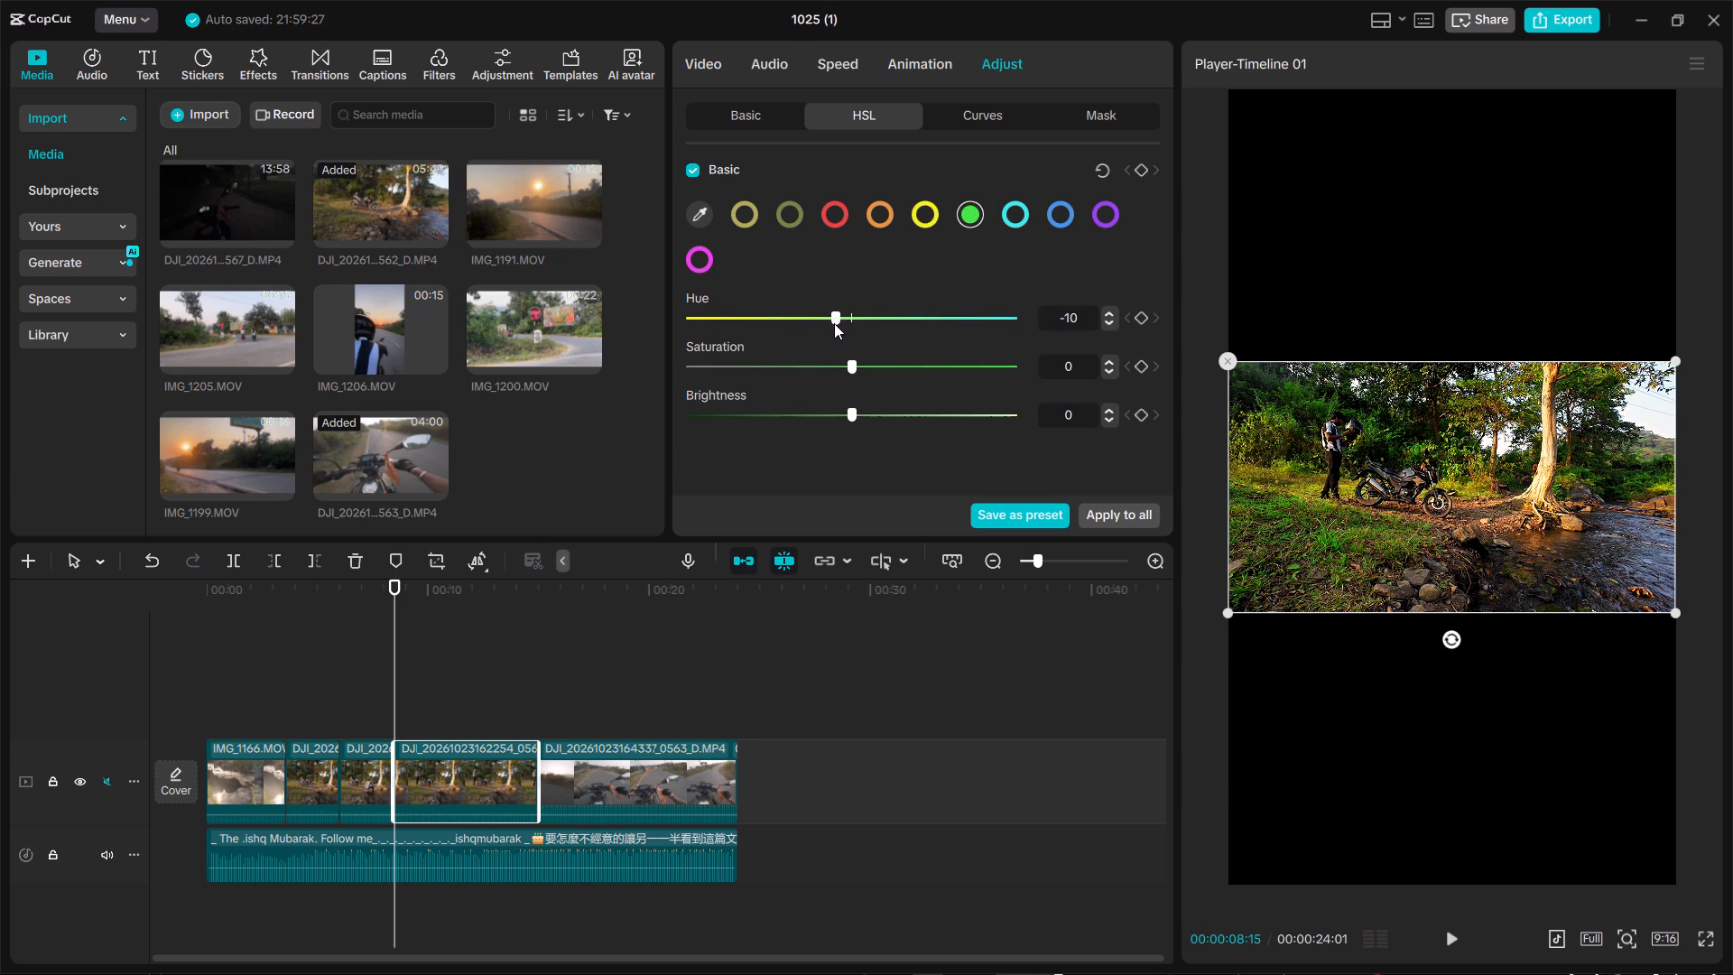
{"action": "left_click_drag", "start_coordinate": [834, 315], "coordinate": [772, 311]}
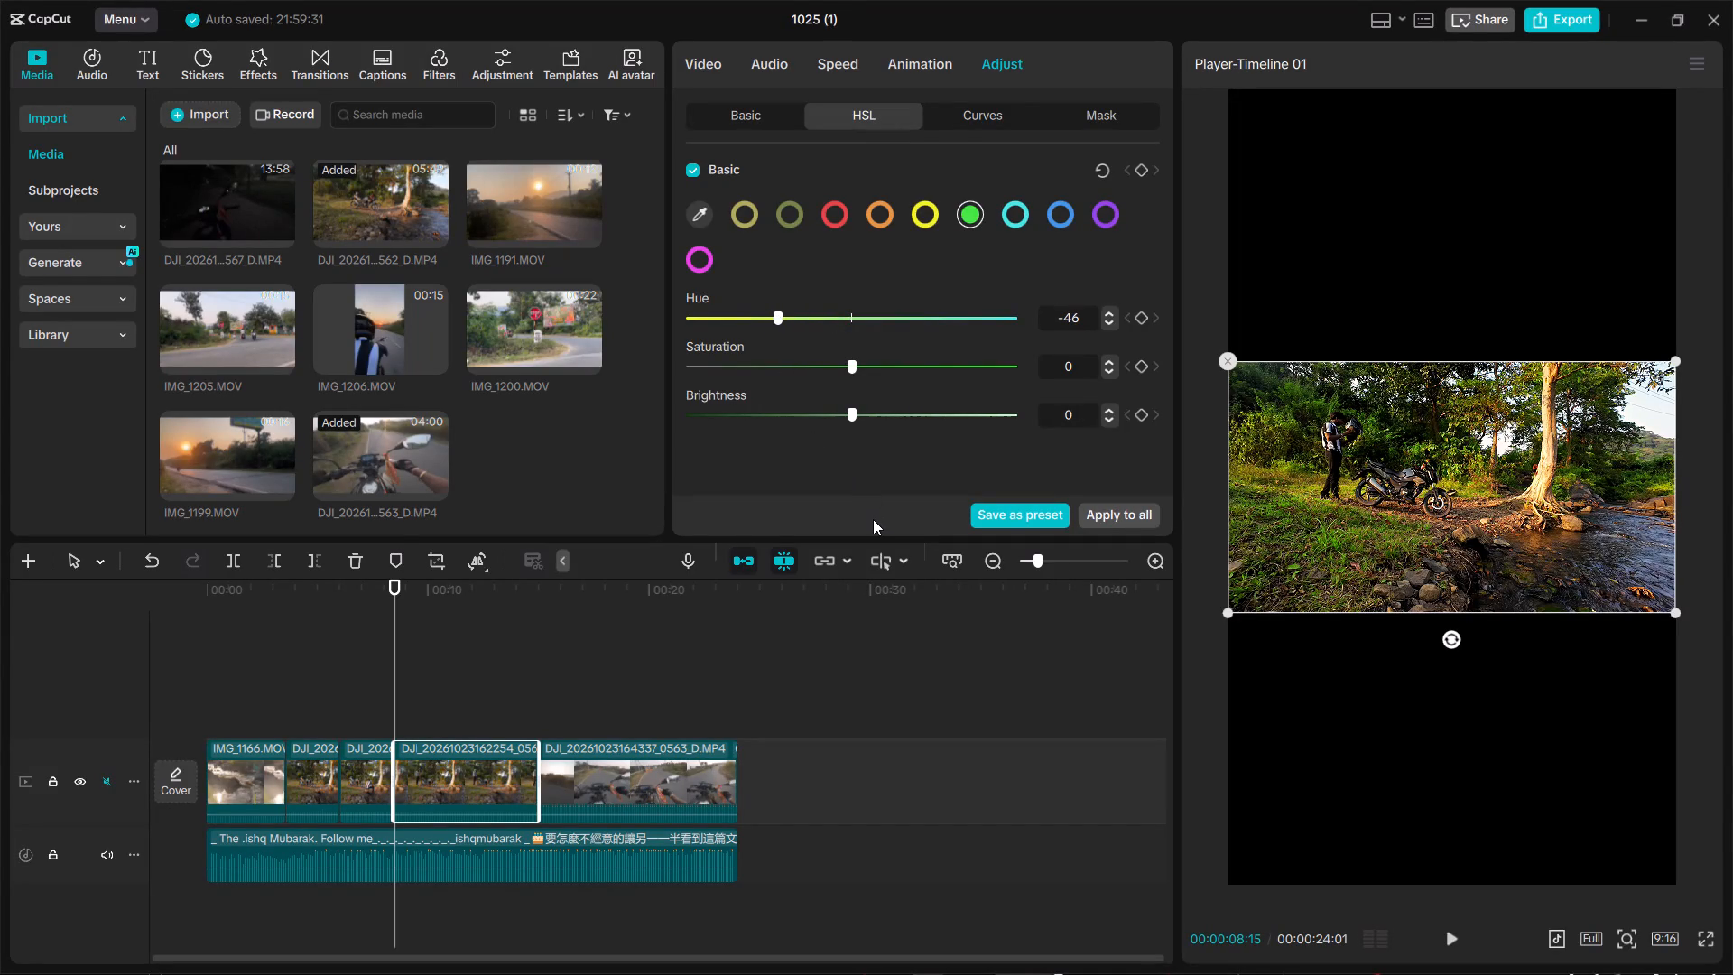
{"action": "key", "text": "Left"}
{"action": "key", "text": "Right"}
{"action": "key", "text": "Left"}
{"action": "key", "text": "Right"}
Play the timeline from the start of the fourth clip to the end to review the graded footage.
{"action": "key", "text": "space"}
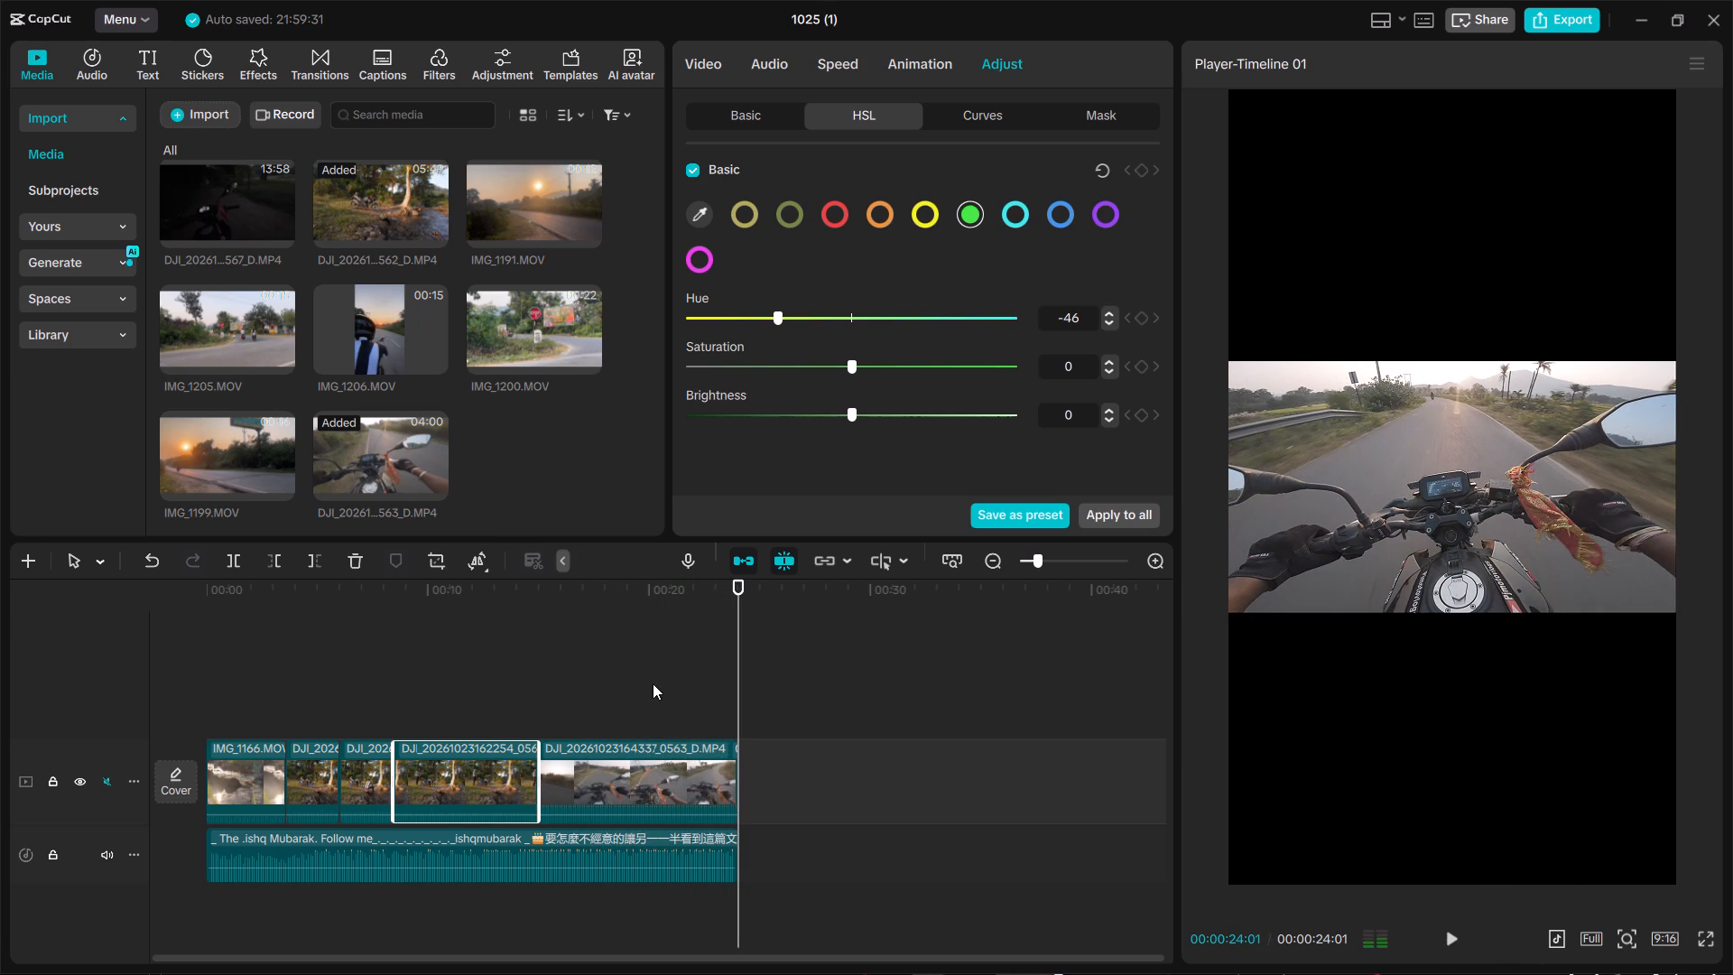
On the handlebar-view DJI 0563 clip, set the basic colour adjustments to temperature 7, tint 6 and saturation 24.
{"action": "left_click", "coordinate": [664, 785]}
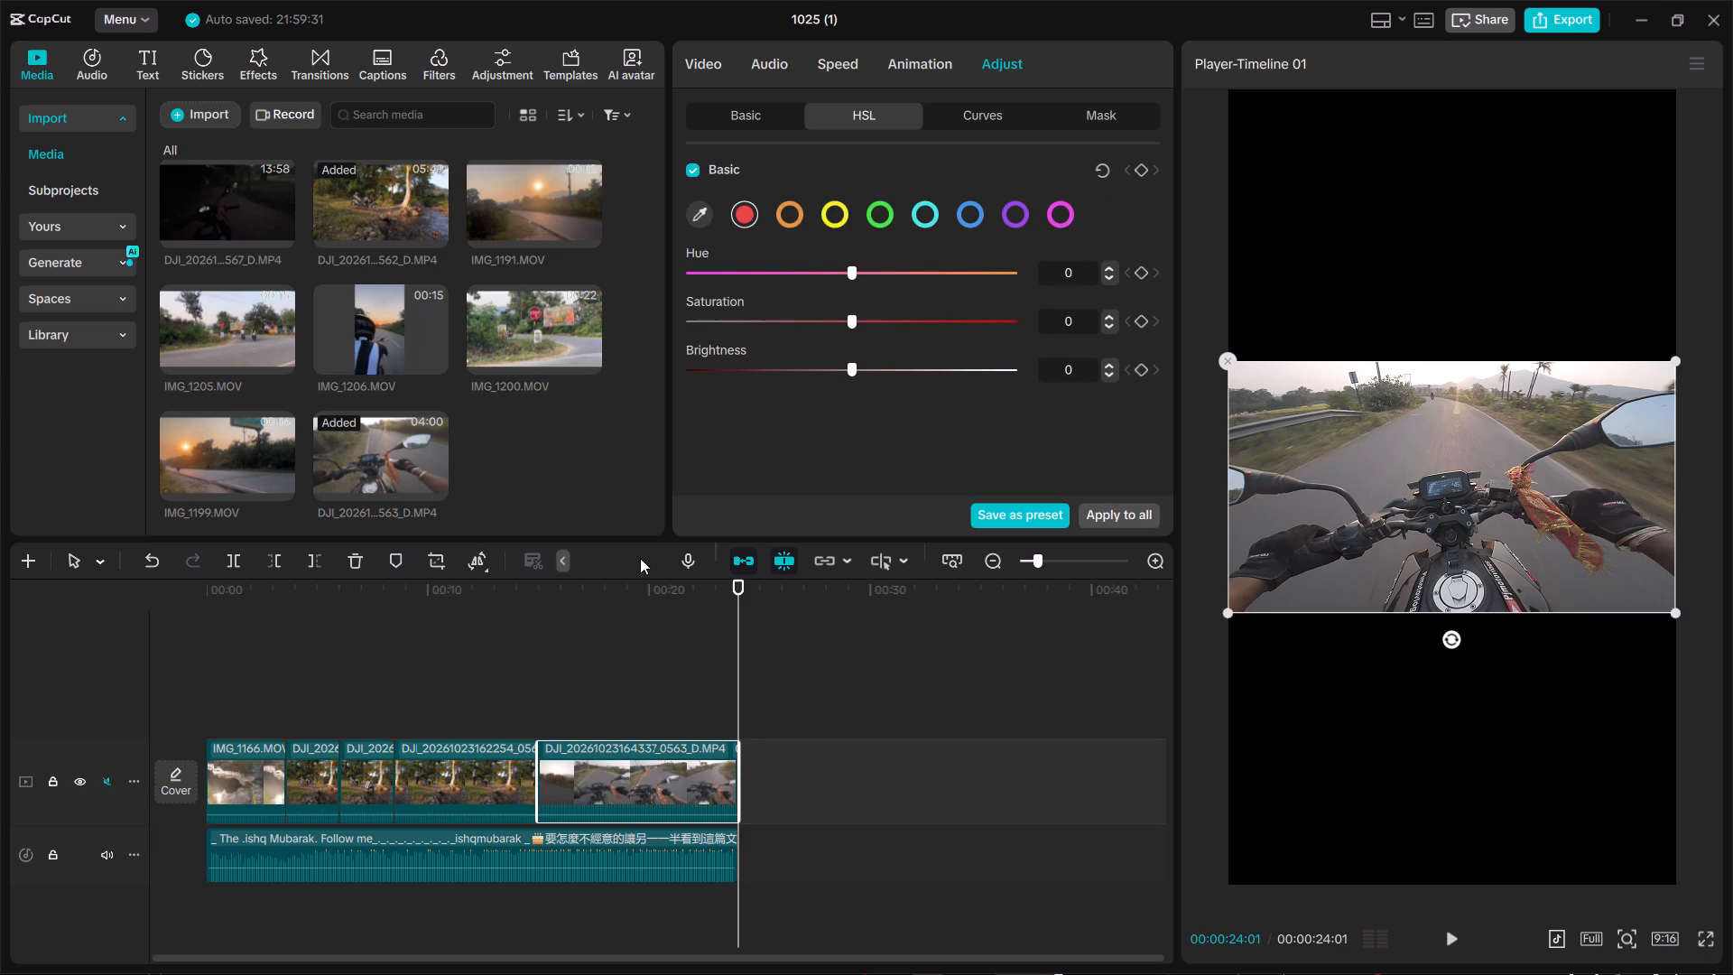
{"action": "left_click", "coordinate": [916, 71]}
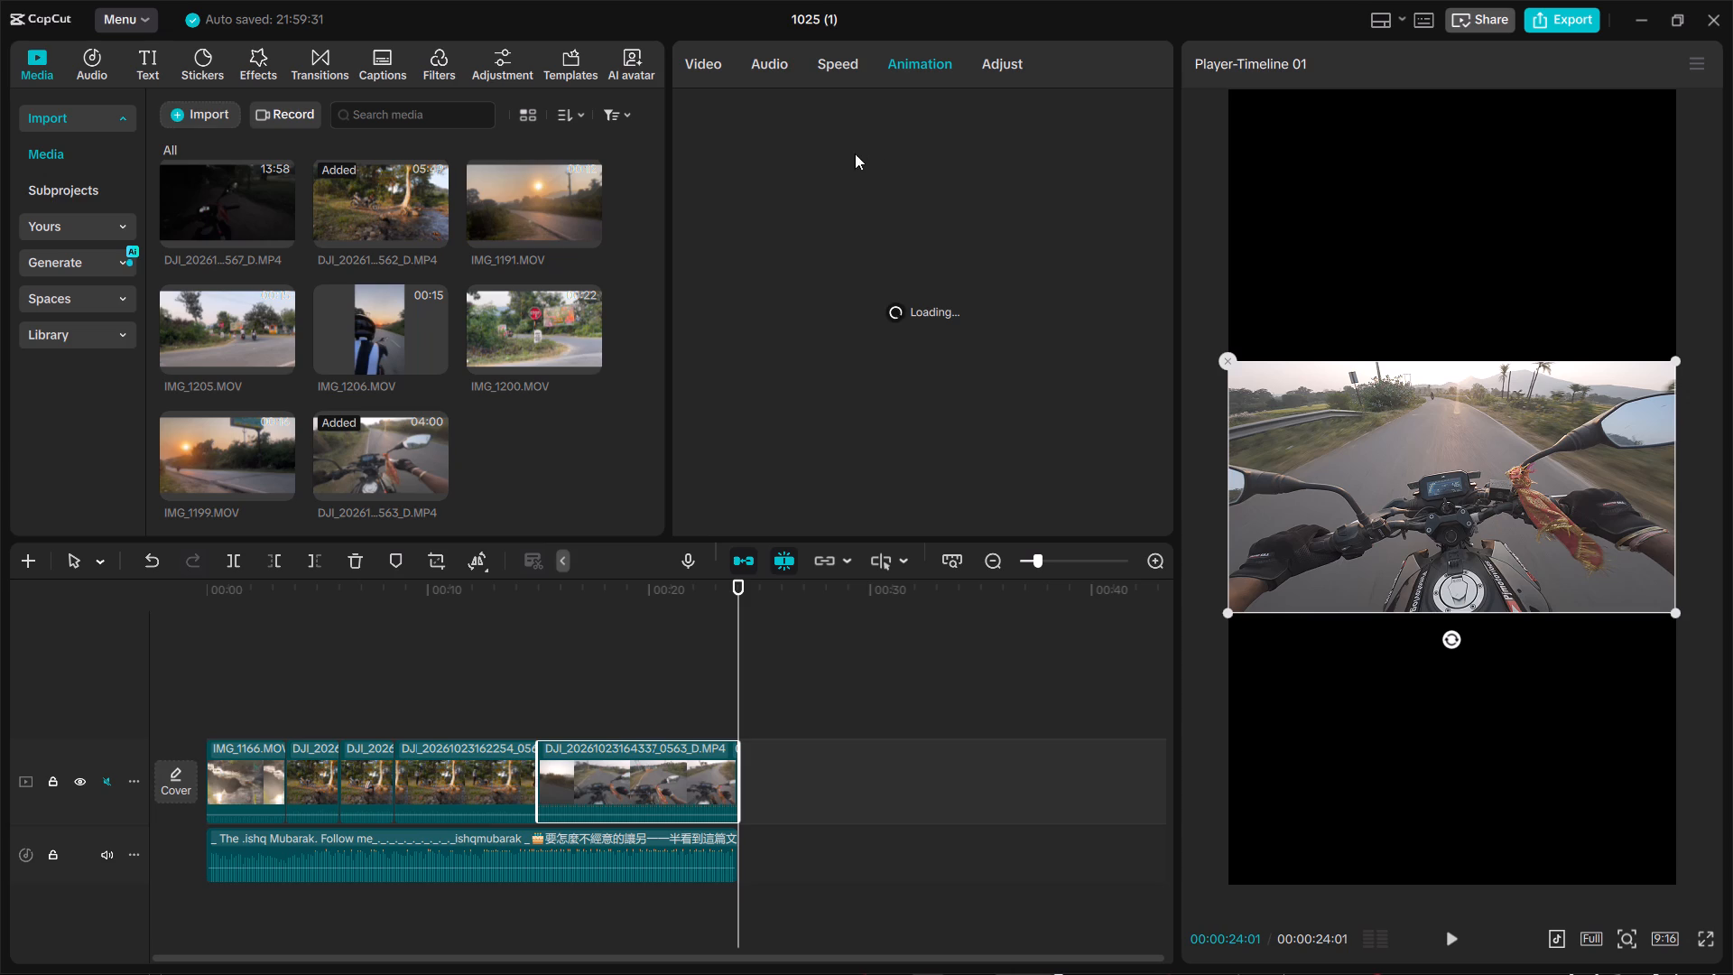
{"action": "left_click", "coordinate": [710, 63]}
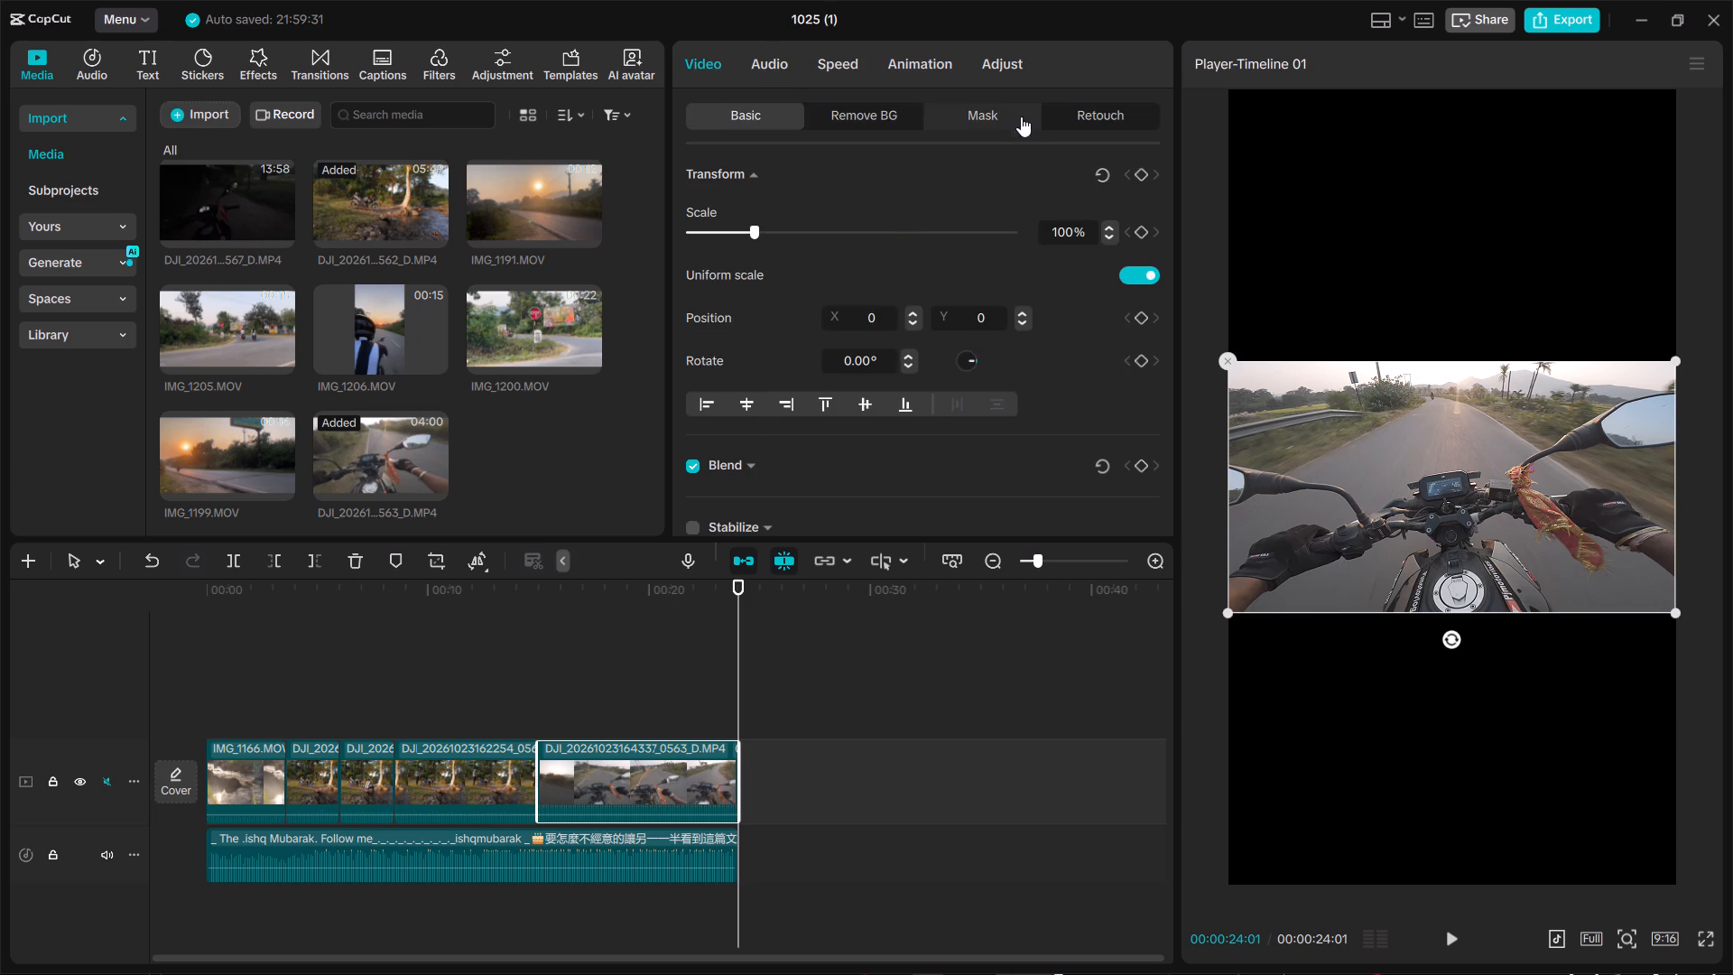
{"action": "left_click", "coordinate": [1015, 73]}
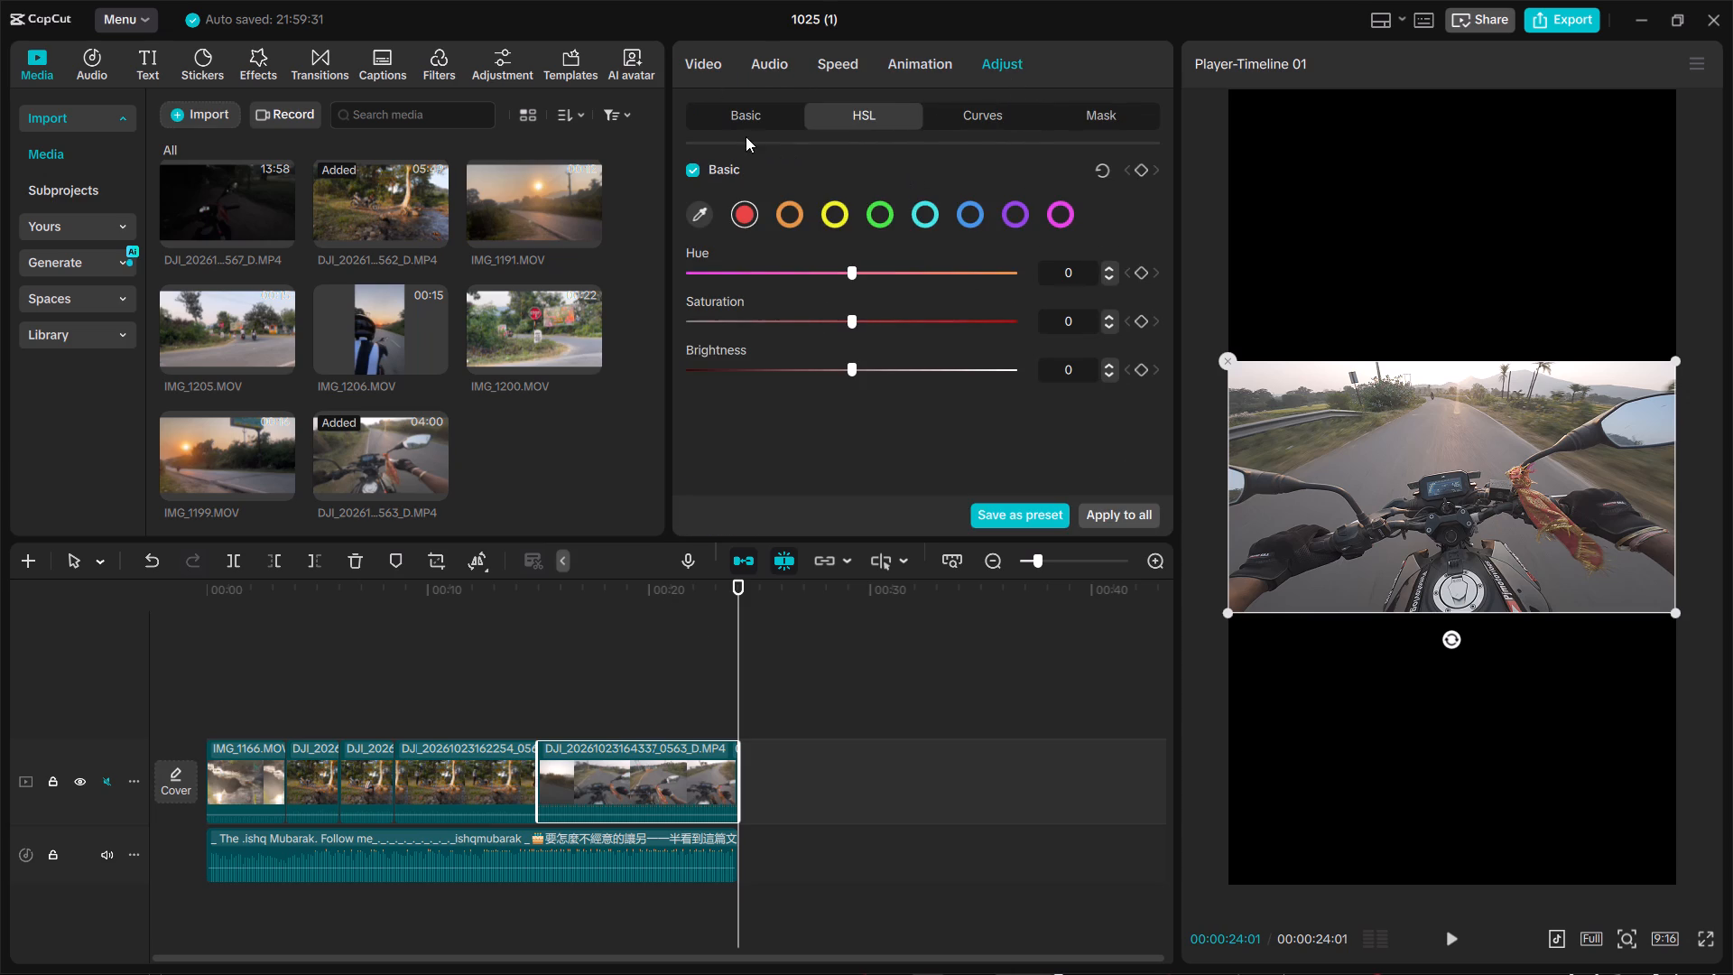
{"action": "left_click", "coordinate": [746, 113]}
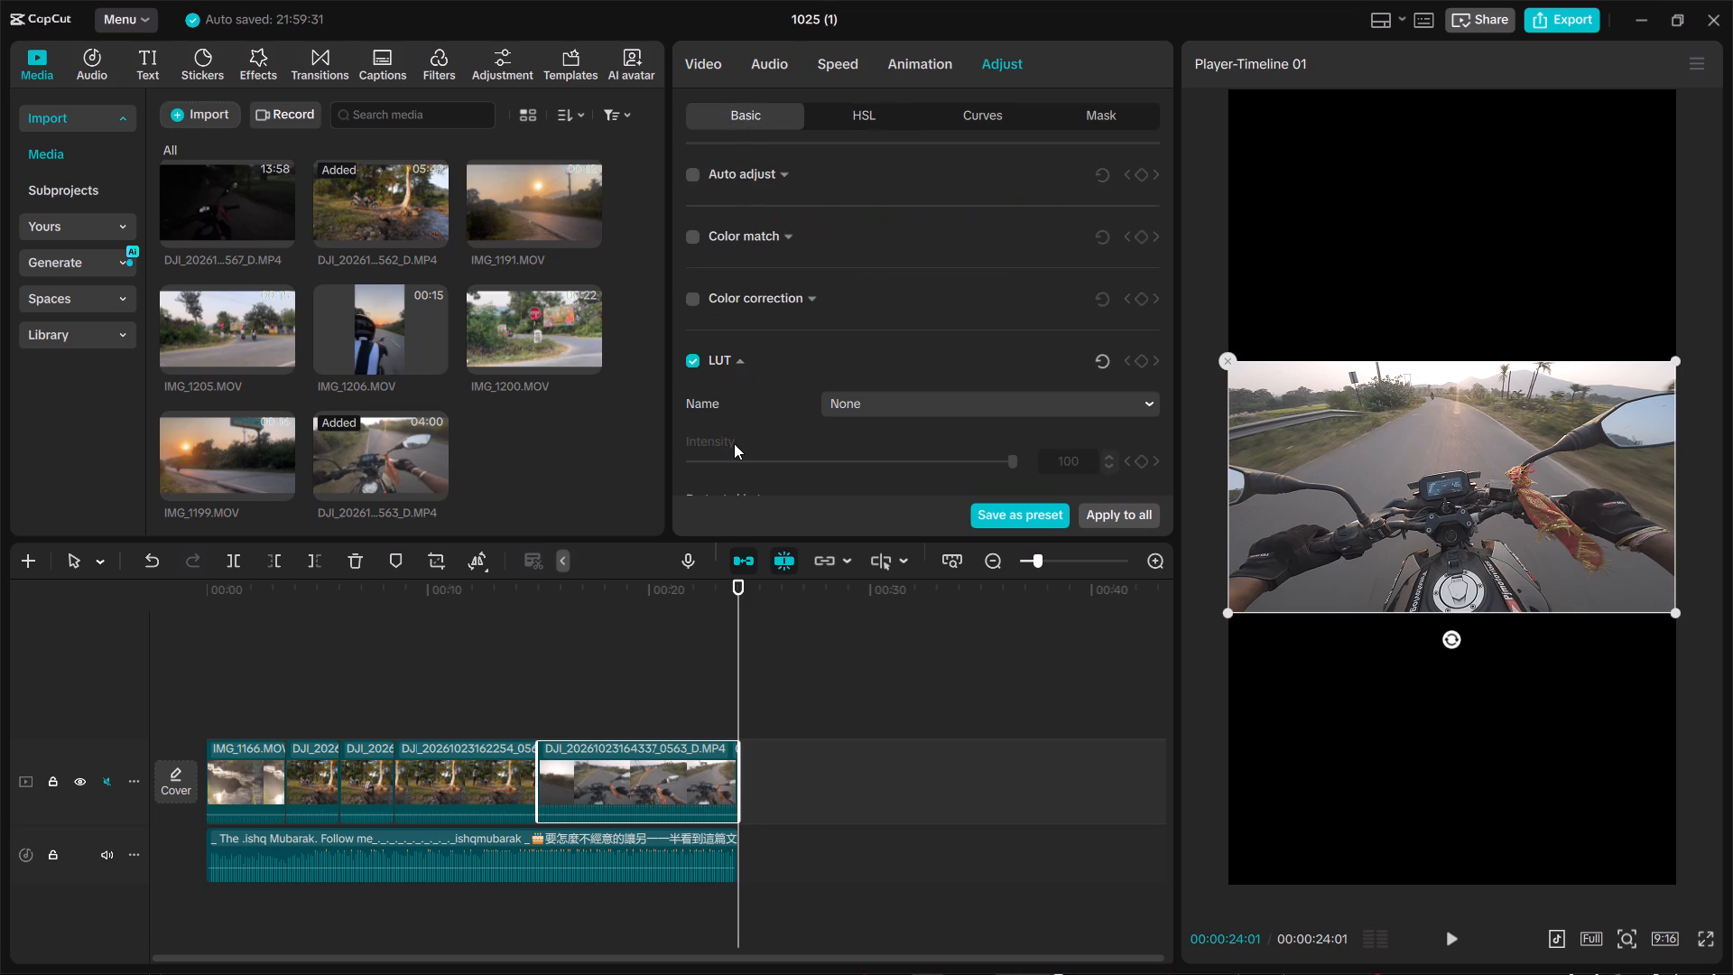
{"action": "scroll", "coordinate": [734, 443], "scroll_direction": "down", "scroll_amount": 1}
{"action": "left_click", "coordinate": [870, 272]}
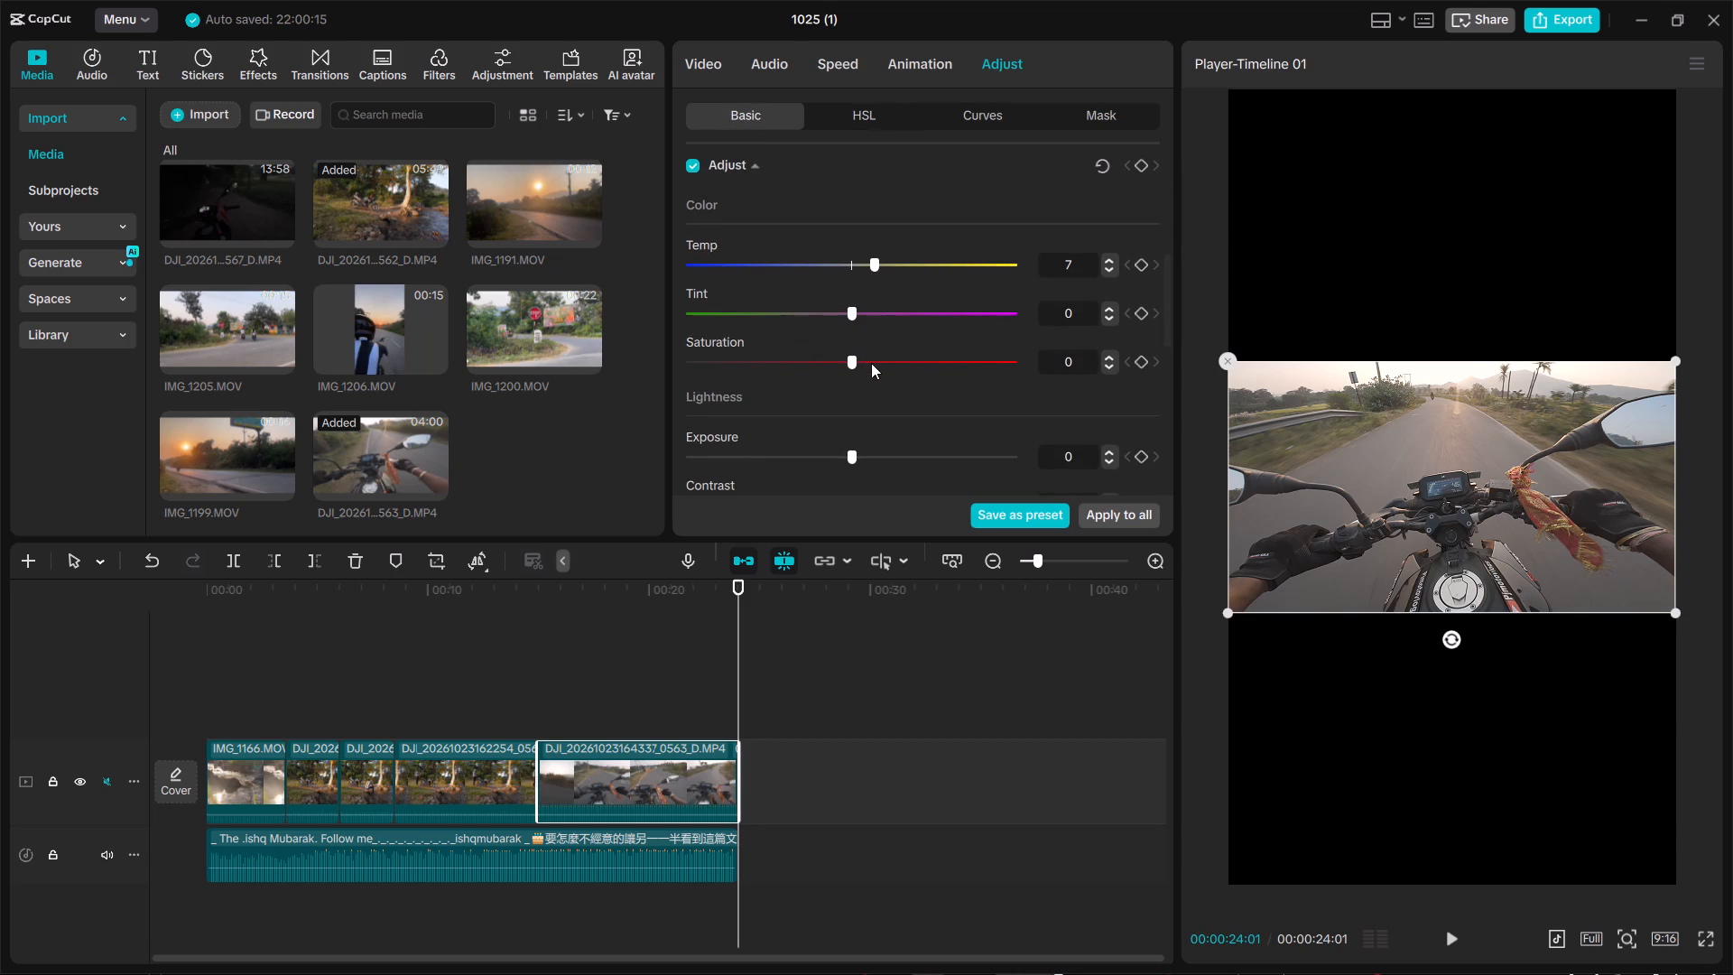
{"action": "left_click", "coordinate": [925, 356]}
{"action": "left_click", "coordinate": [883, 317]}
{"action": "left_click_drag", "start_coordinate": [883, 317], "coordinate": [867, 315]}
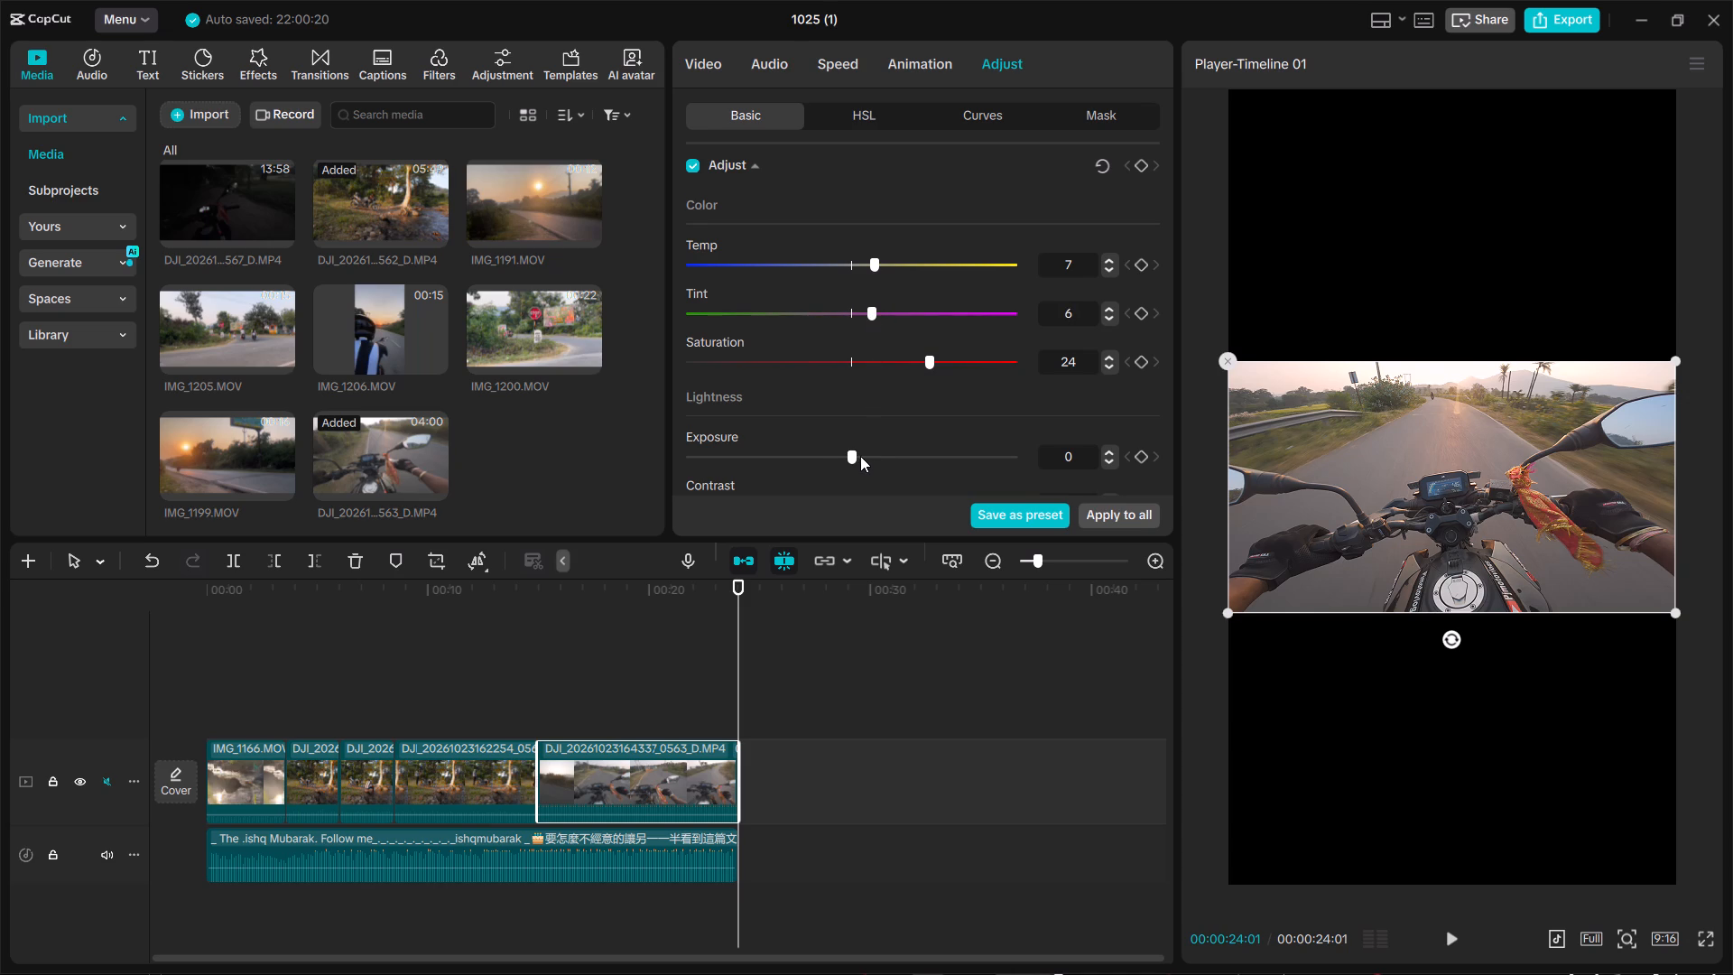
Adjust the handlebar-view clip's lightness to exposure 6, shadow -8 and blacks -5.
{"action": "left_click", "coordinate": [860, 456]}
{"action": "left_click", "coordinate": [860, 456]}
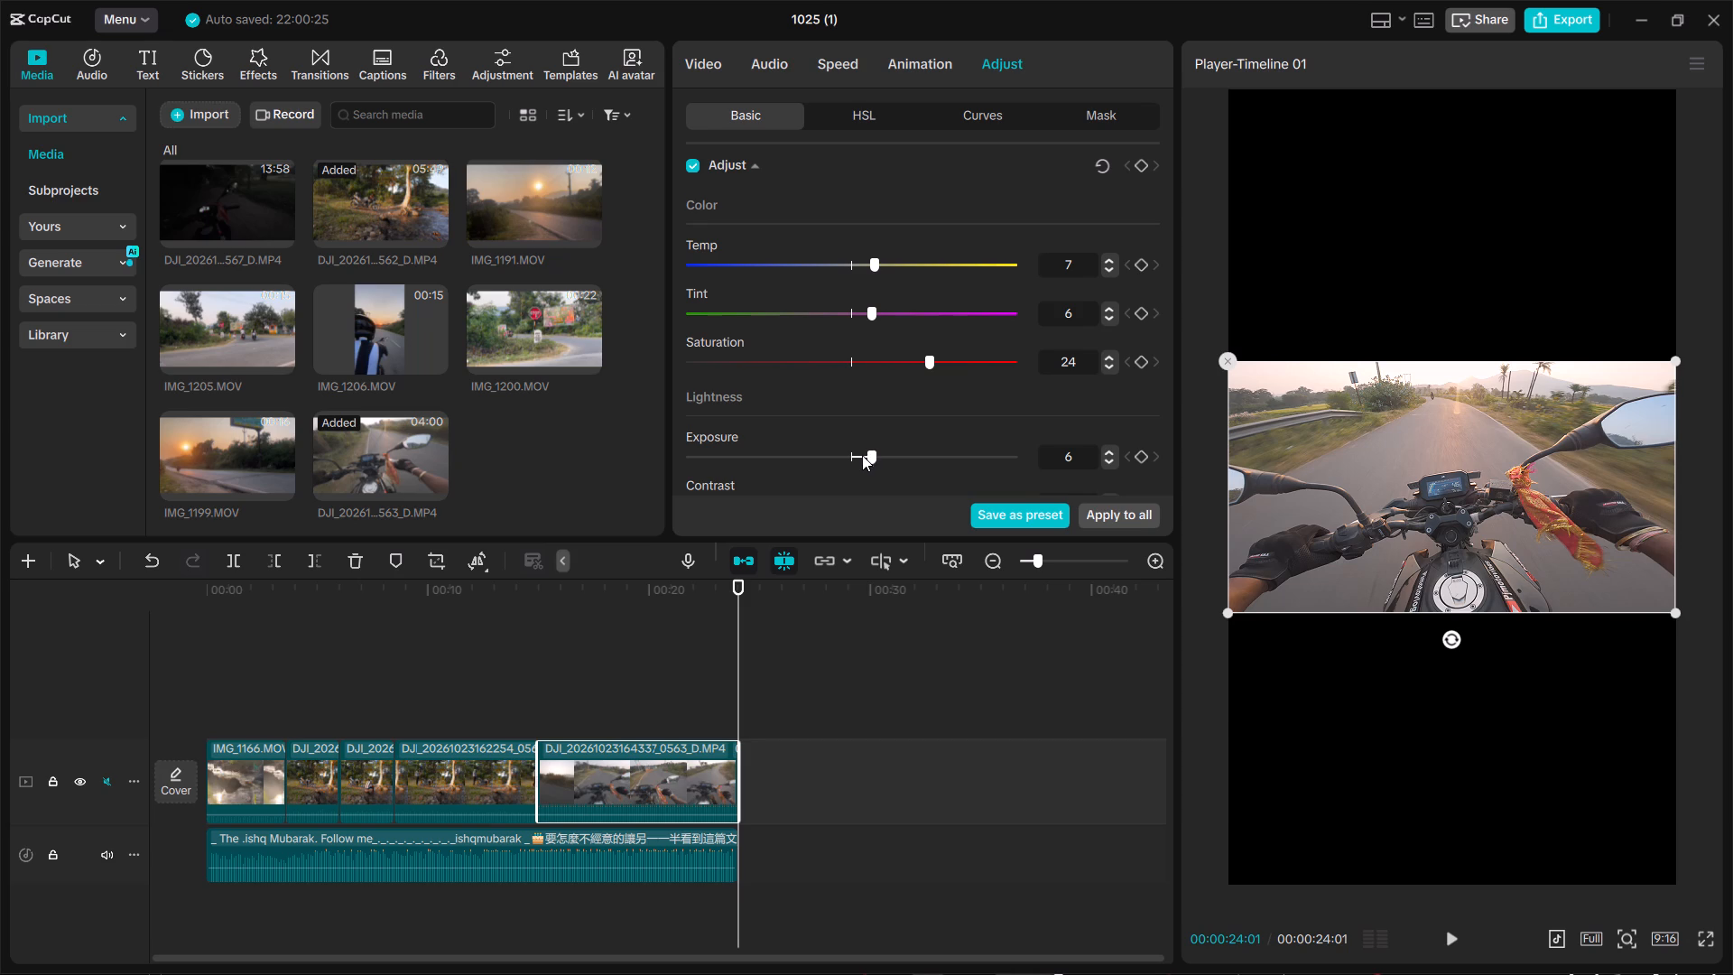
{"action": "scroll", "coordinate": [850, 428], "scroll_direction": "down", "scroll_amount": 1}
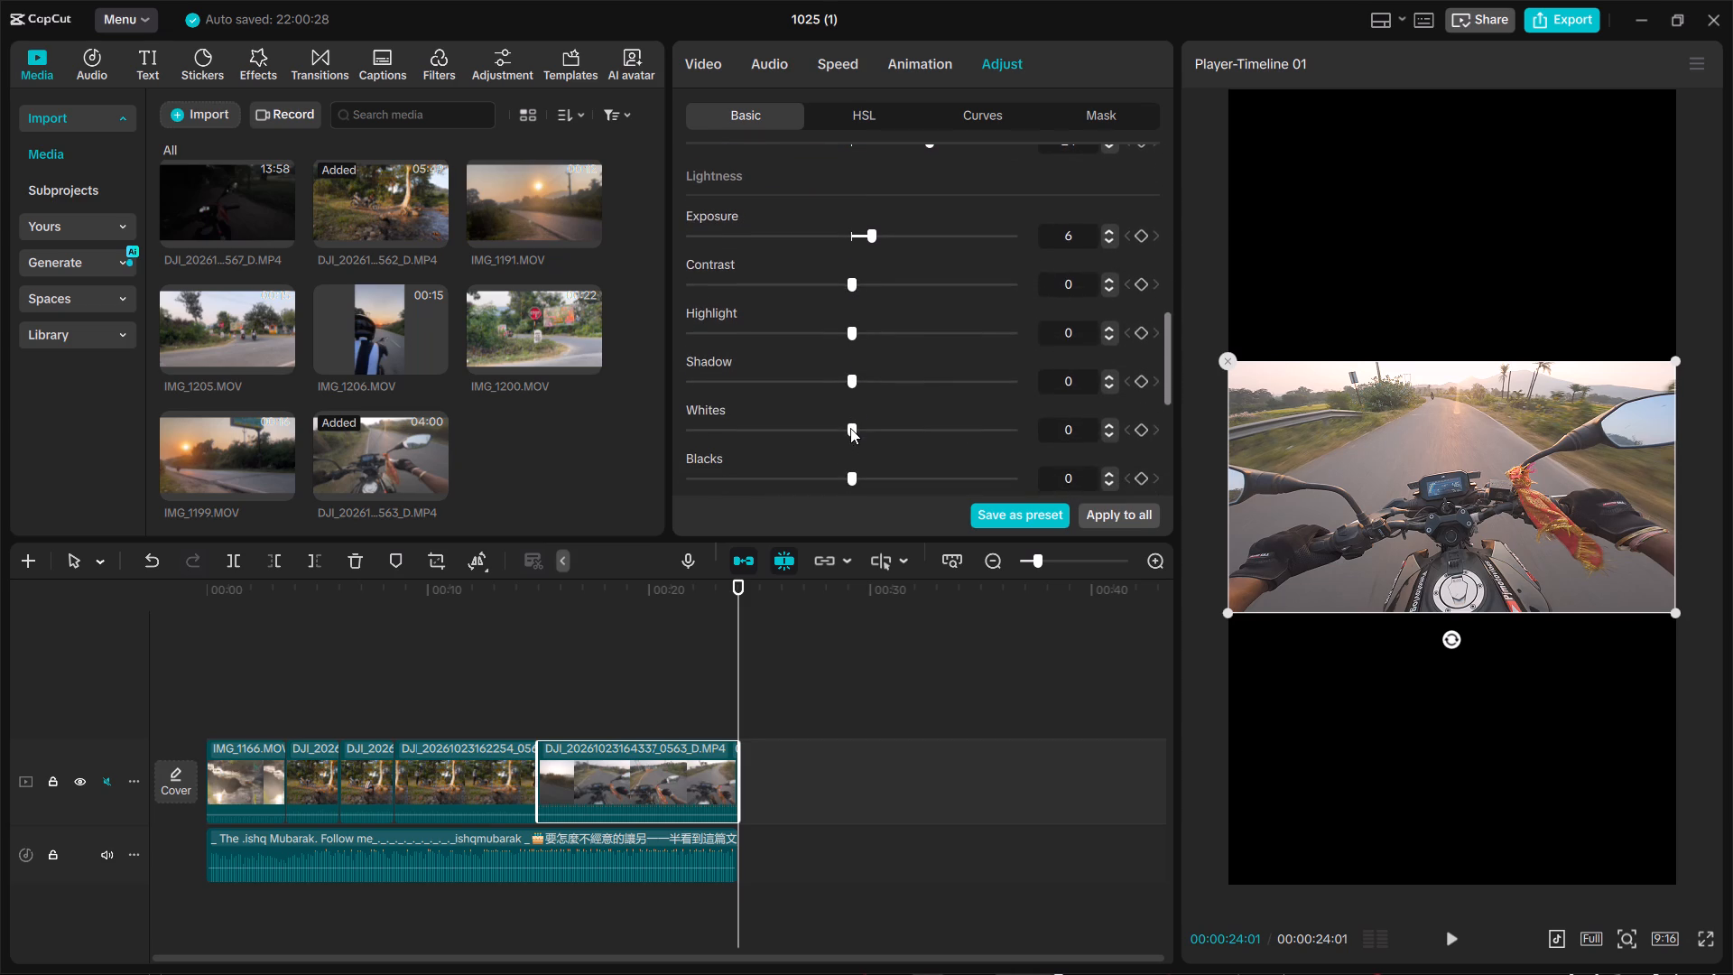
{"action": "left_click", "coordinate": [822, 377]}
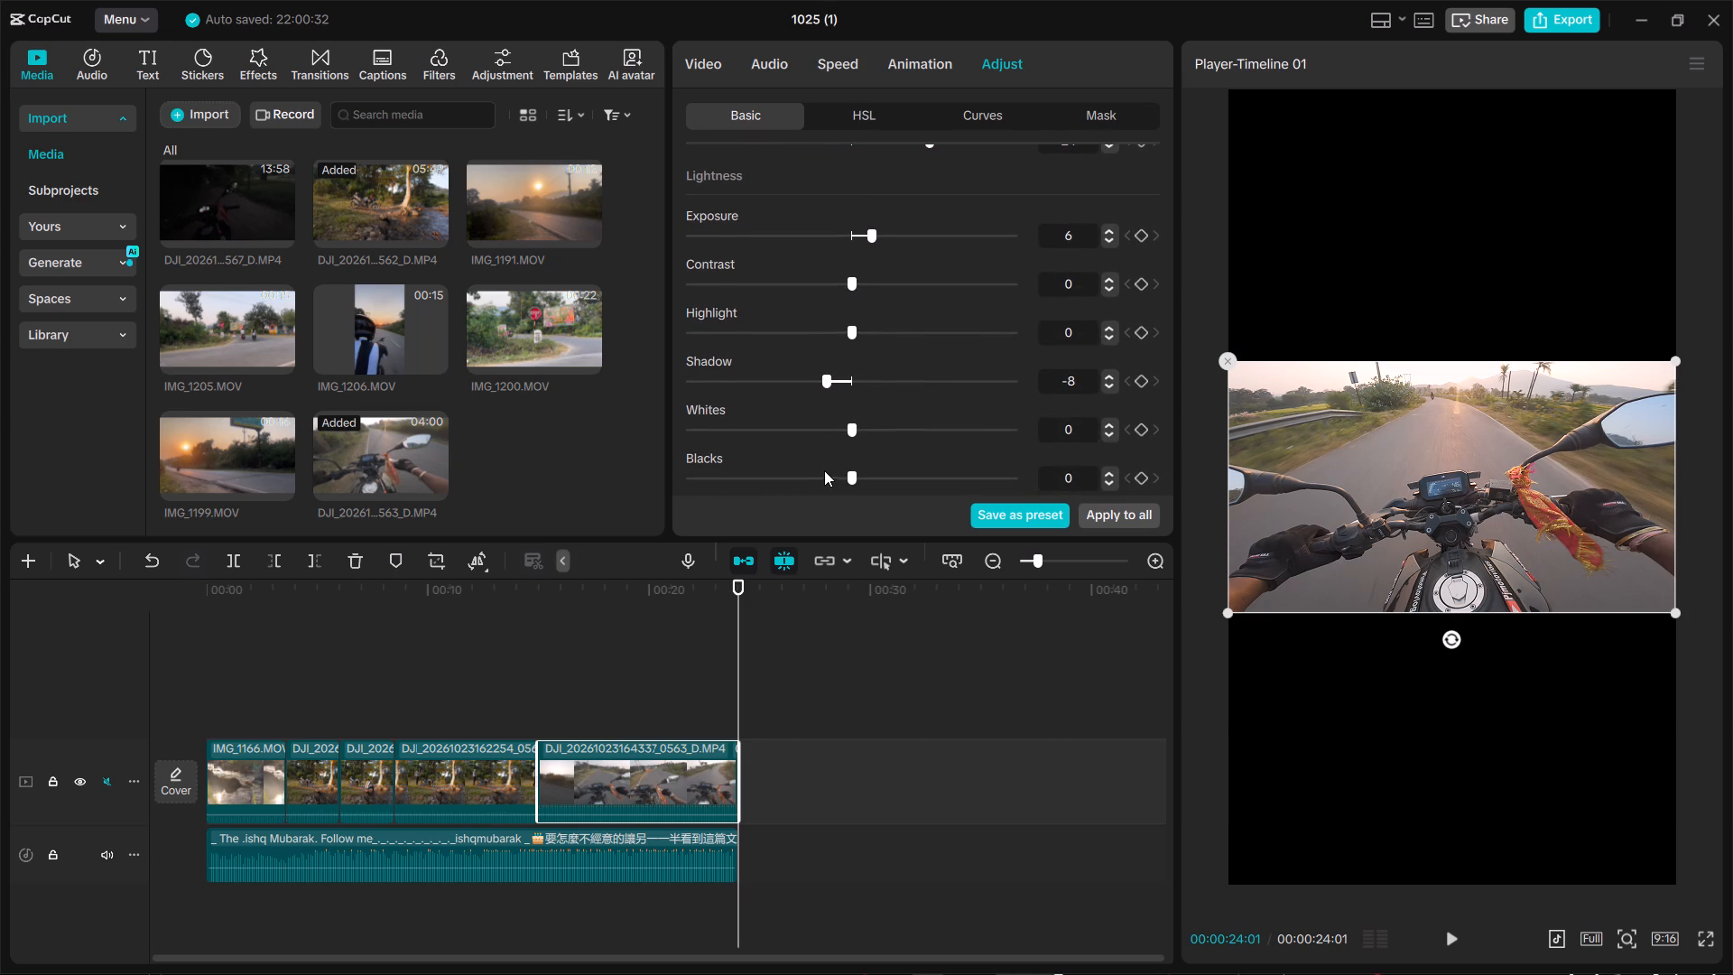
{"action": "left_click", "coordinate": [830, 477]}
Try several highlight levels on the handlebar-view DJI 0563 clip and settle on highlight 4.
{"action": "left_click", "coordinate": [890, 326]}
{"action": "left_click_drag", "start_coordinate": [908, 333], "coordinate": [1006, 329]}
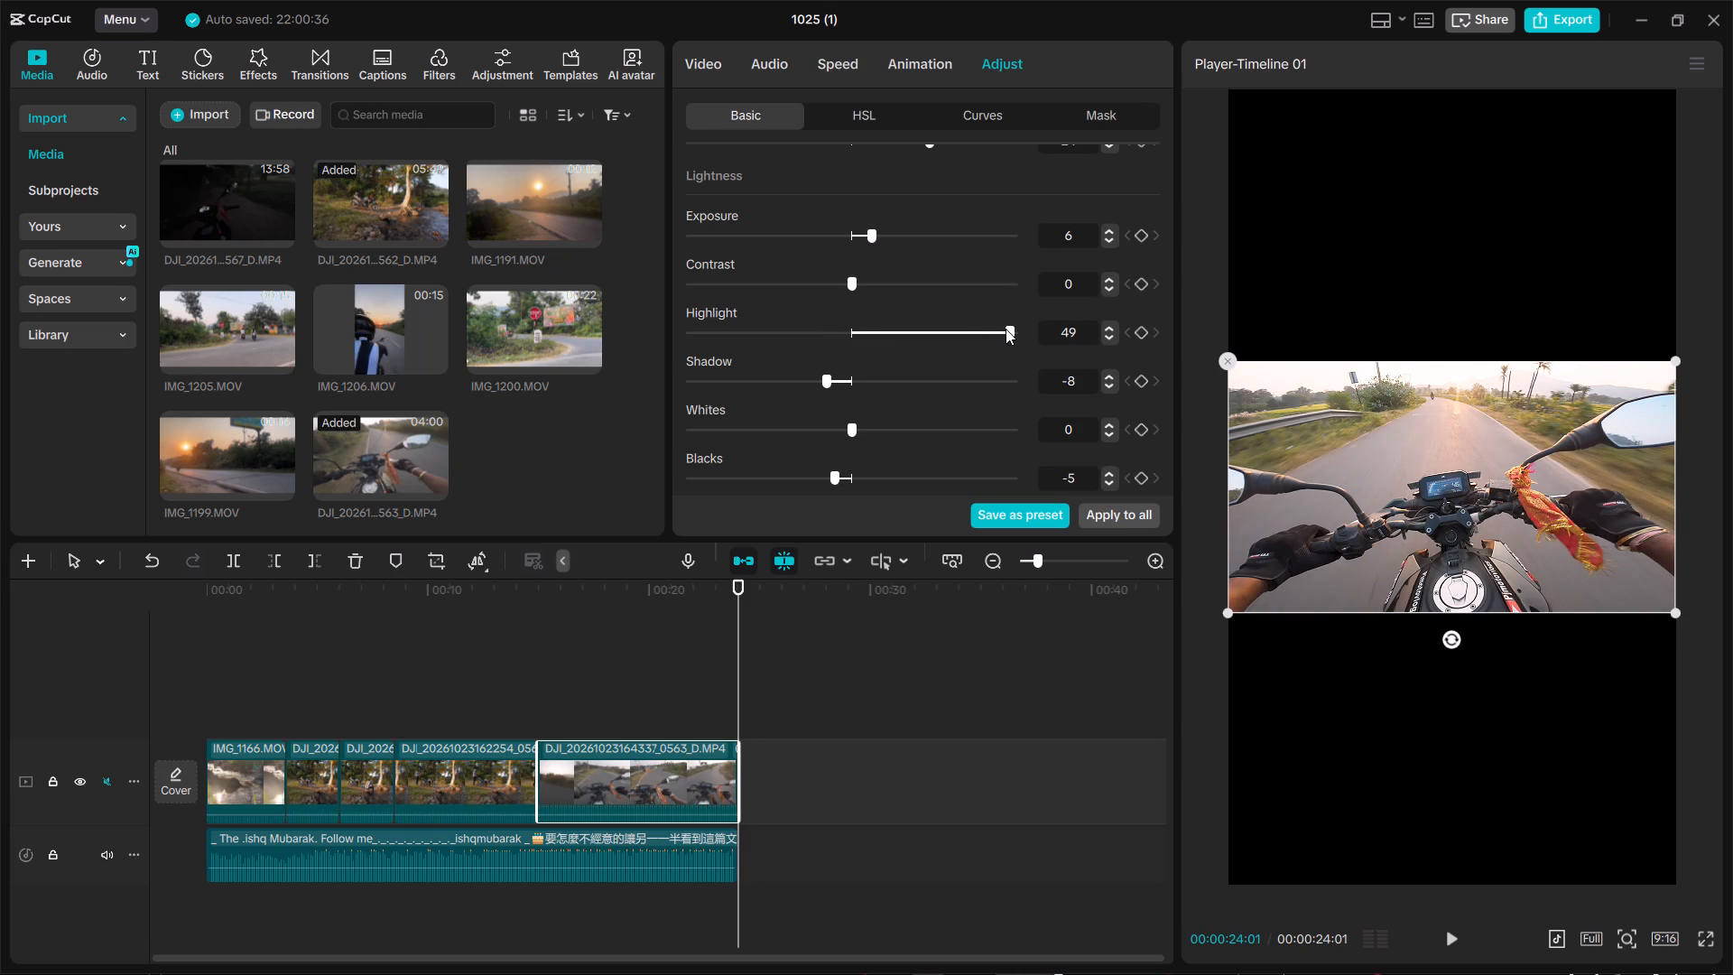
{"action": "left_click_drag", "start_coordinate": [1006, 329], "coordinate": [876, 330]}
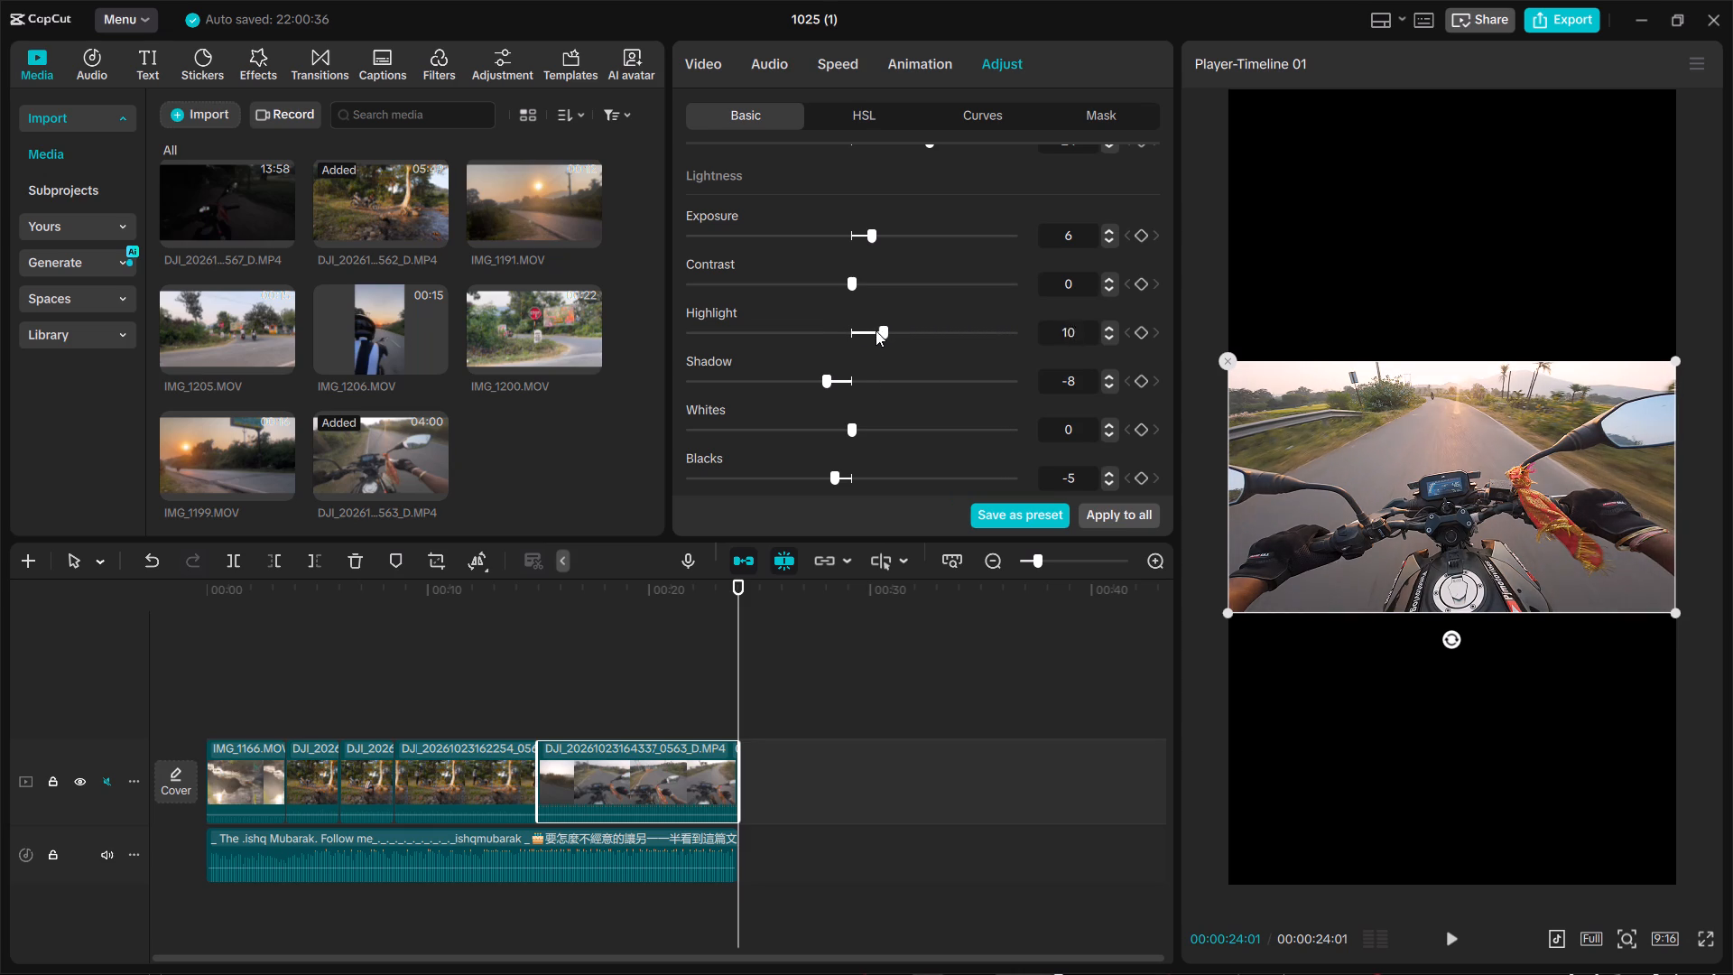
{"action": "left_click_drag", "start_coordinate": [876, 330], "coordinate": [856, 325]}
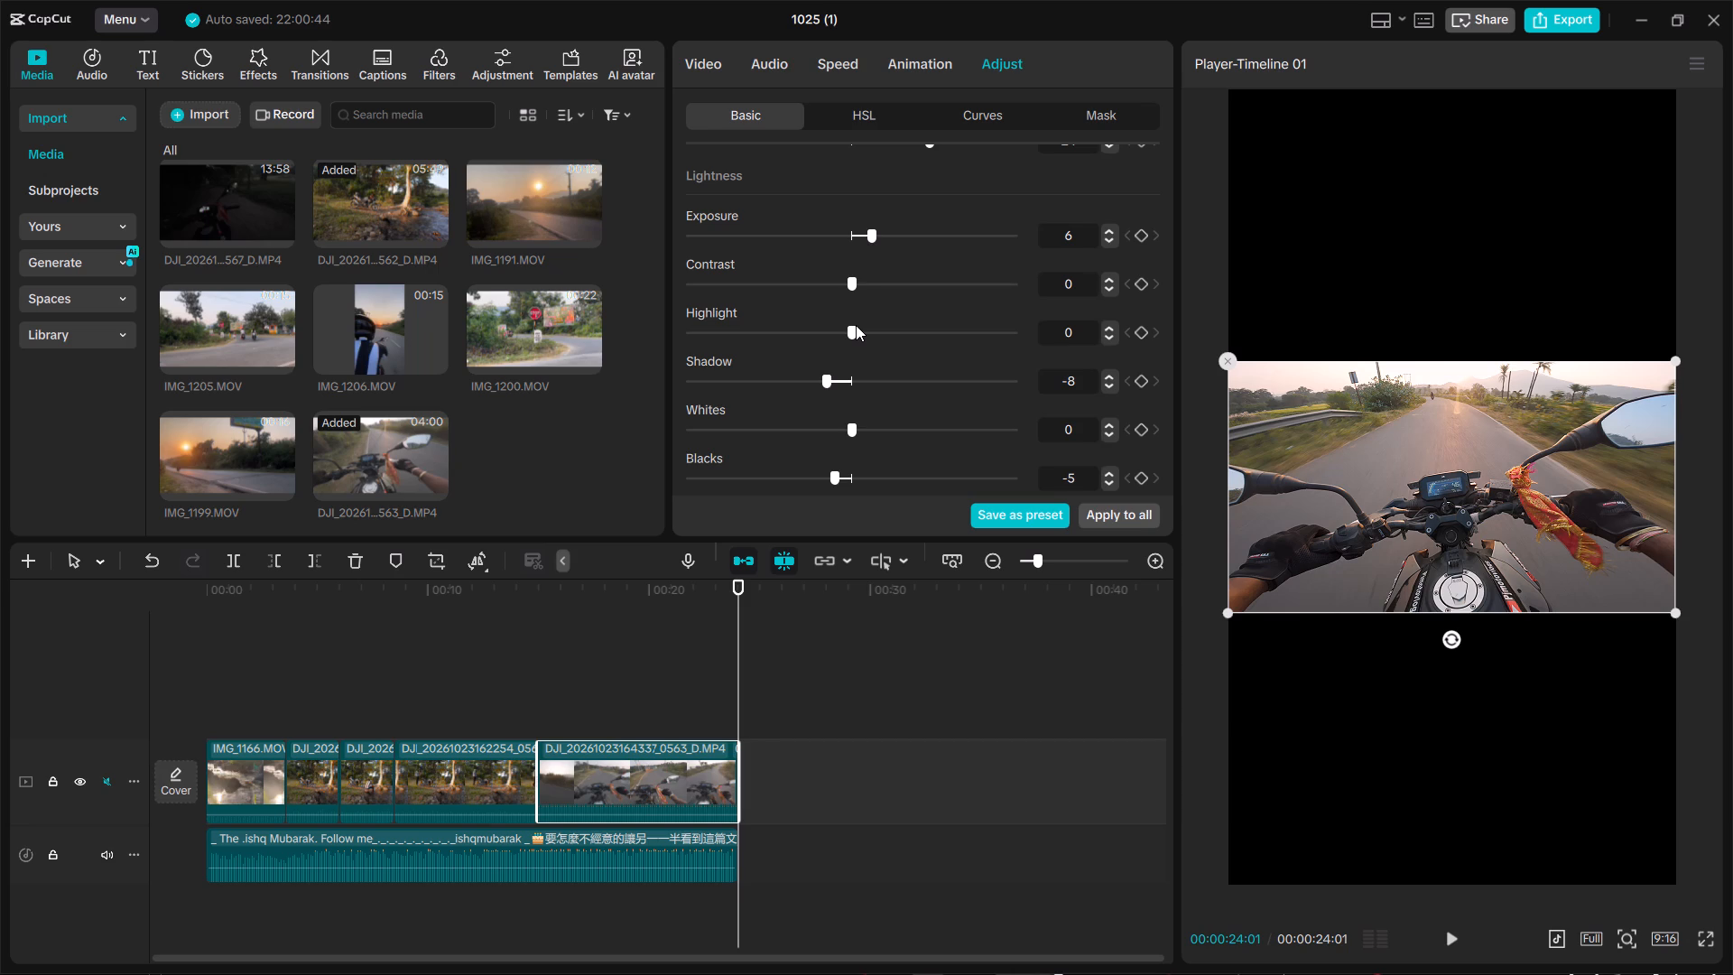
{"action": "left_click", "coordinate": [856, 325]}
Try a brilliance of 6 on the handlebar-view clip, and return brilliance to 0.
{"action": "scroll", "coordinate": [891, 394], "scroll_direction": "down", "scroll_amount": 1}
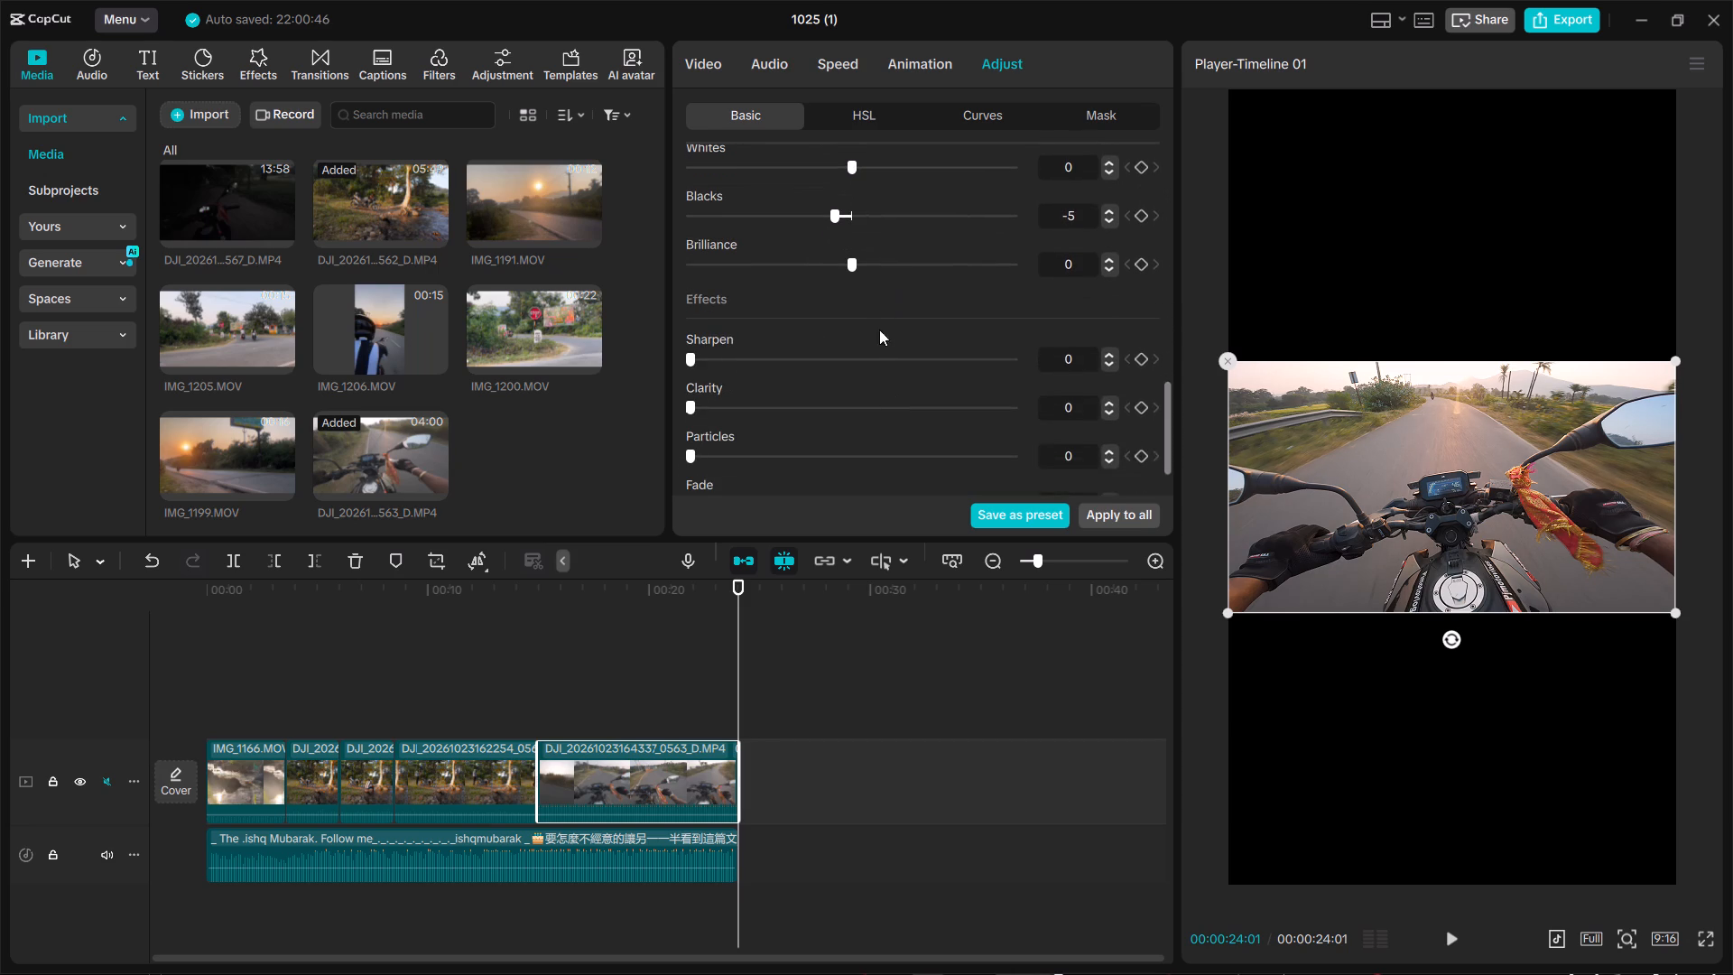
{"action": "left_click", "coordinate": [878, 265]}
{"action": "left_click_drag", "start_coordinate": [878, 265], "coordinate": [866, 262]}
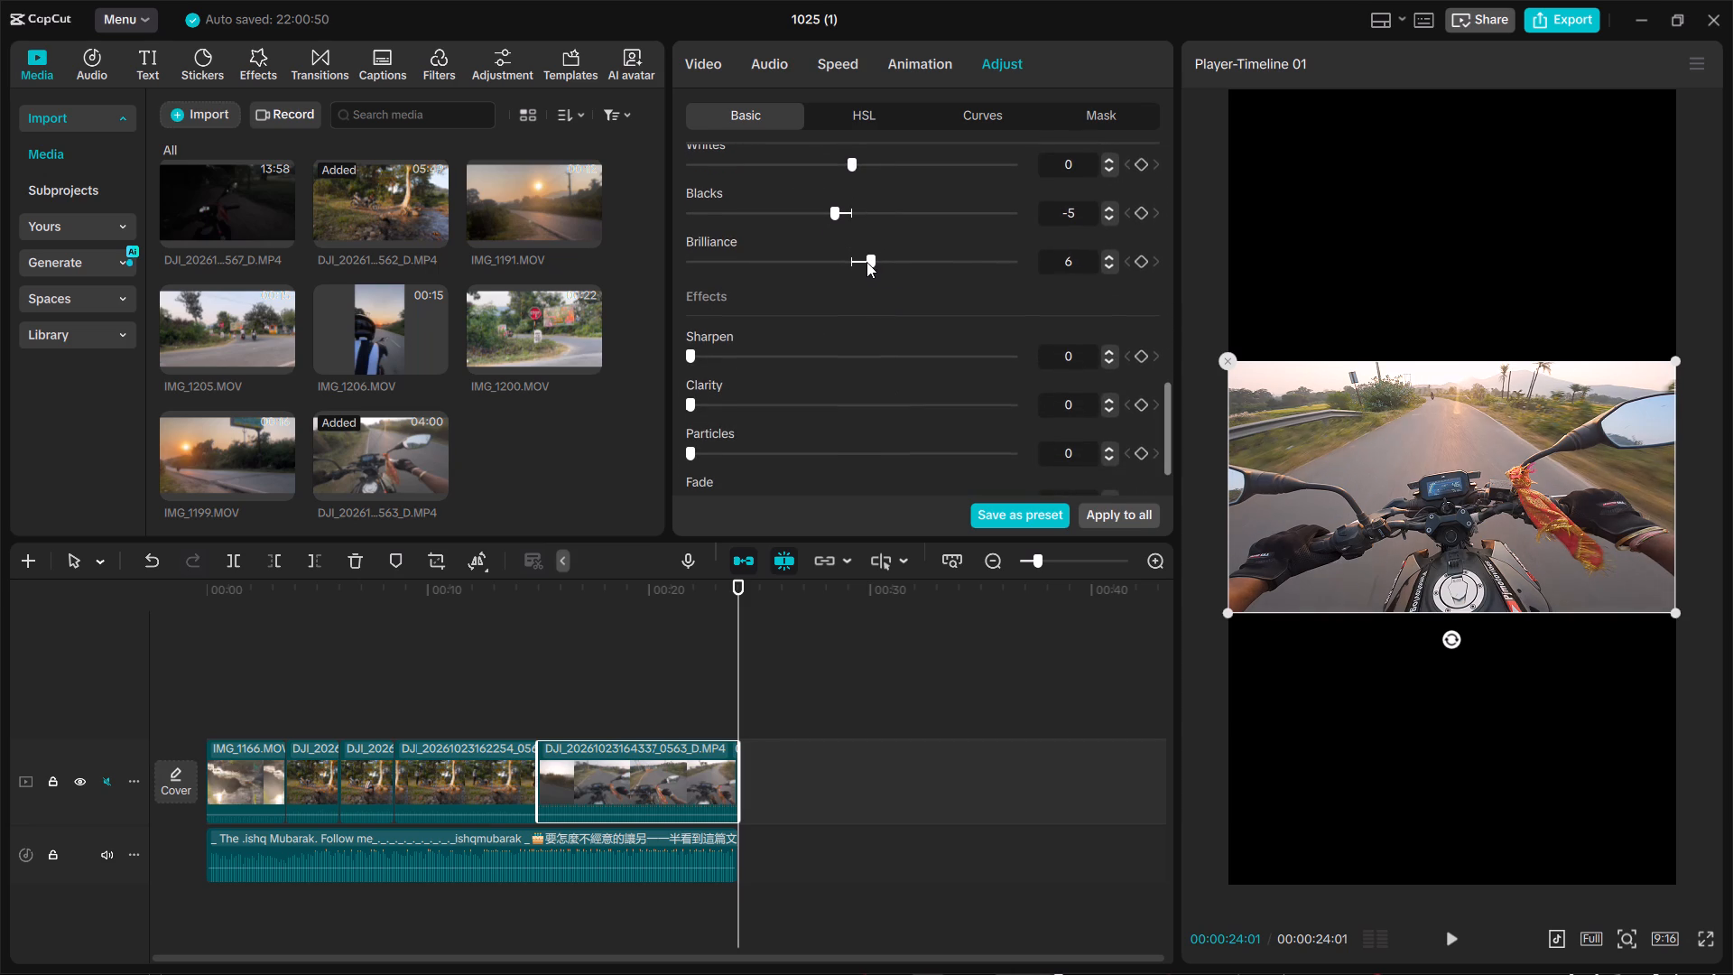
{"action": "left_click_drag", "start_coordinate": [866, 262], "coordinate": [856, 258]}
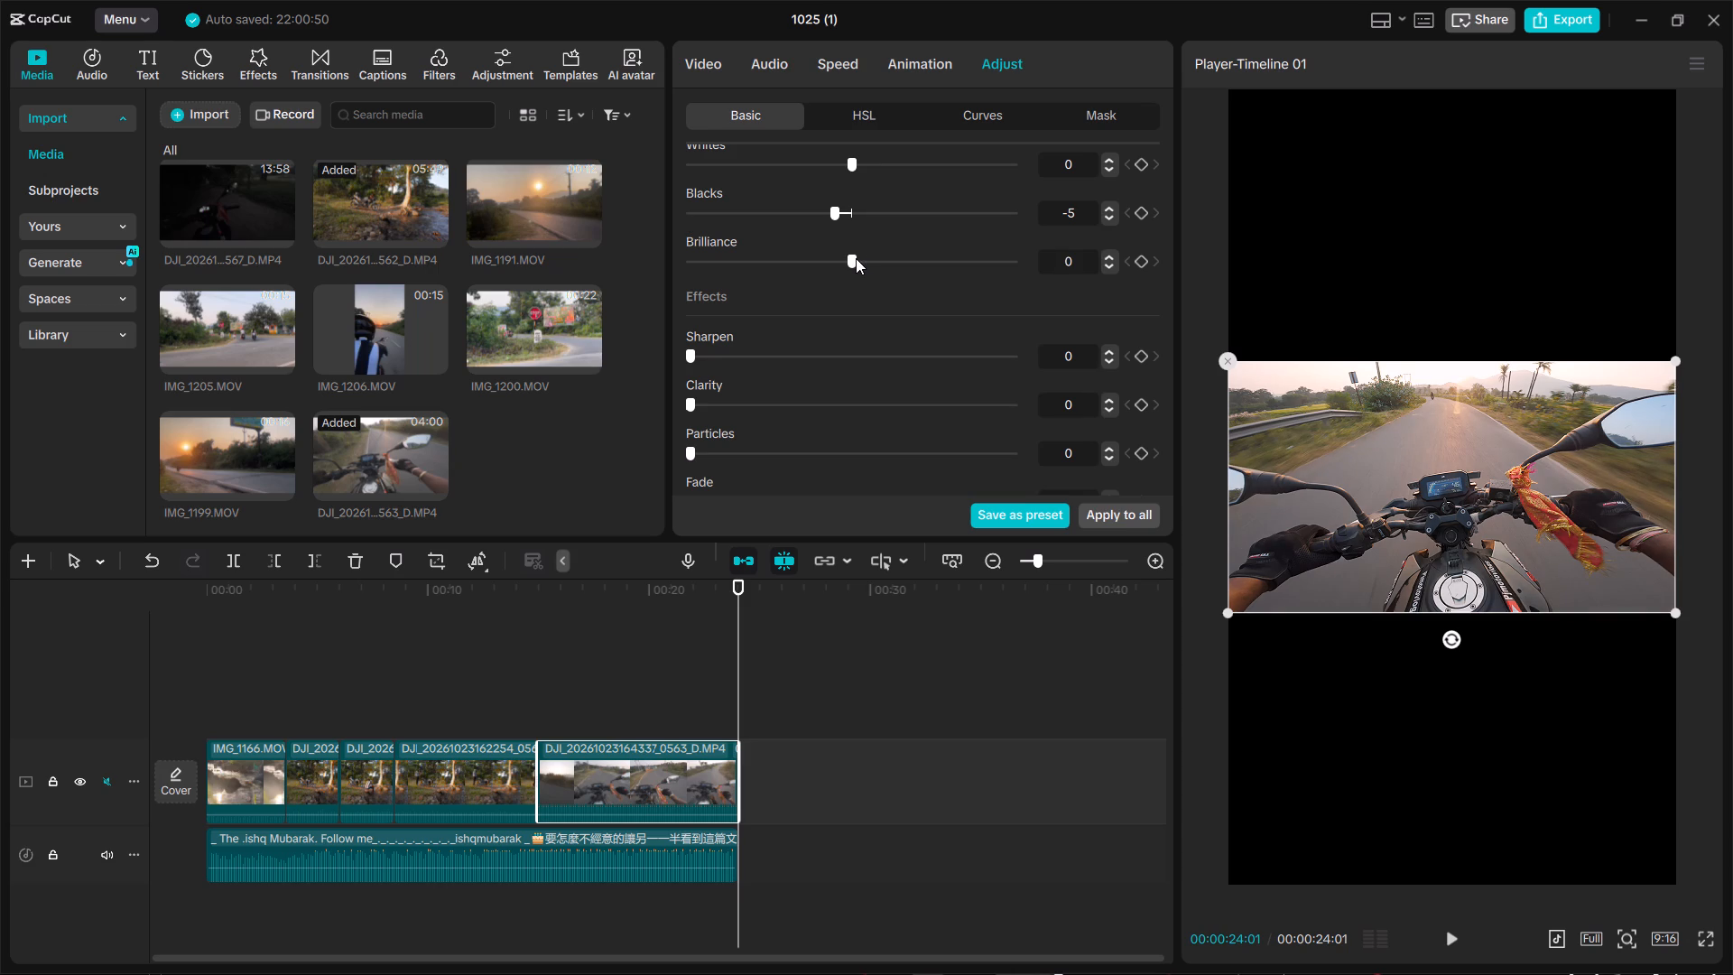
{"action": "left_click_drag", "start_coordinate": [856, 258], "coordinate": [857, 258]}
Set the handlebar-view clip's sharpen effect to 10.
{"action": "left_click", "coordinate": [724, 353]}
Sample the olive roadside vegetation as a custom HSL colour and set its saturation to 57 and hue to 18.
{"action": "scroll", "coordinate": [912, 338], "scroll_direction": "up", "scroll_amount": 2}
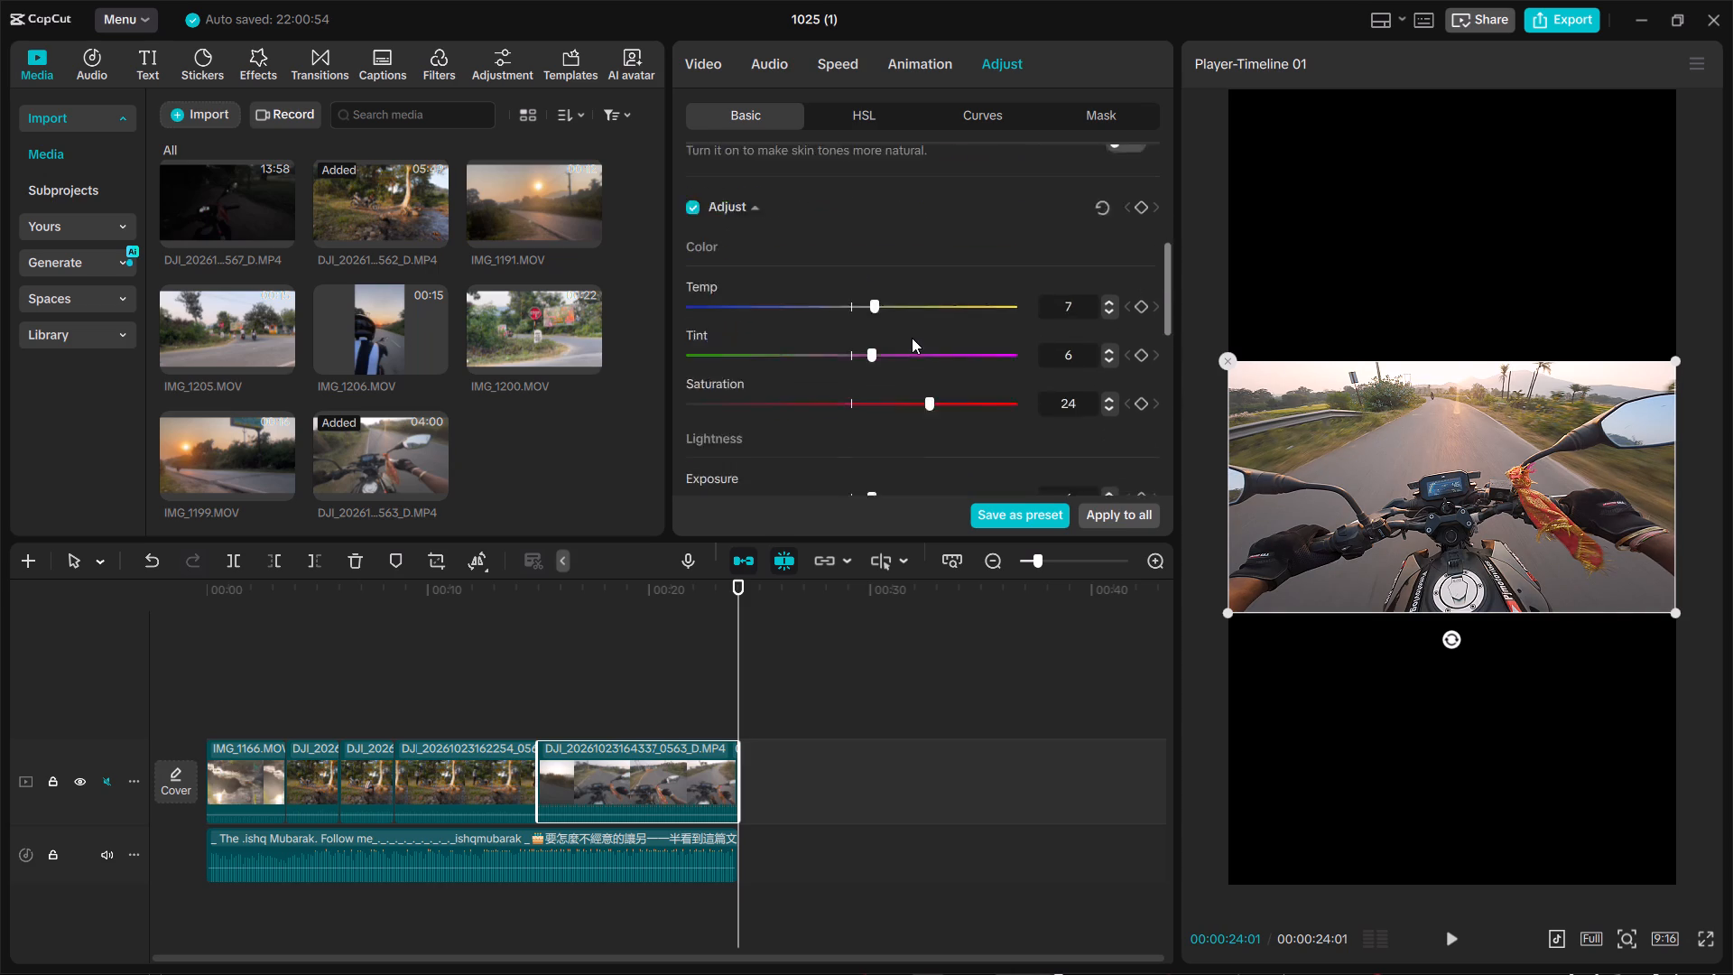
{"action": "left_click", "coordinate": [868, 117]}
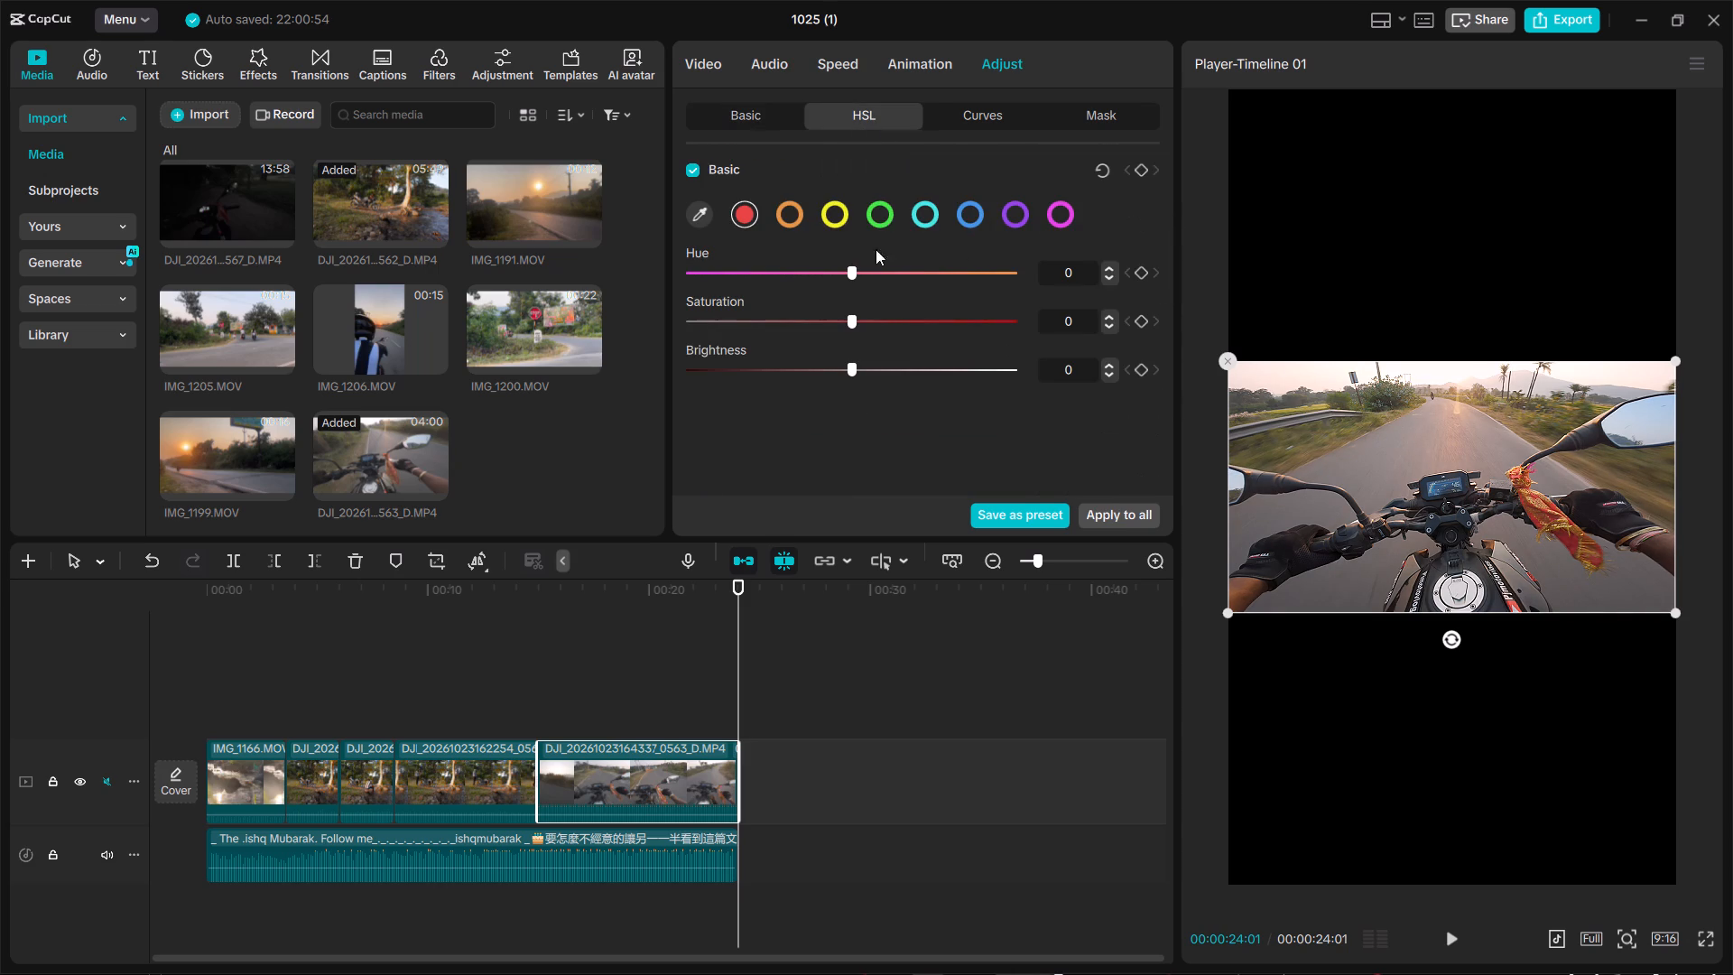
{"action": "left_click", "coordinate": [705, 211]}
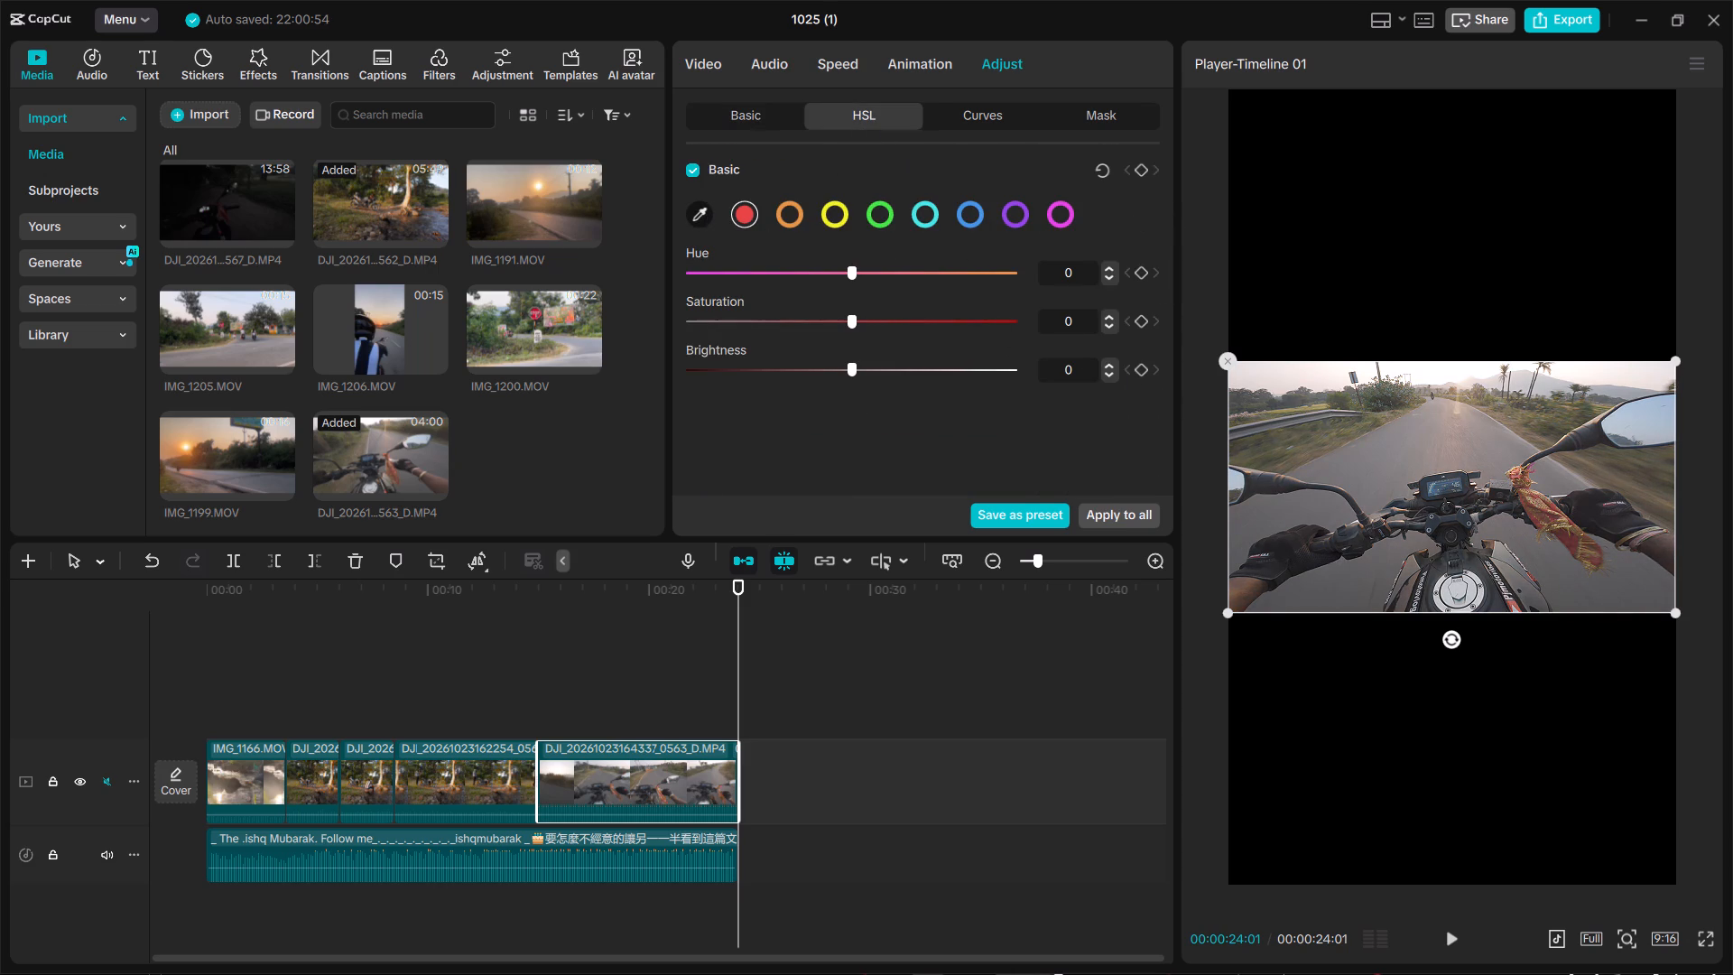
{"action": "left_click", "coordinate": [1316, 406]}
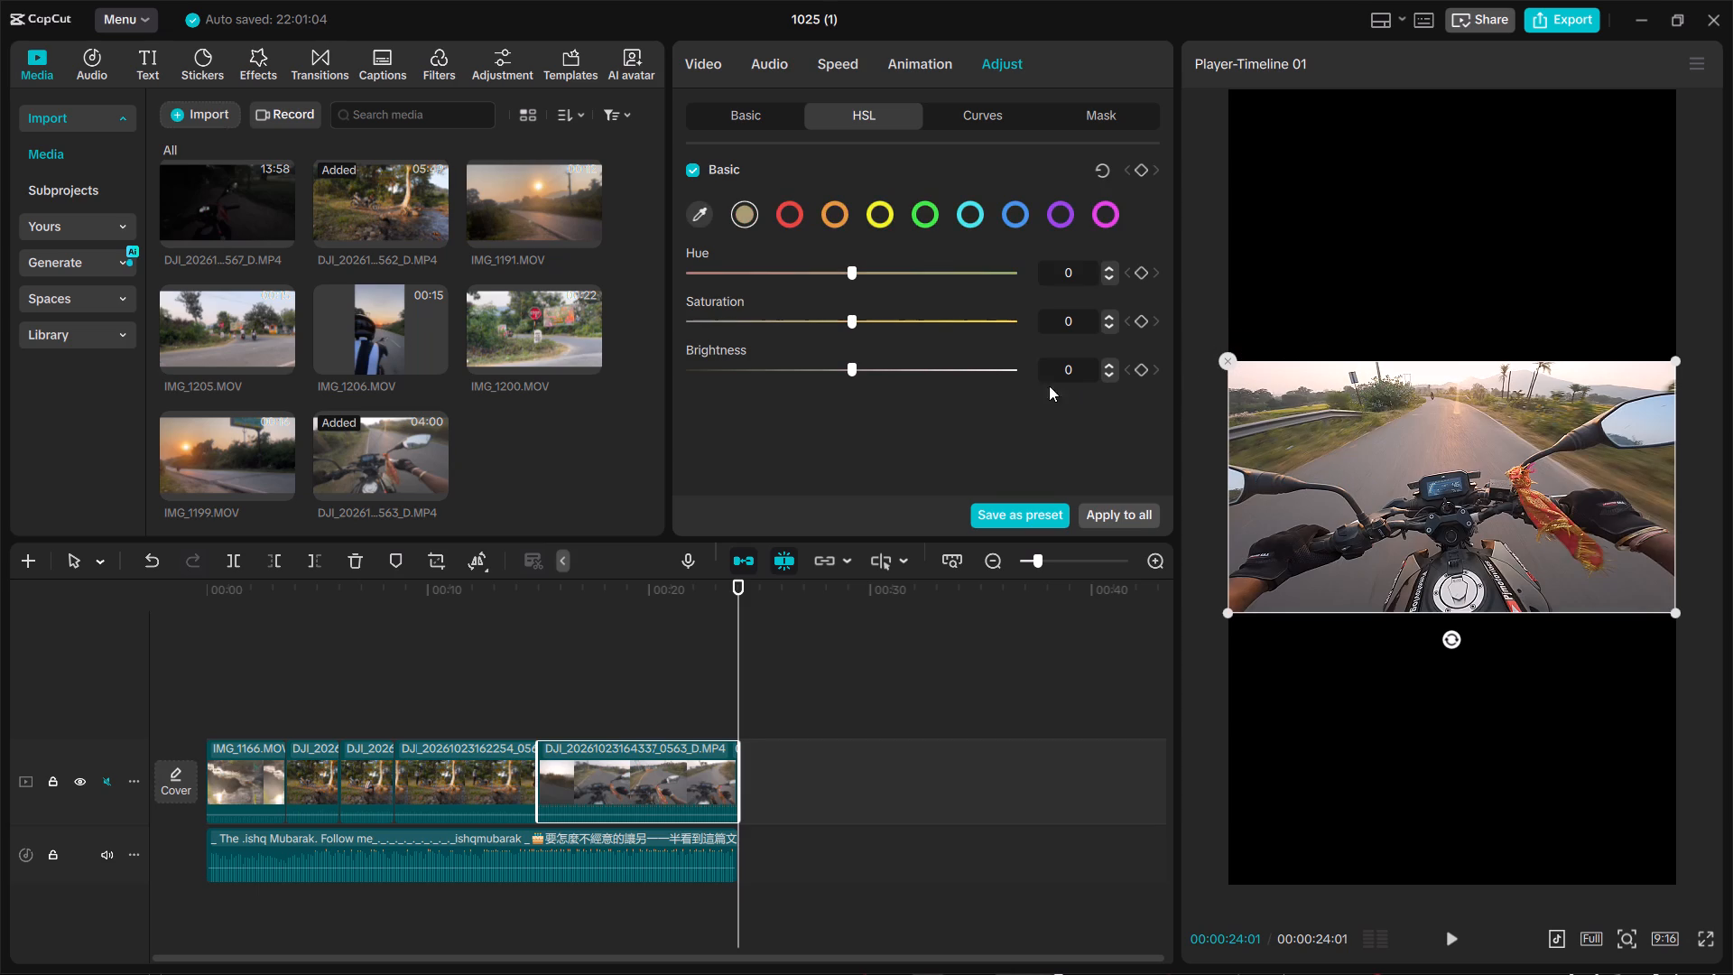
{"action": "left_click", "coordinate": [940, 321]}
{"action": "left_click", "coordinate": [939, 265]}
{"action": "left_click_drag", "start_coordinate": [939, 265], "coordinate": [895, 265]}
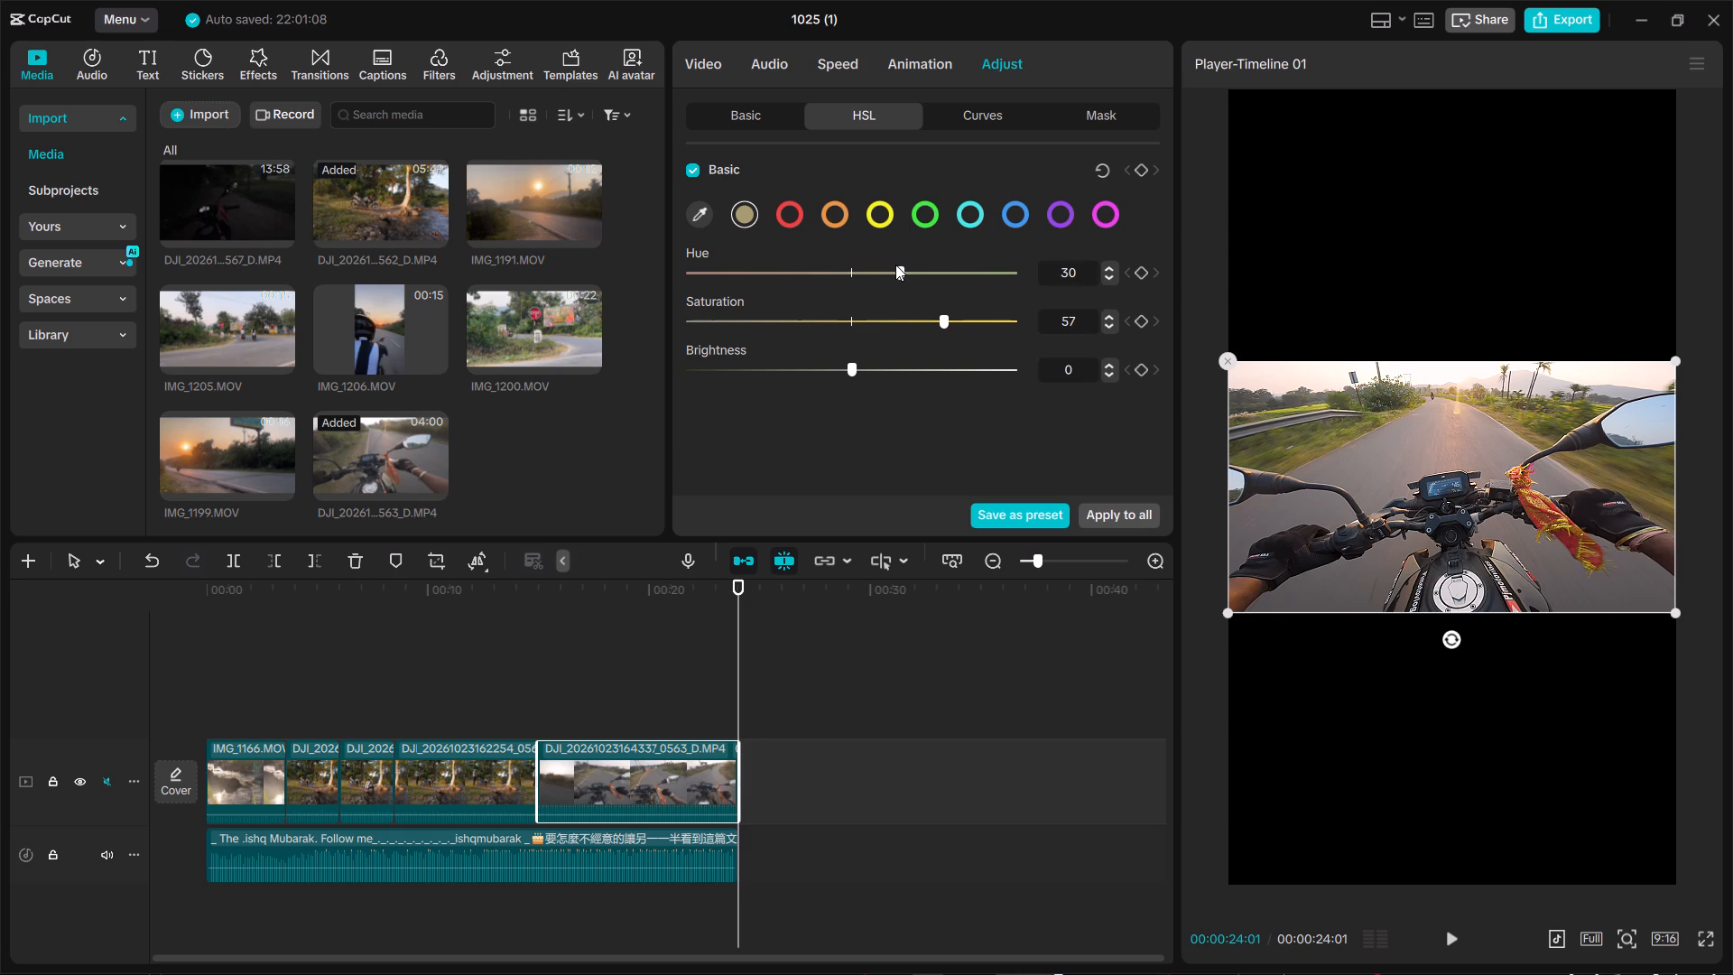
{"action": "left_click_drag", "start_coordinate": [895, 265], "coordinate": [877, 265]}
Sample the pale sky above the road as another HSL colour and set brightness 49, hue -12 and saturation 49.
{"action": "left_click", "coordinate": [697, 213]}
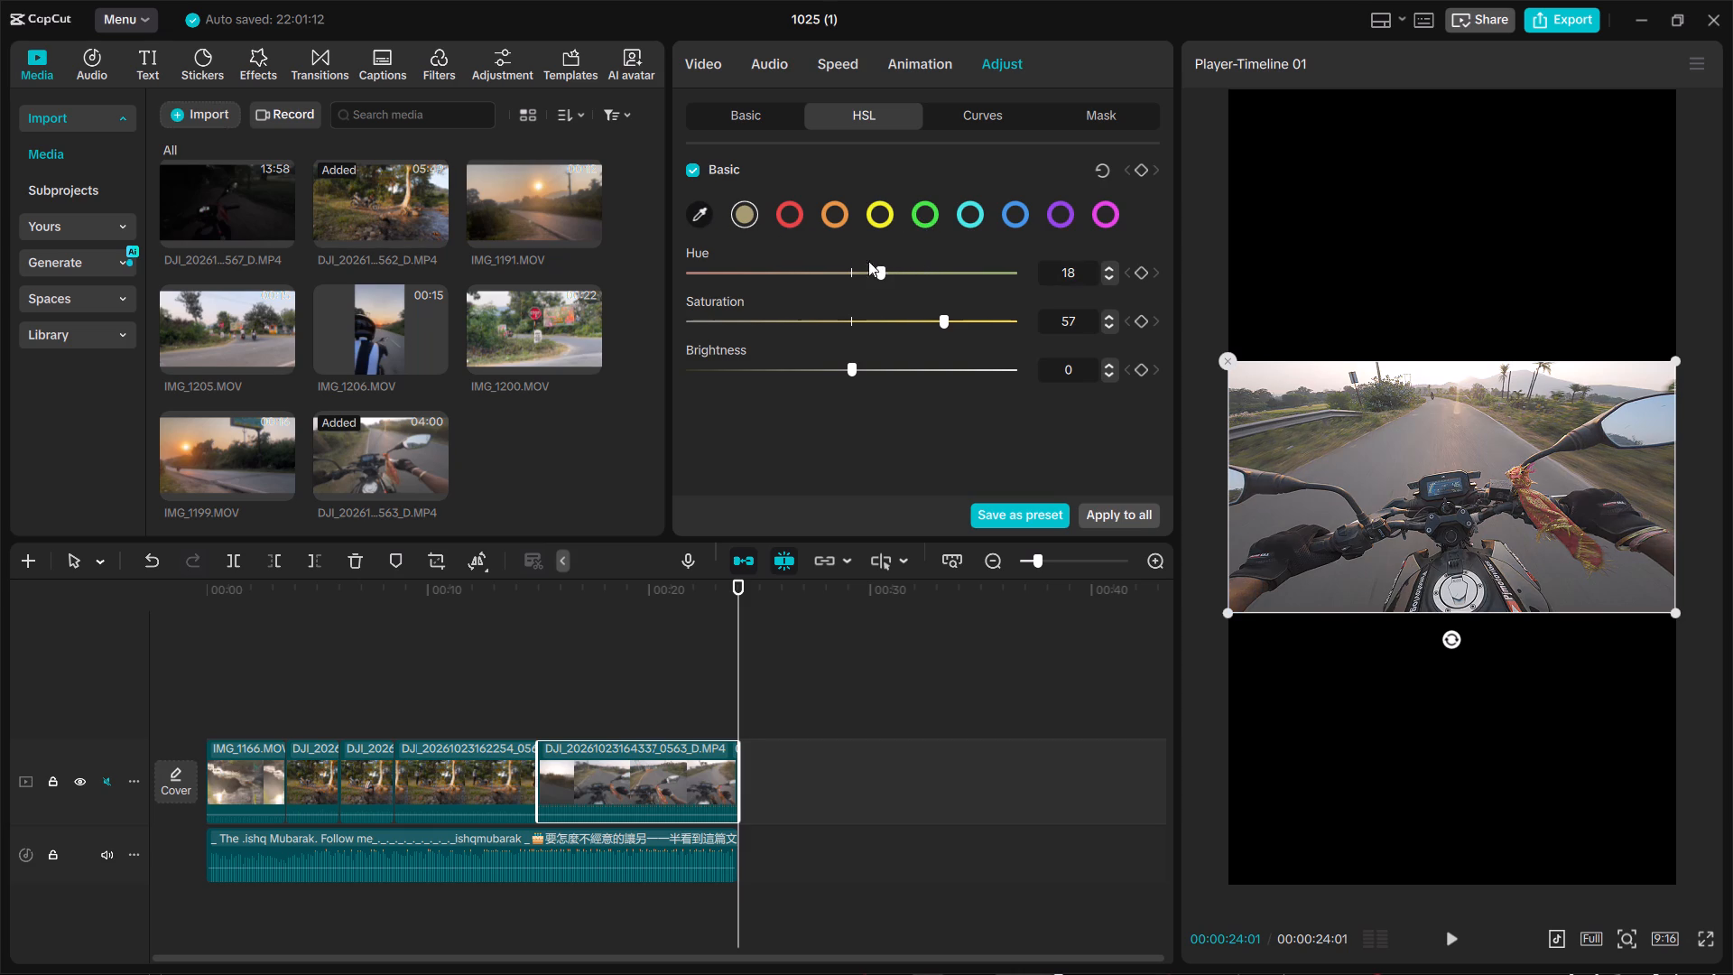
{"action": "left_click", "coordinate": [1462, 385]}
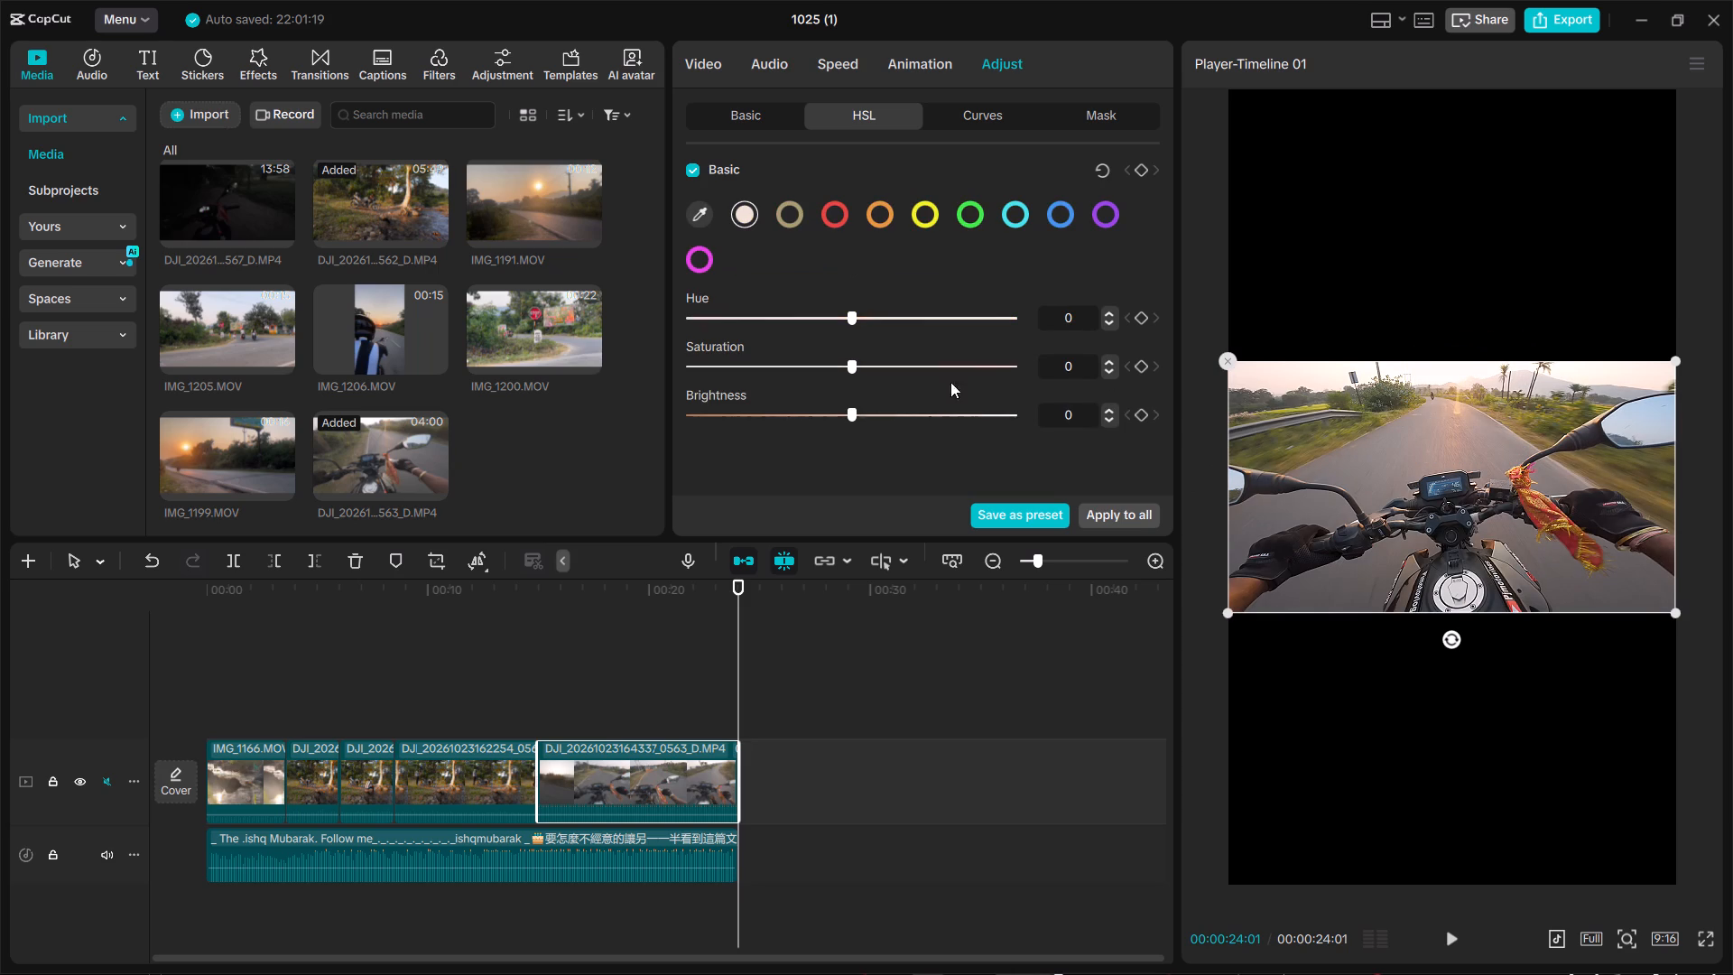
{"action": "left_click_drag", "start_coordinate": [829, 410], "coordinate": [702, 408]}
{"action": "left_click_drag", "start_coordinate": [702, 408], "coordinate": [841, 426]}
{"action": "left_click_drag", "start_coordinate": [841, 426], "coordinate": [928, 422]}
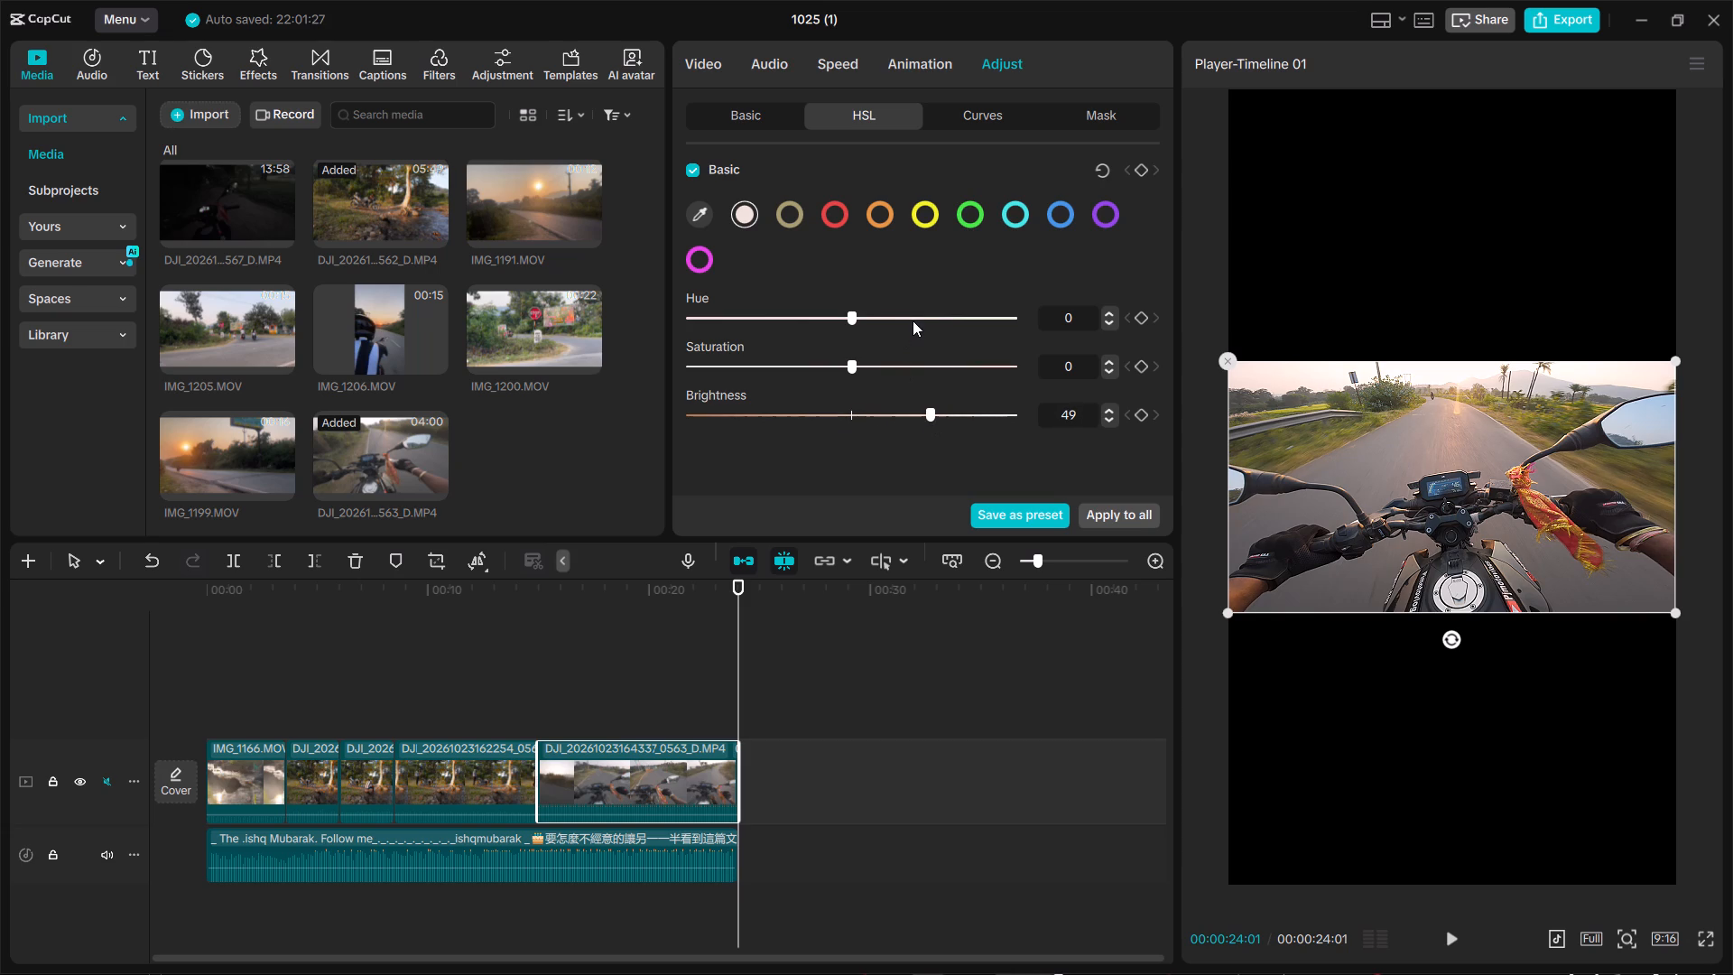
{"action": "left_click", "coordinate": [913, 320]}
{"action": "left_click", "coordinate": [913, 320]}
{"action": "left_click_drag", "start_coordinate": [913, 320], "coordinate": [812, 313]}
{"action": "left_click_drag", "start_coordinate": [812, 313], "coordinate": [883, 333]}
{"action": "left_click_drag", "start_coordinate": [883, 333], "coordinate": [828, 322]}
{"action": "left_click_drag", "start_coordinate": [883, 361], "coordinate": [940, 361]}
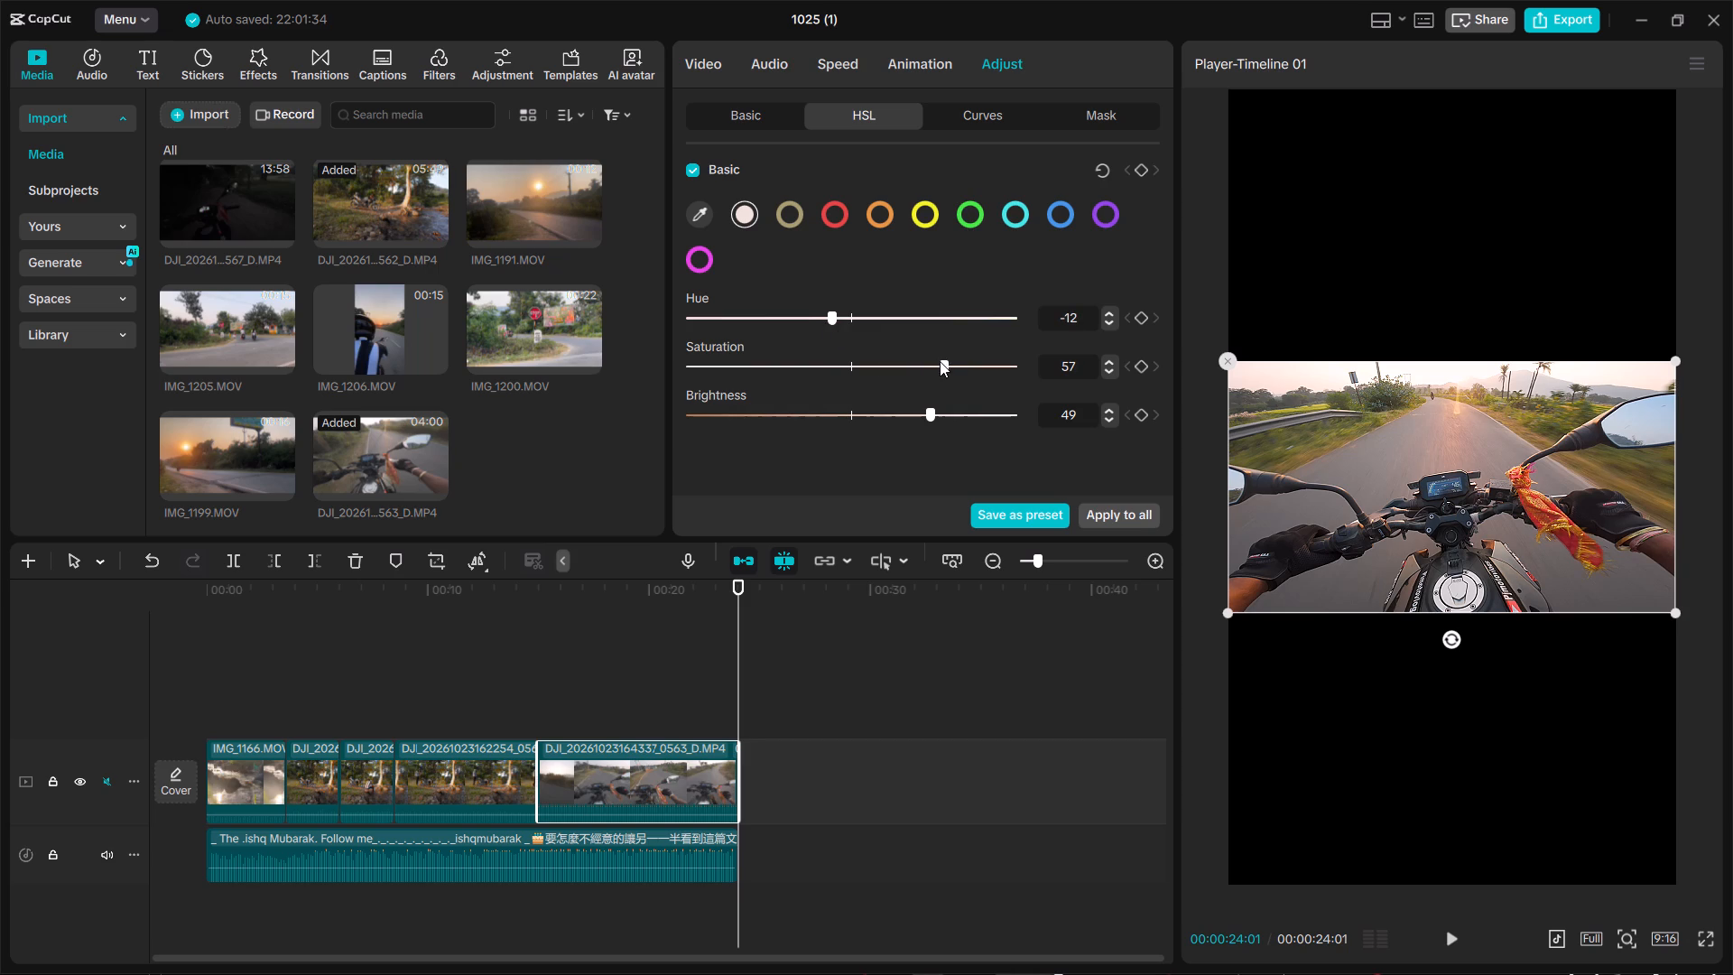
{"action": "left_click_drag", "start_coordinate": [940, 361], "coordinate": [927, 365]}
Sample the beige tone at the far end of the road as an HSL colour and set its saturation to 49.
{"action": "left_click", "coordinate": [706, 205]}
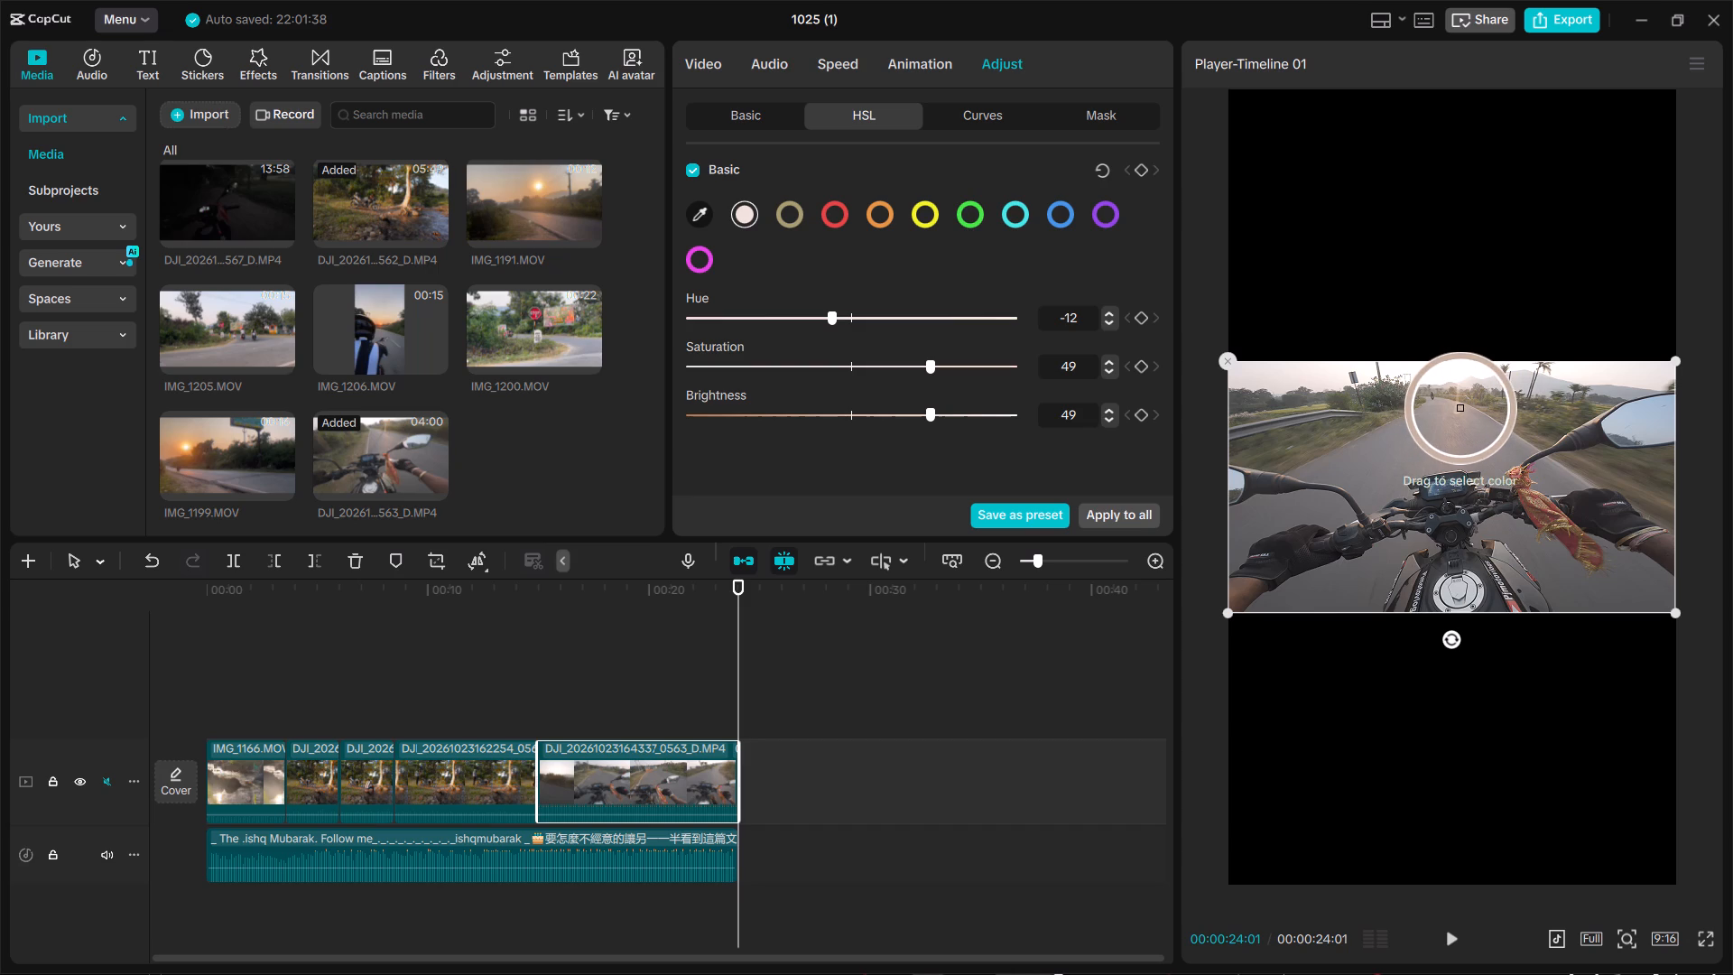
{"action": "left_click", "coordinate": [1460, 409]}
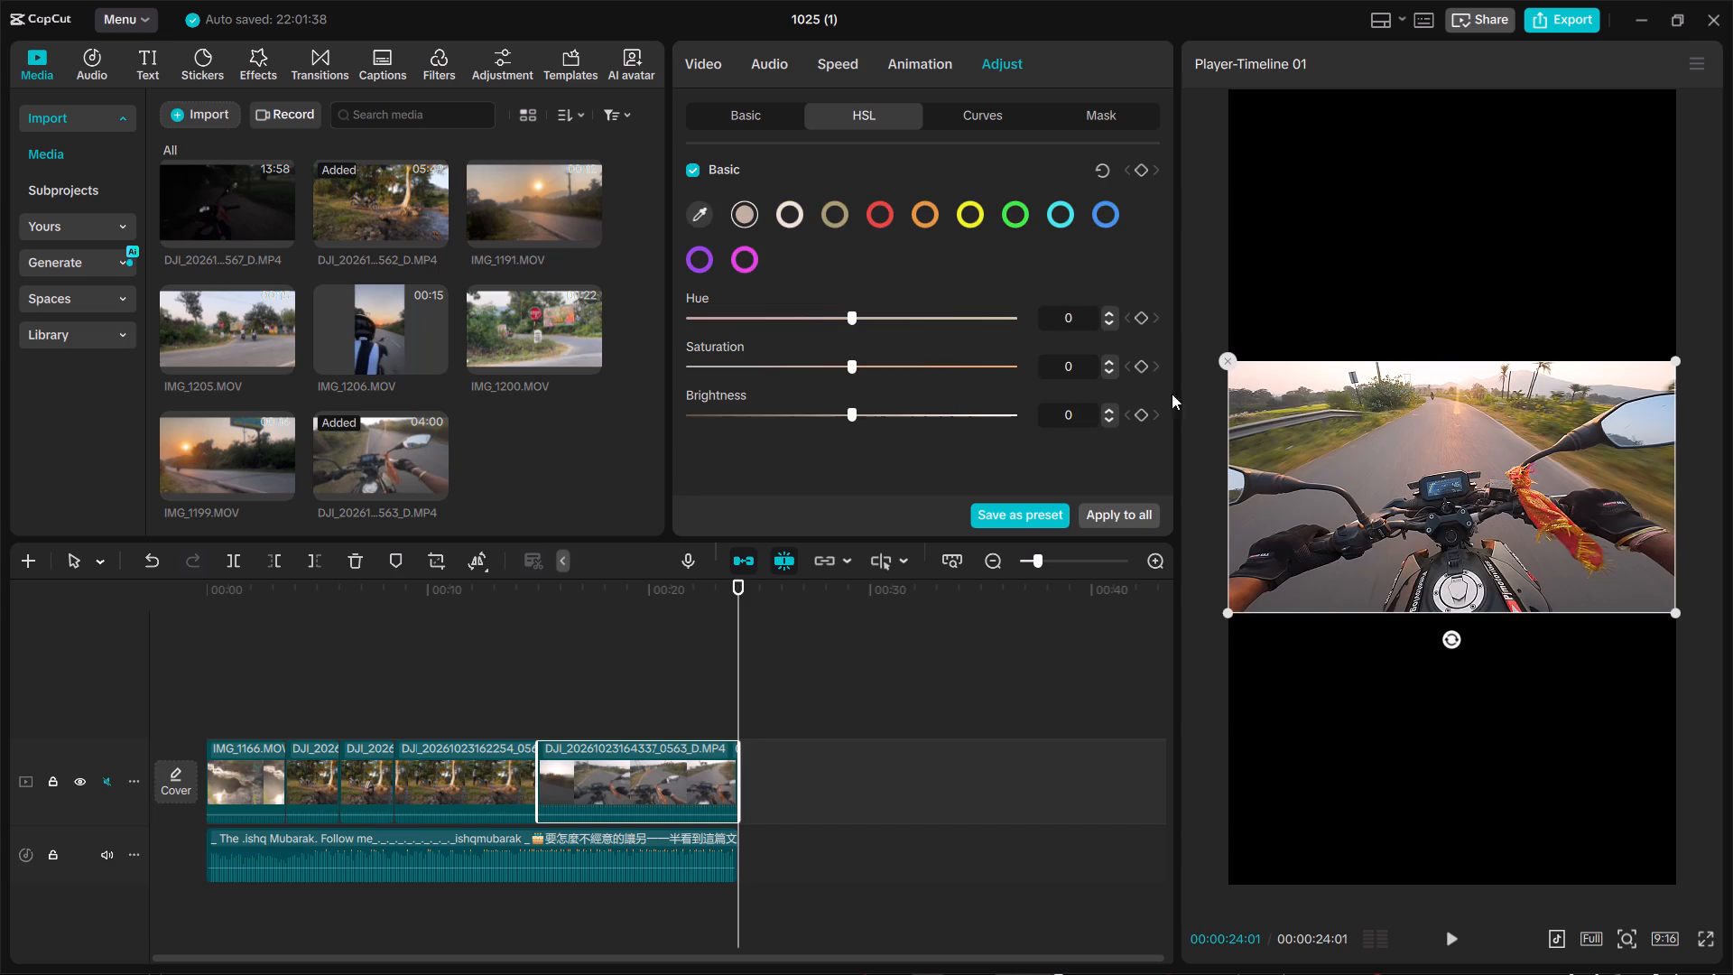
{"action": "left_click", "coordinate": [928, 365]}
Play the handlebar-view clip from about 00:00:18:16 to the end to review the colour grade.
{"action": "left_click_drag", "start_coordinate": [663, 596], "coordinate": [616, 596]}
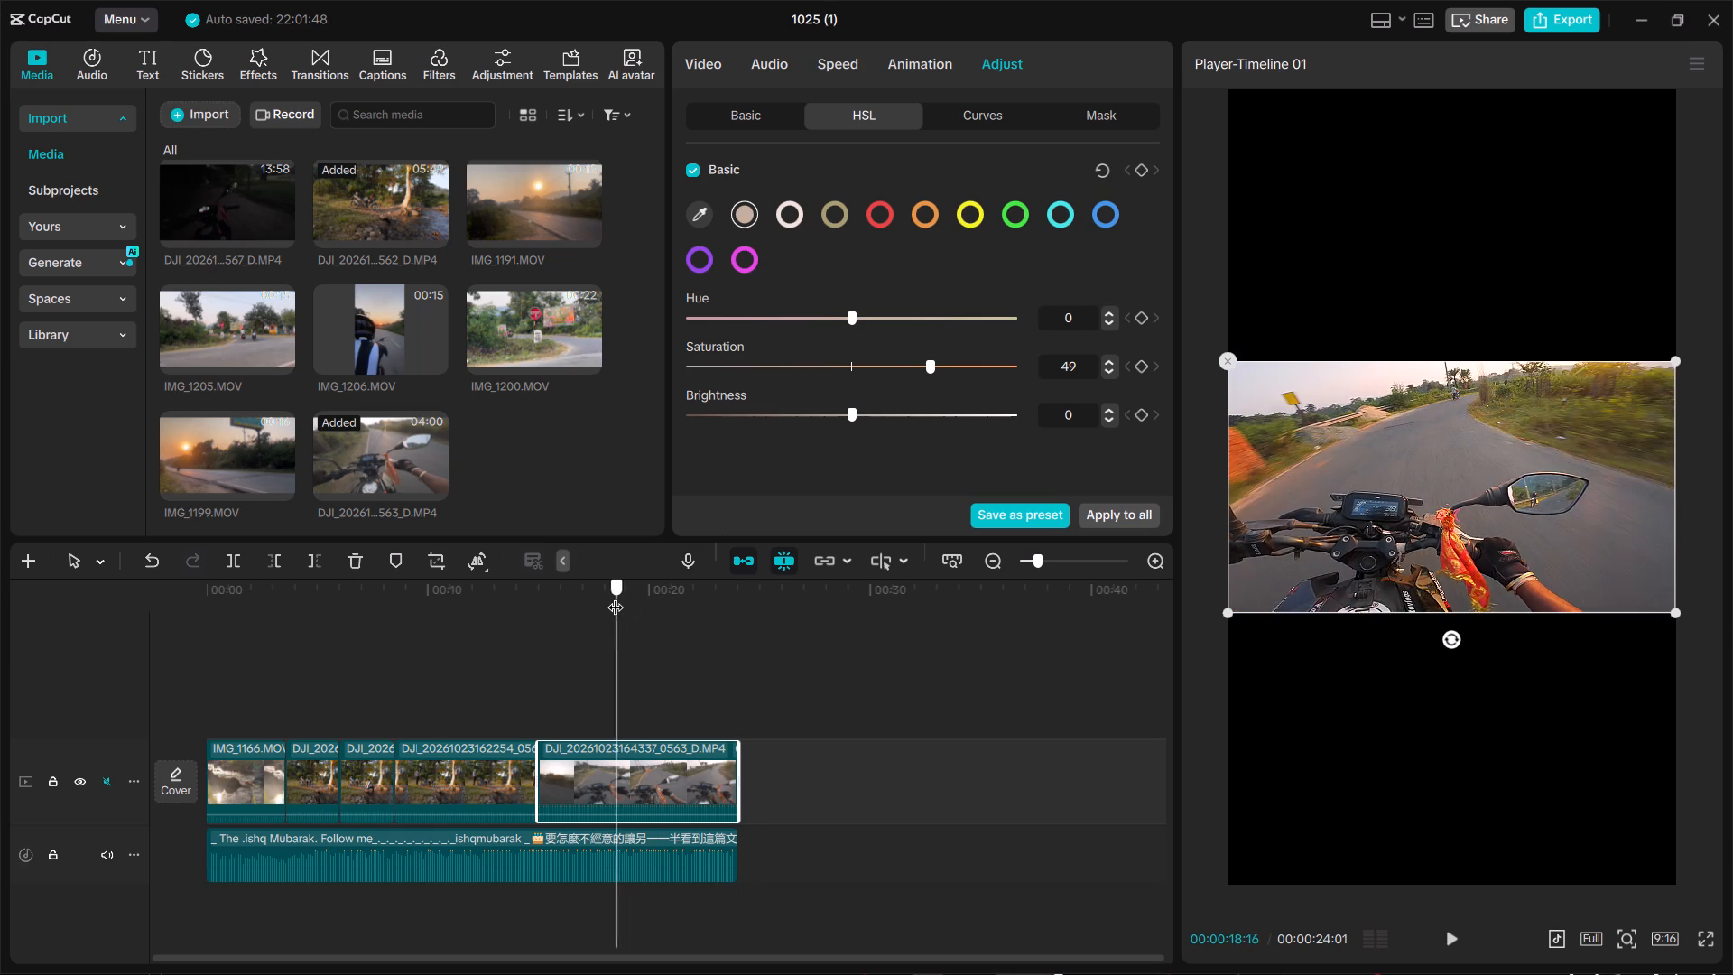
{"action": "left_click_drag", "start_coordinate": [616, 596], "coordinate": [615, 595]}
{"action": "key", "text": "space"}
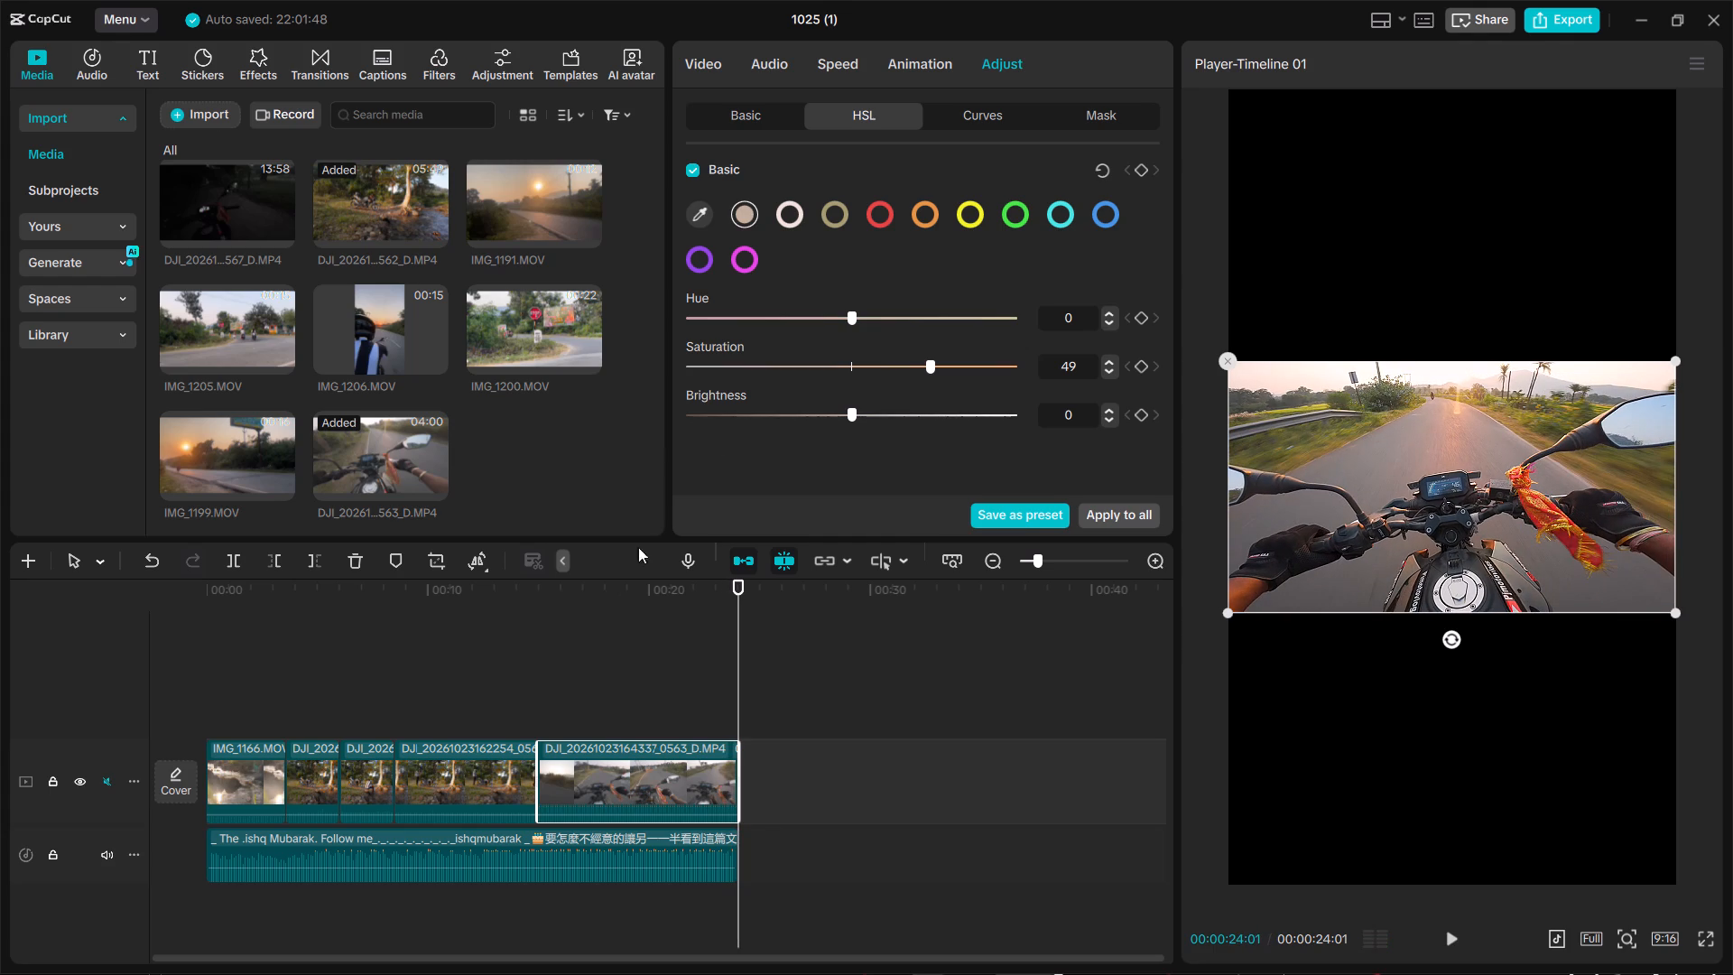
Shape the handlebar-view clip's luma curve into a gentle S, with a slightly raised highlight point and a slightly lowered shadow point.
{"action": "left_click", "coordinate": [987, 114]}
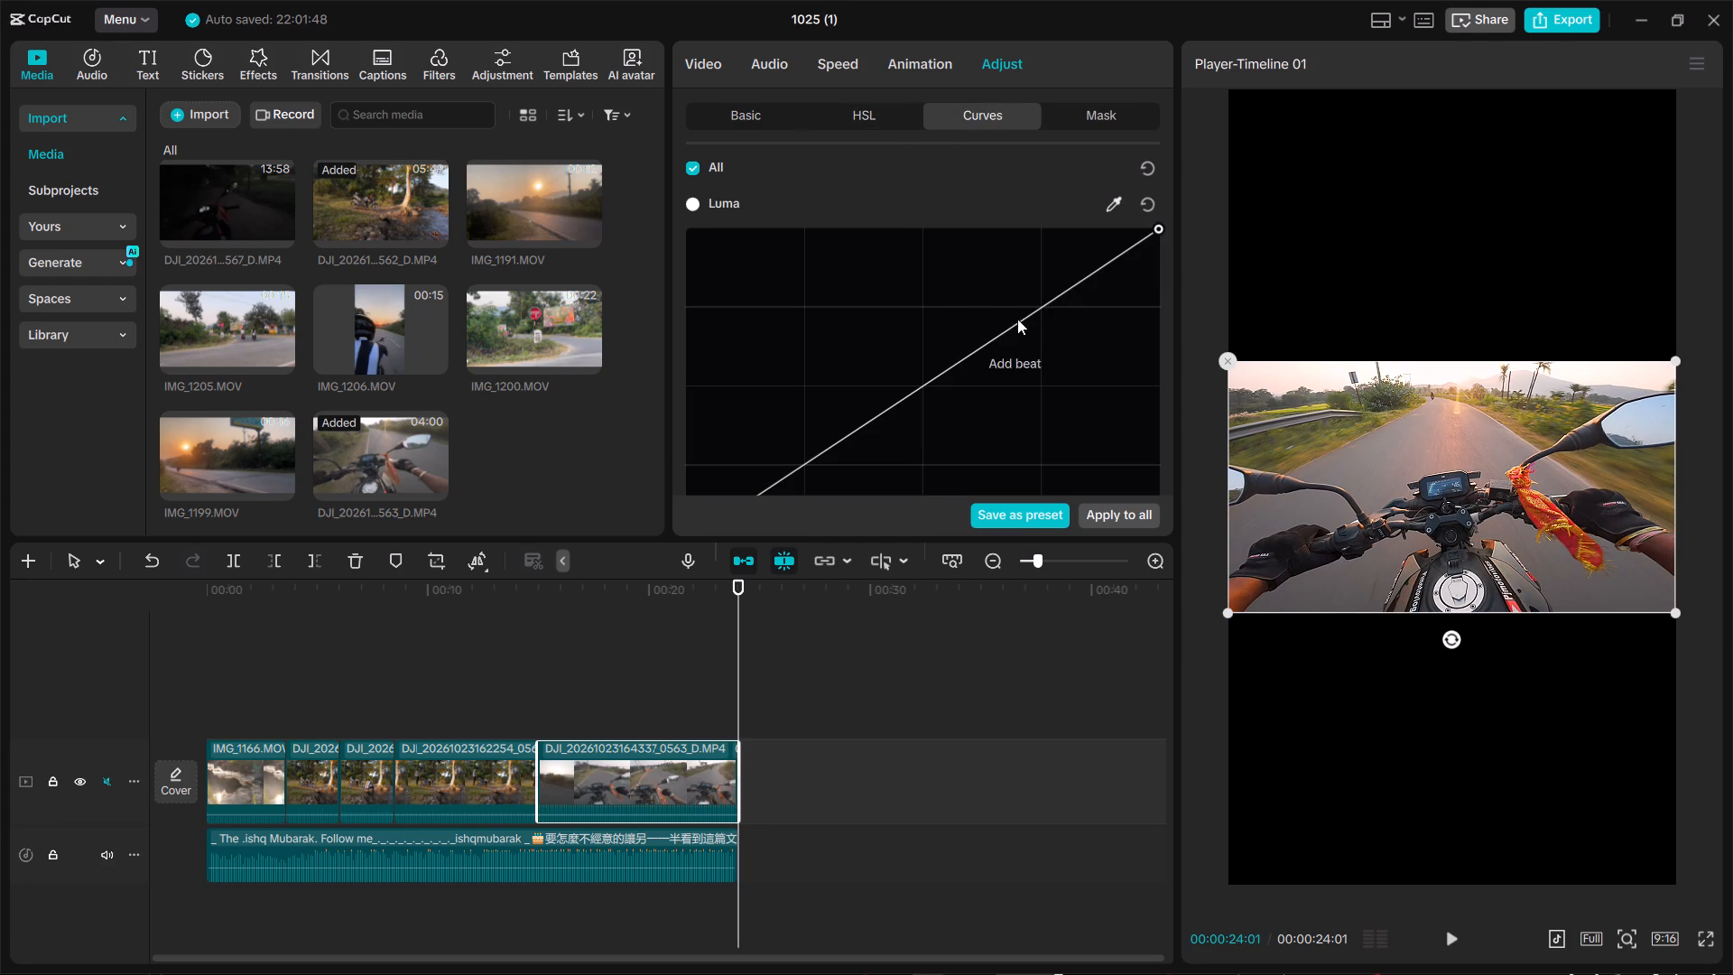
{"action": "left_click", "coordinate": [1036, 311]}
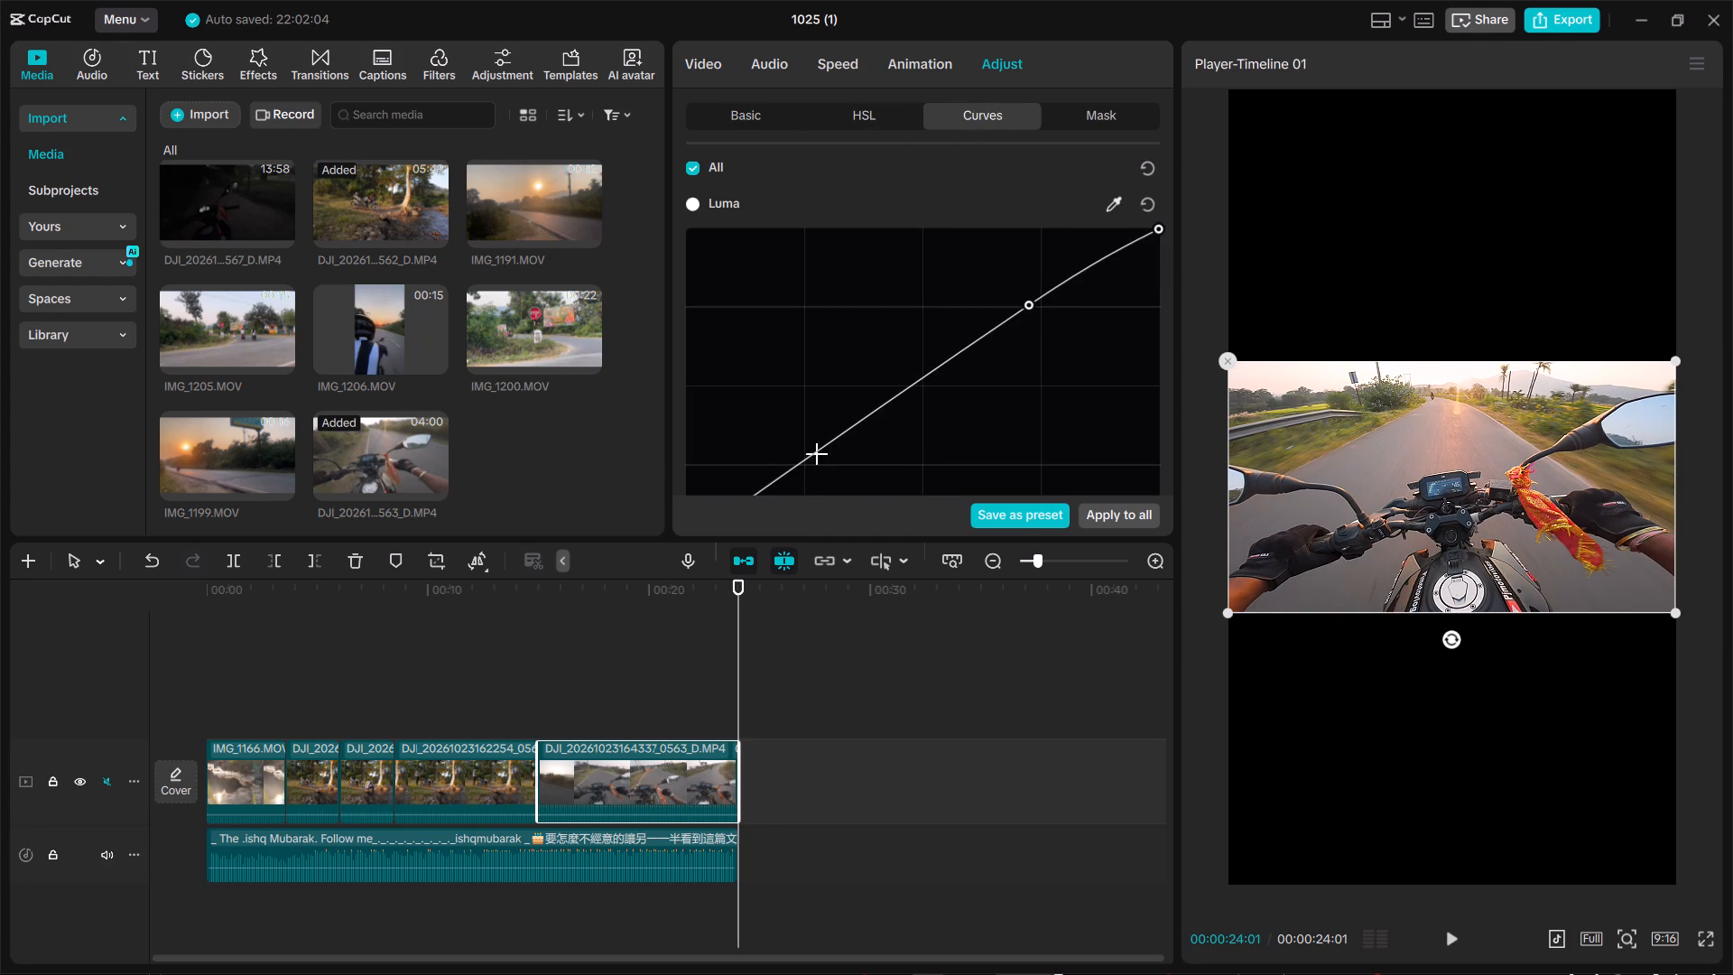
{"action": "left_click_drag", "start_coordinate": [814, 451], "coordinate": [822, 459]}
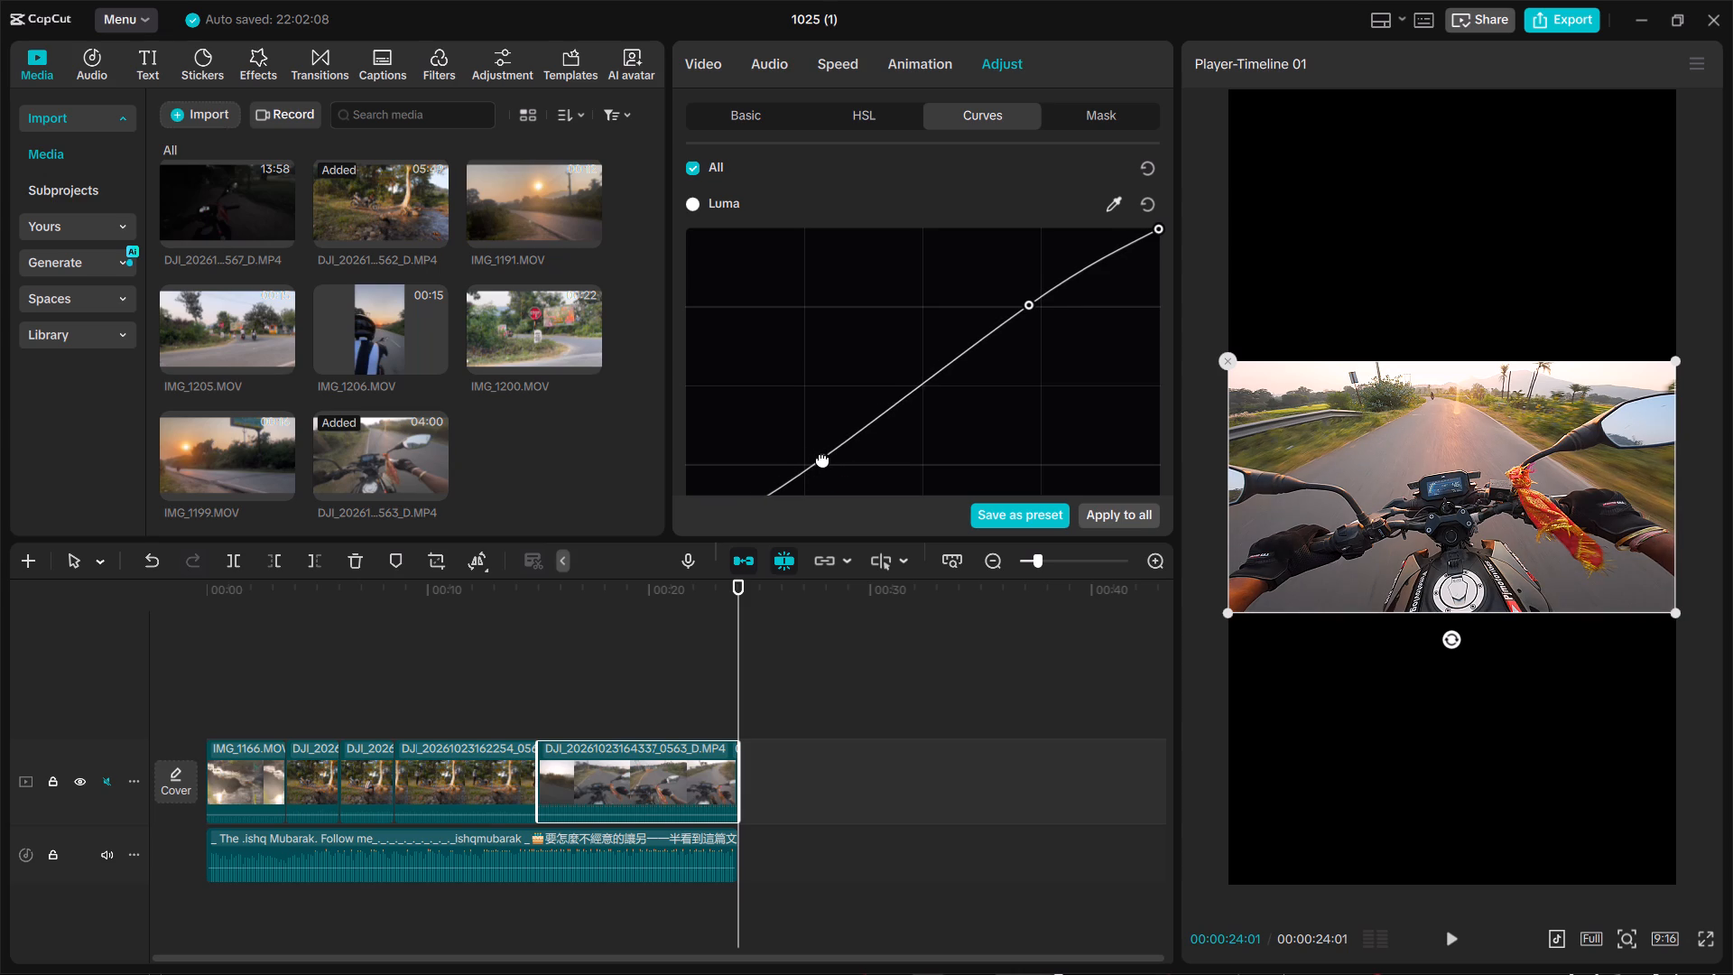
Raise the shadow point of the handlebar-view clip's luma curve very slightly.
{"action": "left_click_drag", "start_coordinate": [822, 459], "coordinate": [825, 459]}
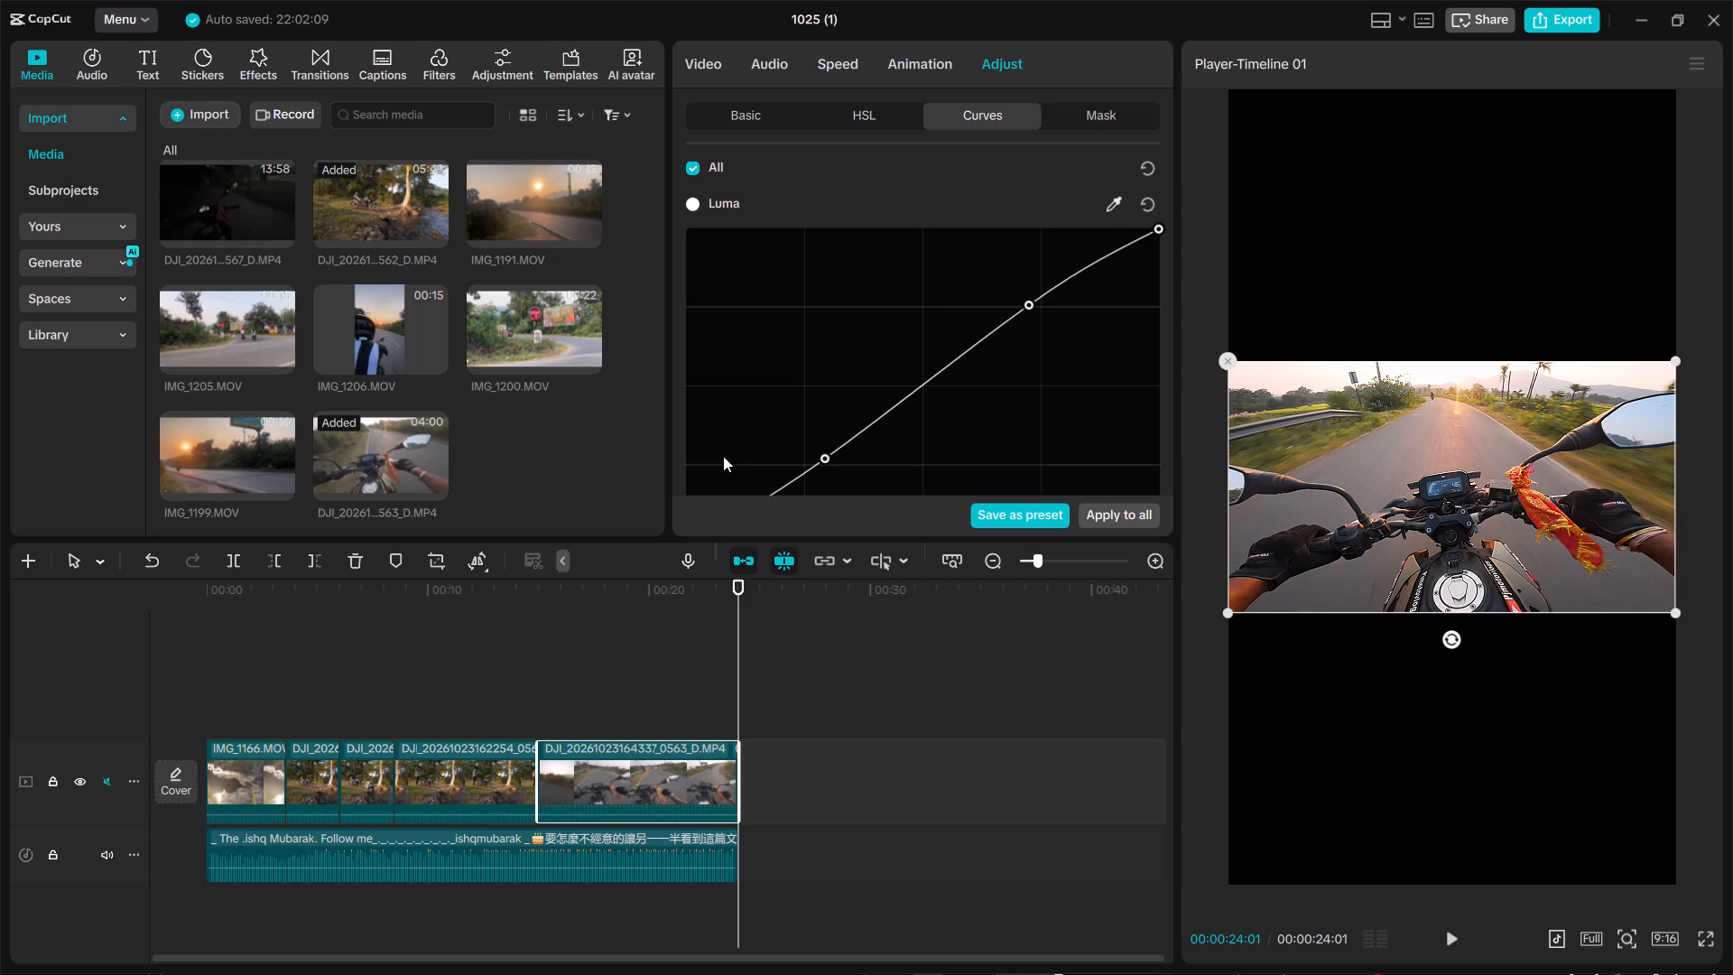
Play the handlebar-view clip from 00:00:15:00 to the end to review the adjusted luma curve.
{"action": "left_click_drag", "start_coordinate": [578, 612], "coordinate": [558, 610]}
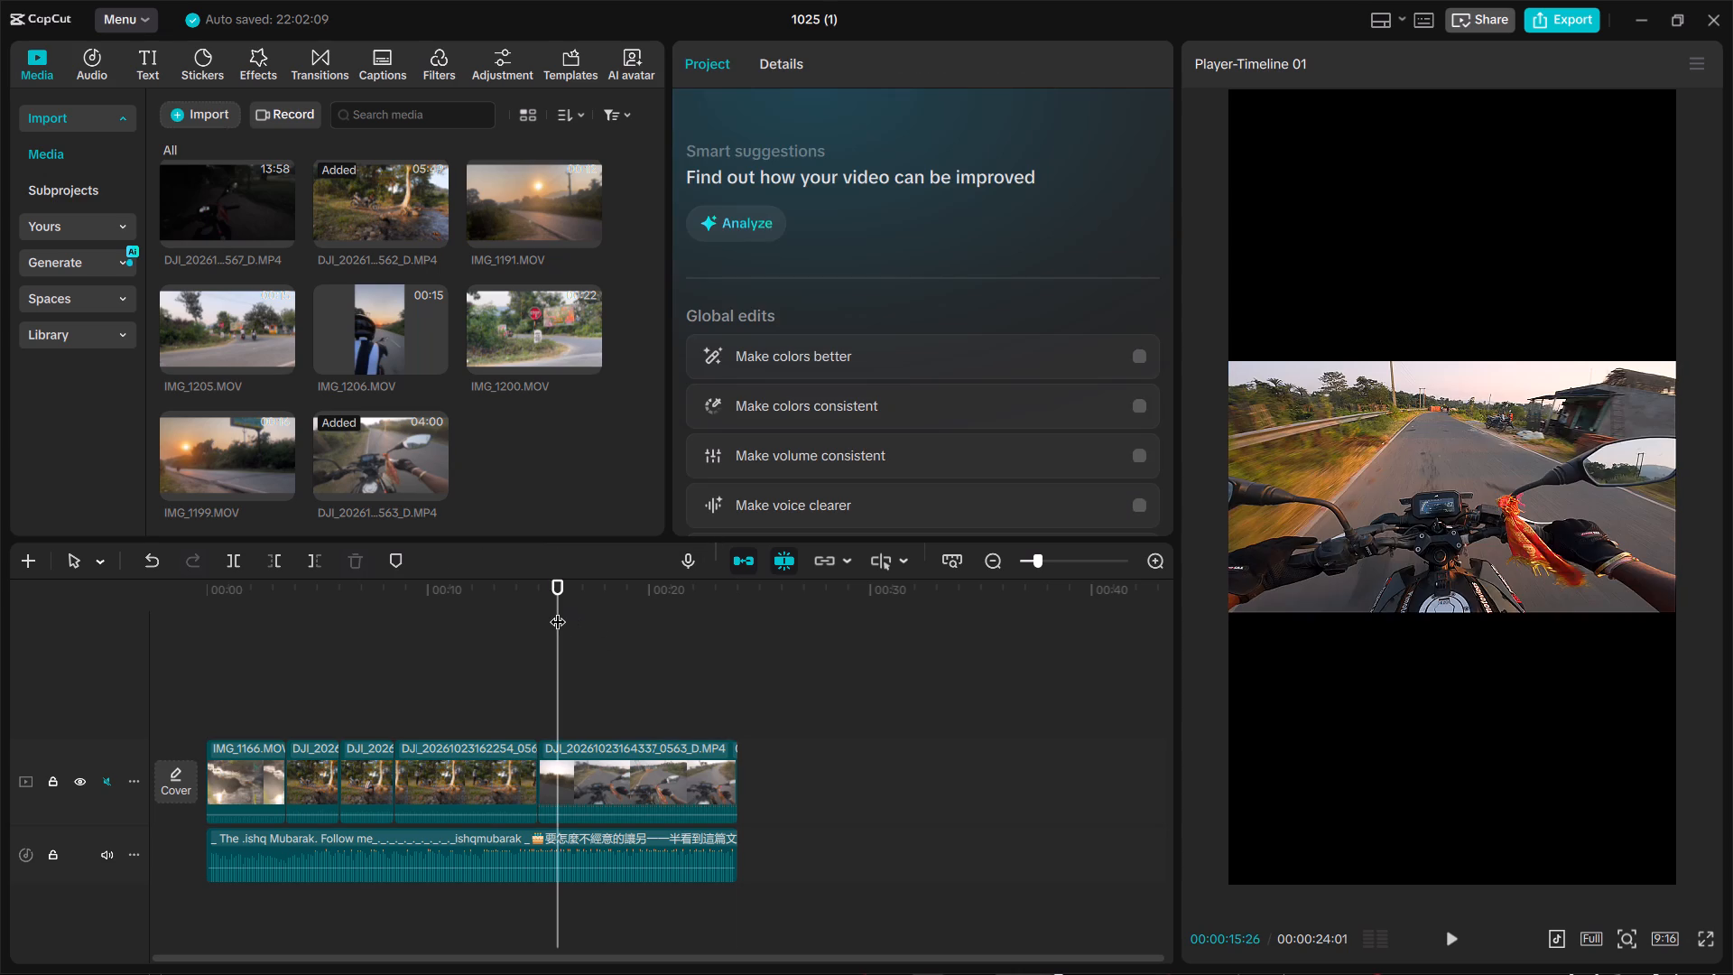
{"action": "left_click_drag", "start_coordinate": [558, 610], "coordinate": [533, 604]}
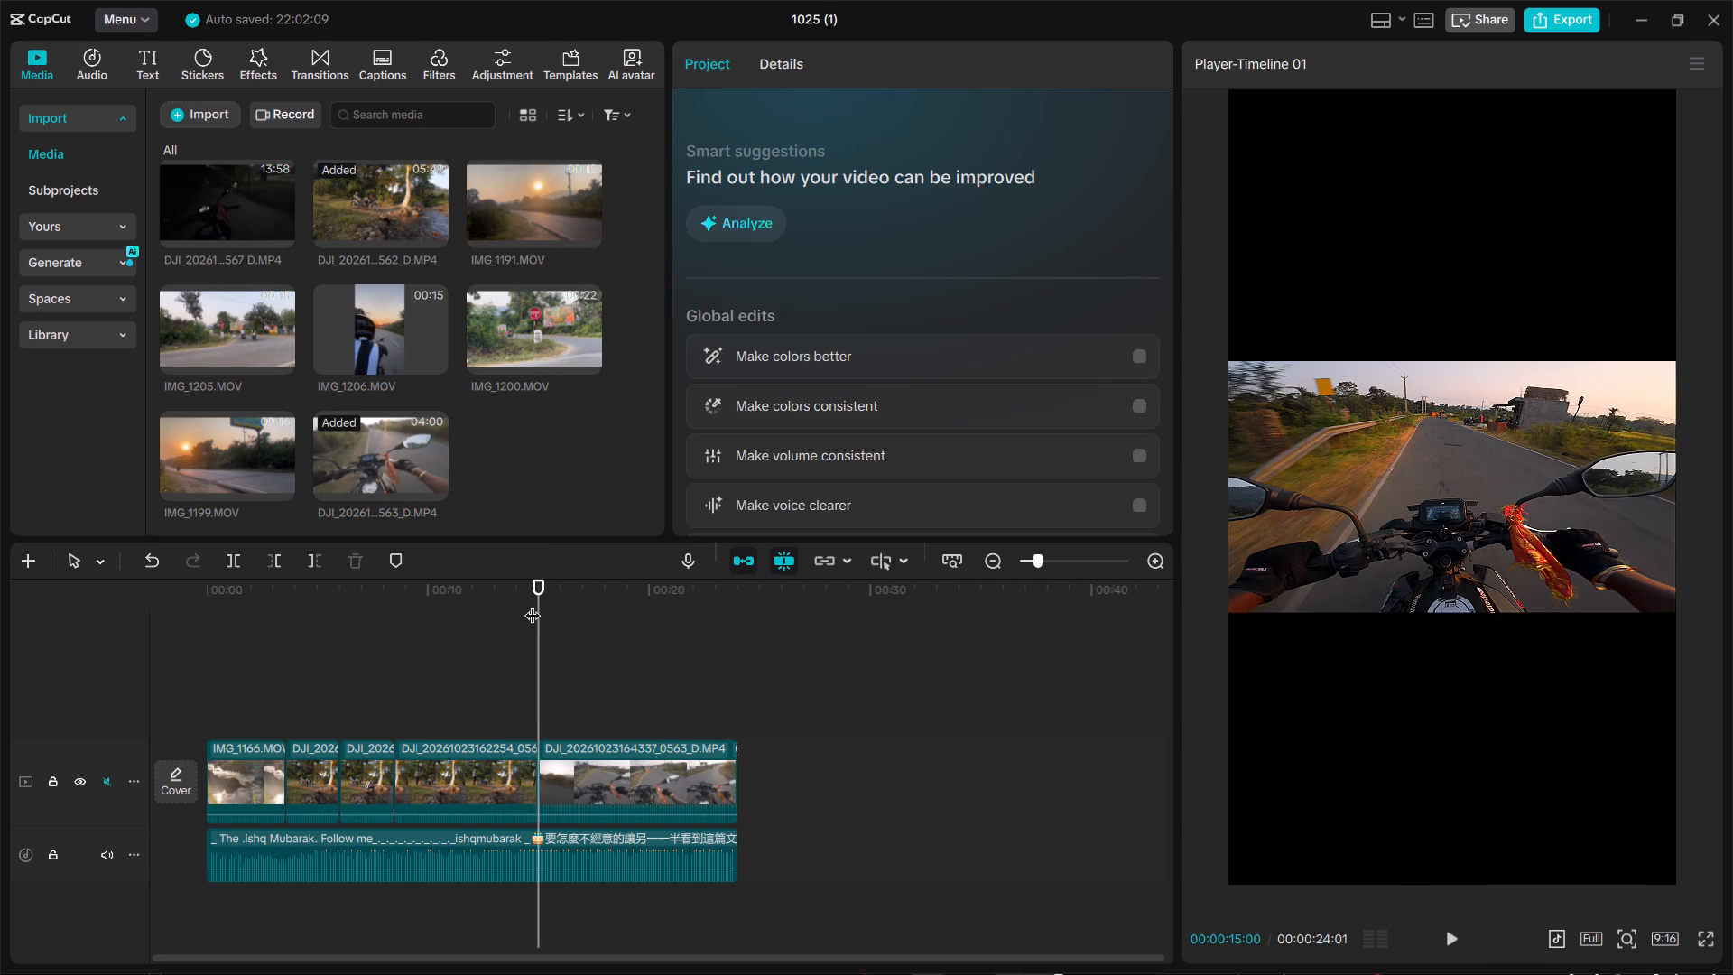
{"action": "key", "text": "space"}
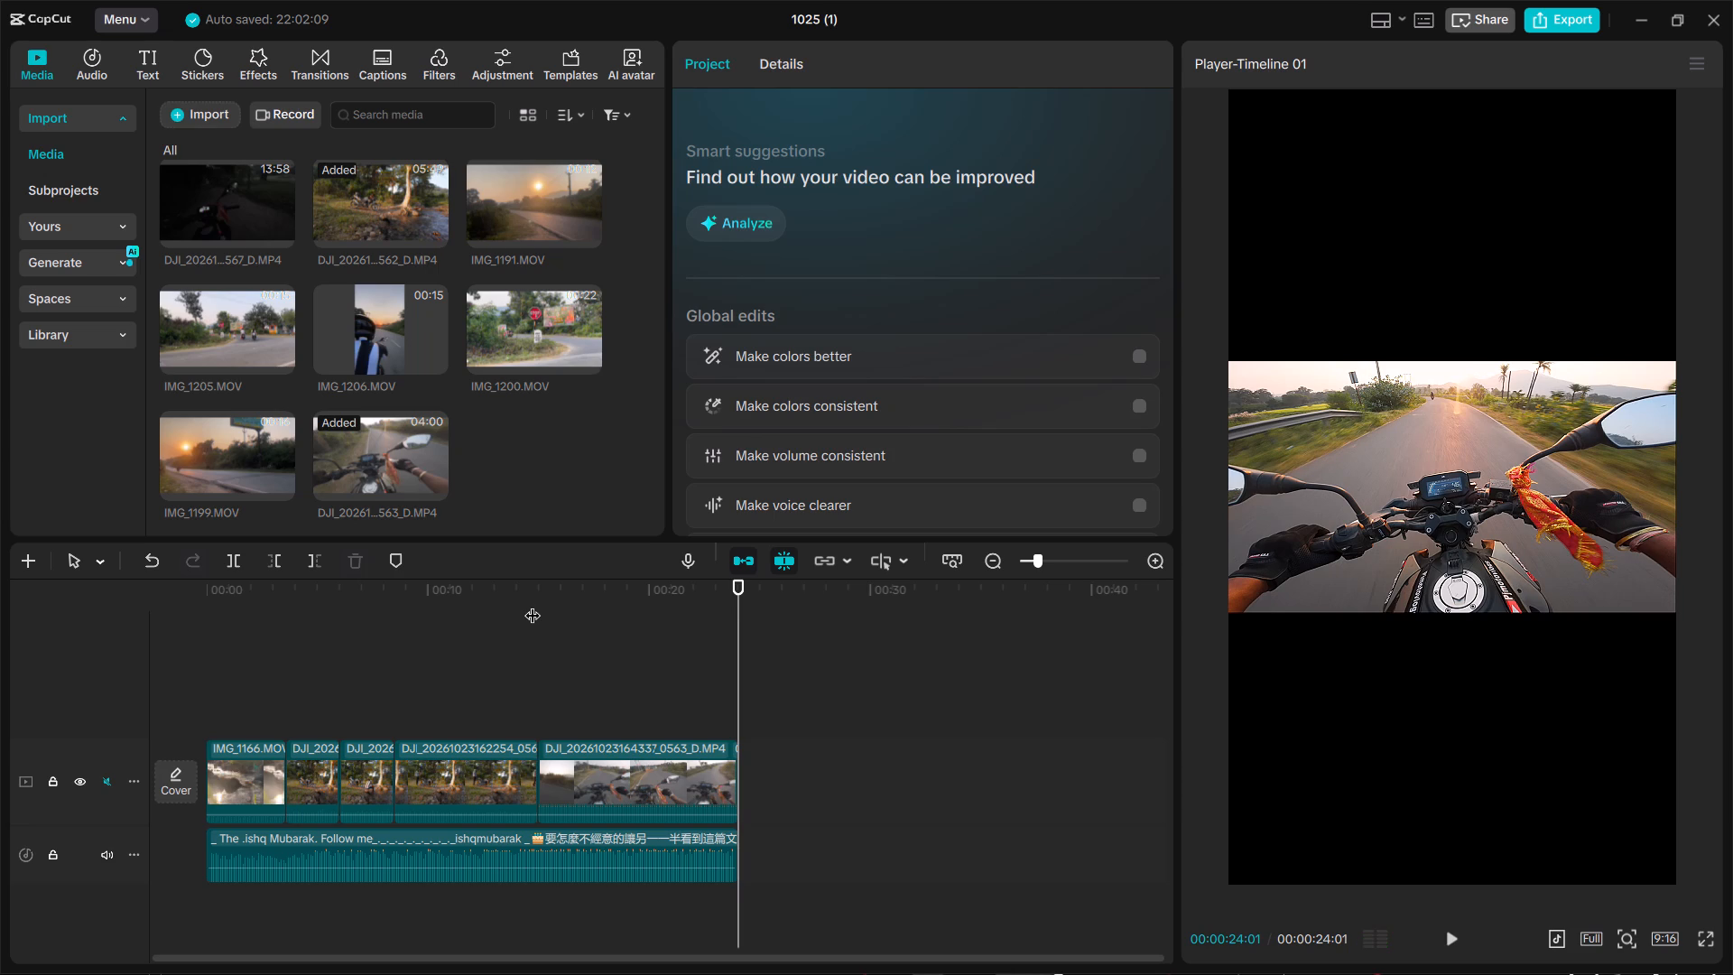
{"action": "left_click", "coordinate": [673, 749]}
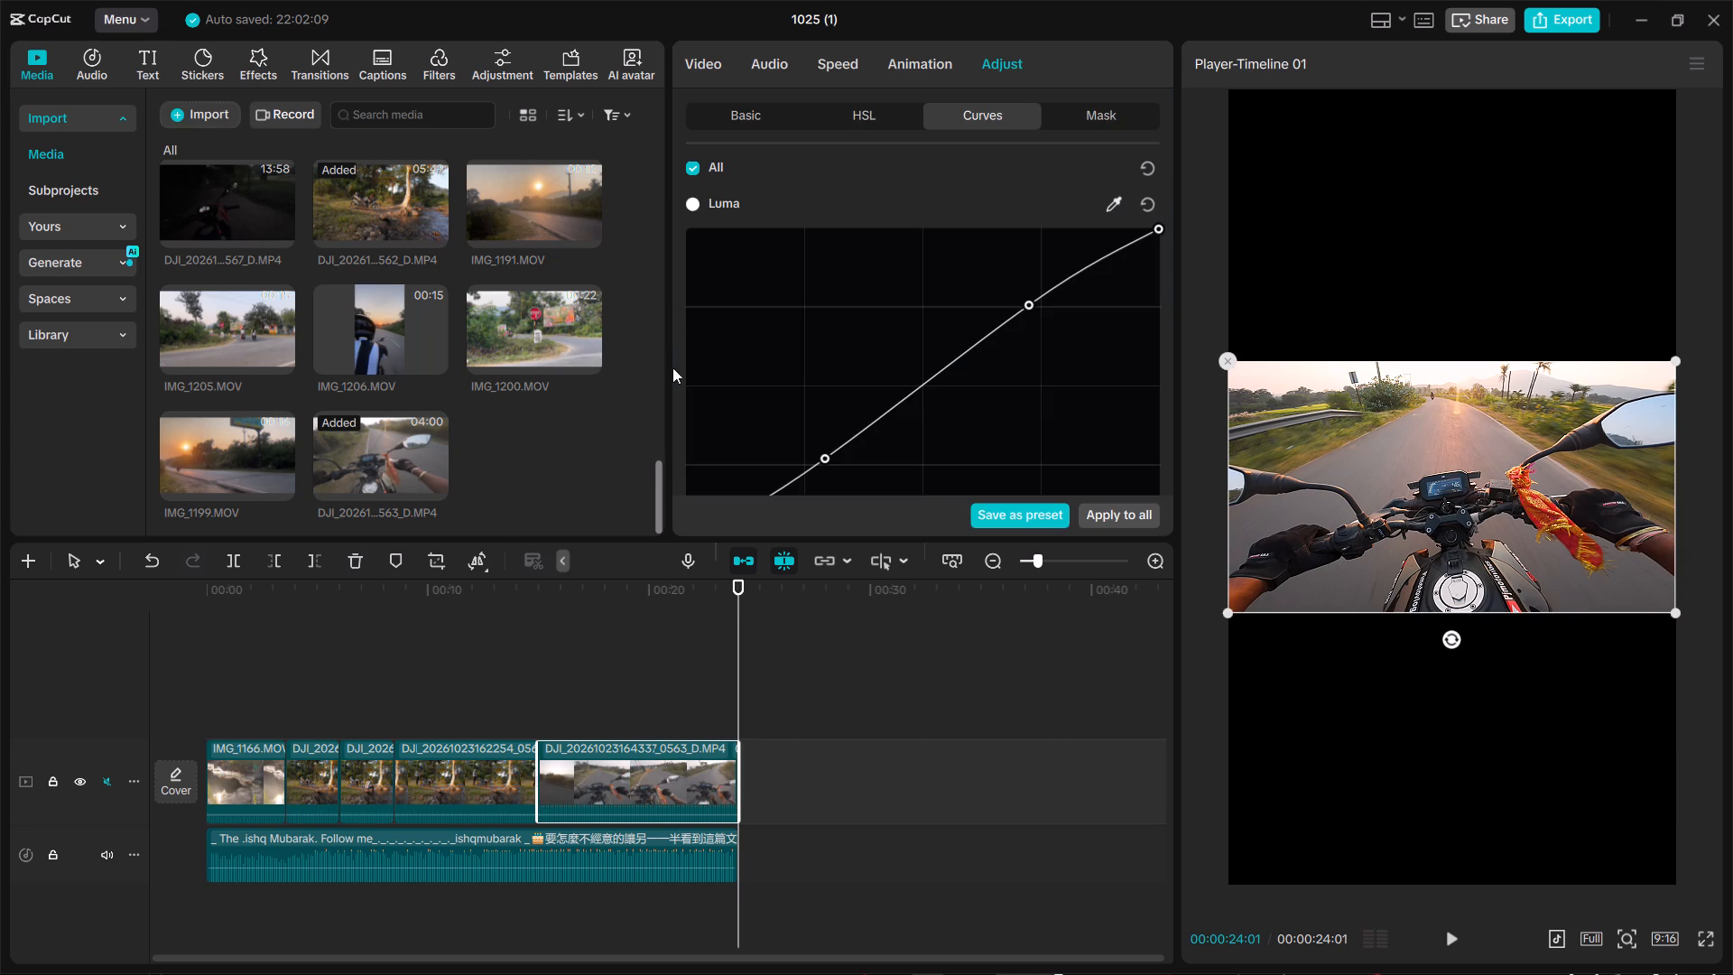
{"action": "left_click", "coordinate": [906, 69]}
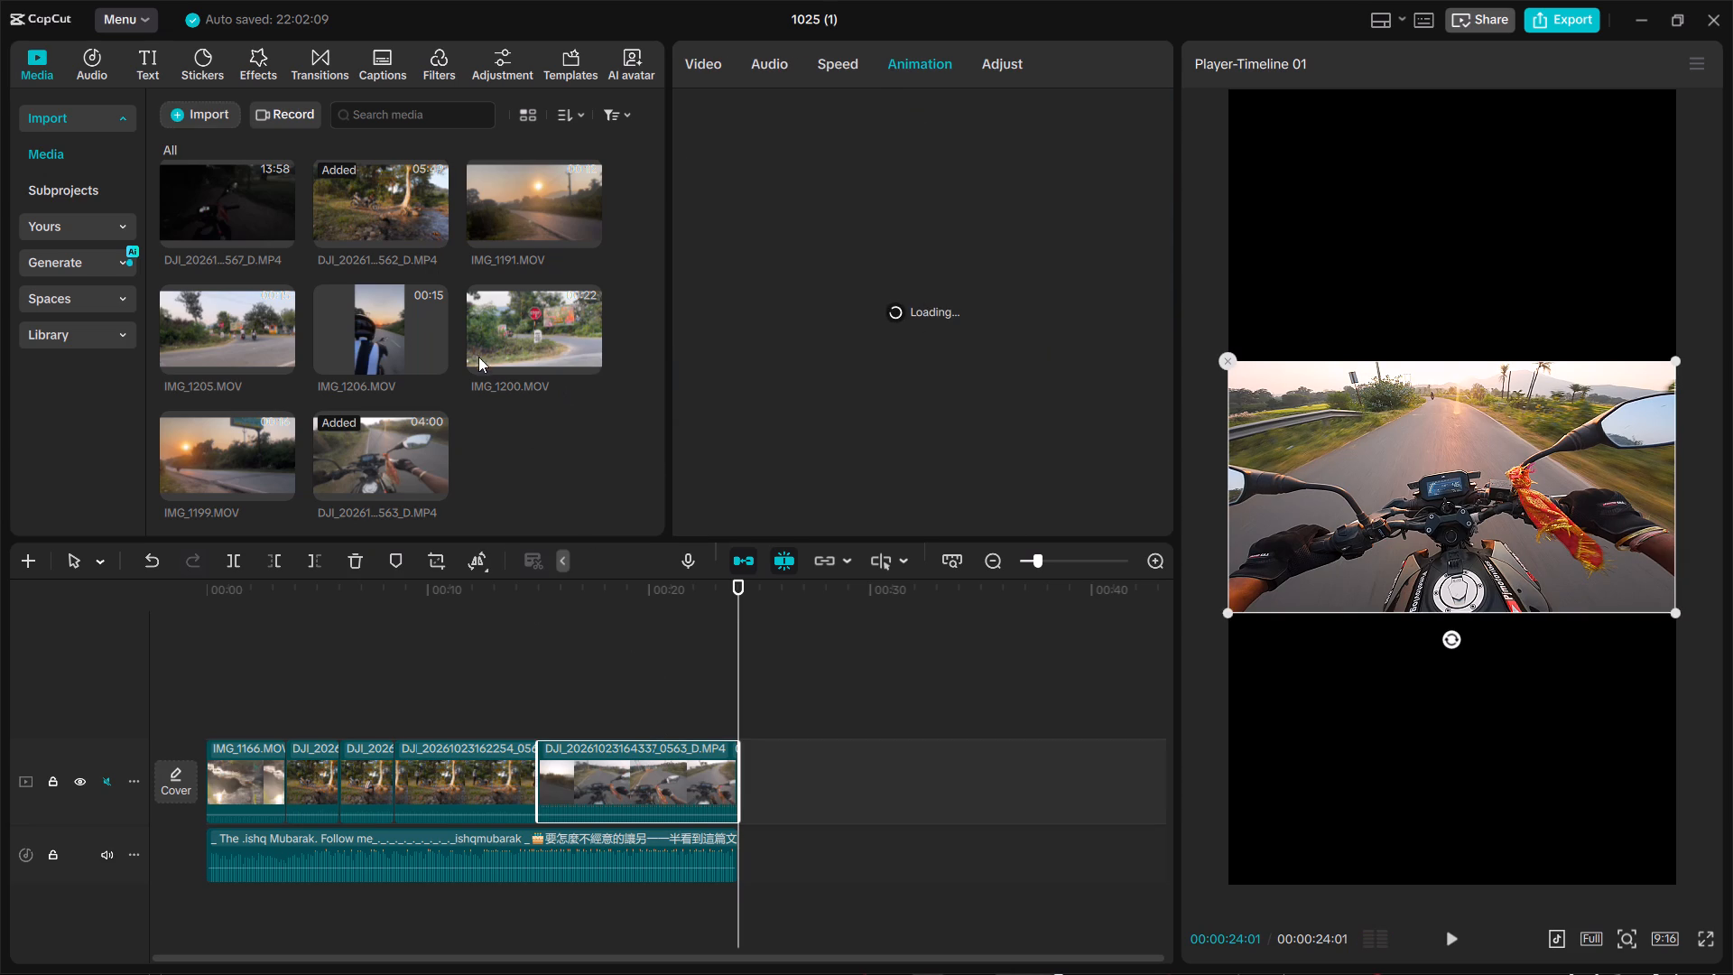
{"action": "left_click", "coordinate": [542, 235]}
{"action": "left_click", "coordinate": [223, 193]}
Play the whole video from the beginning in full screen to review the cuts and colour grading, and return to the editor.
{"action": "left_click_drag", "start_coordinate": [367, 611], "coordinate": [292, 605]}
{"action": "left_click_drag", "start_coordinate": [292, 605], "coordinate": [139, 589]}
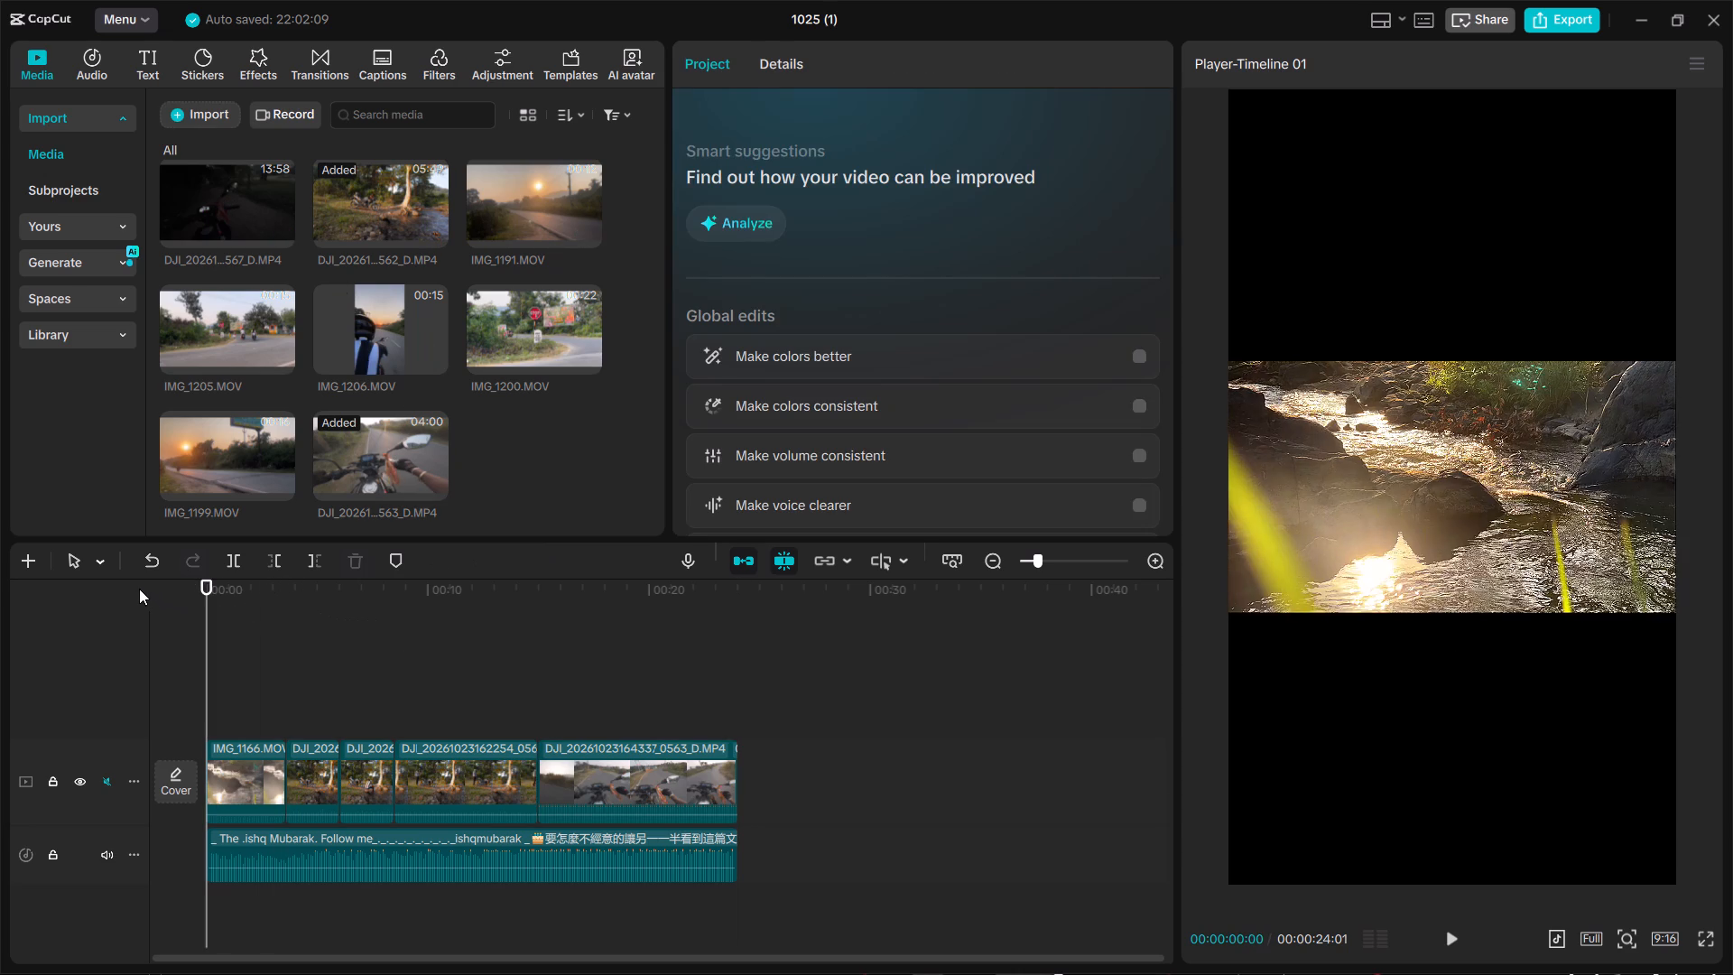
{"action": "key", "text": "space"}
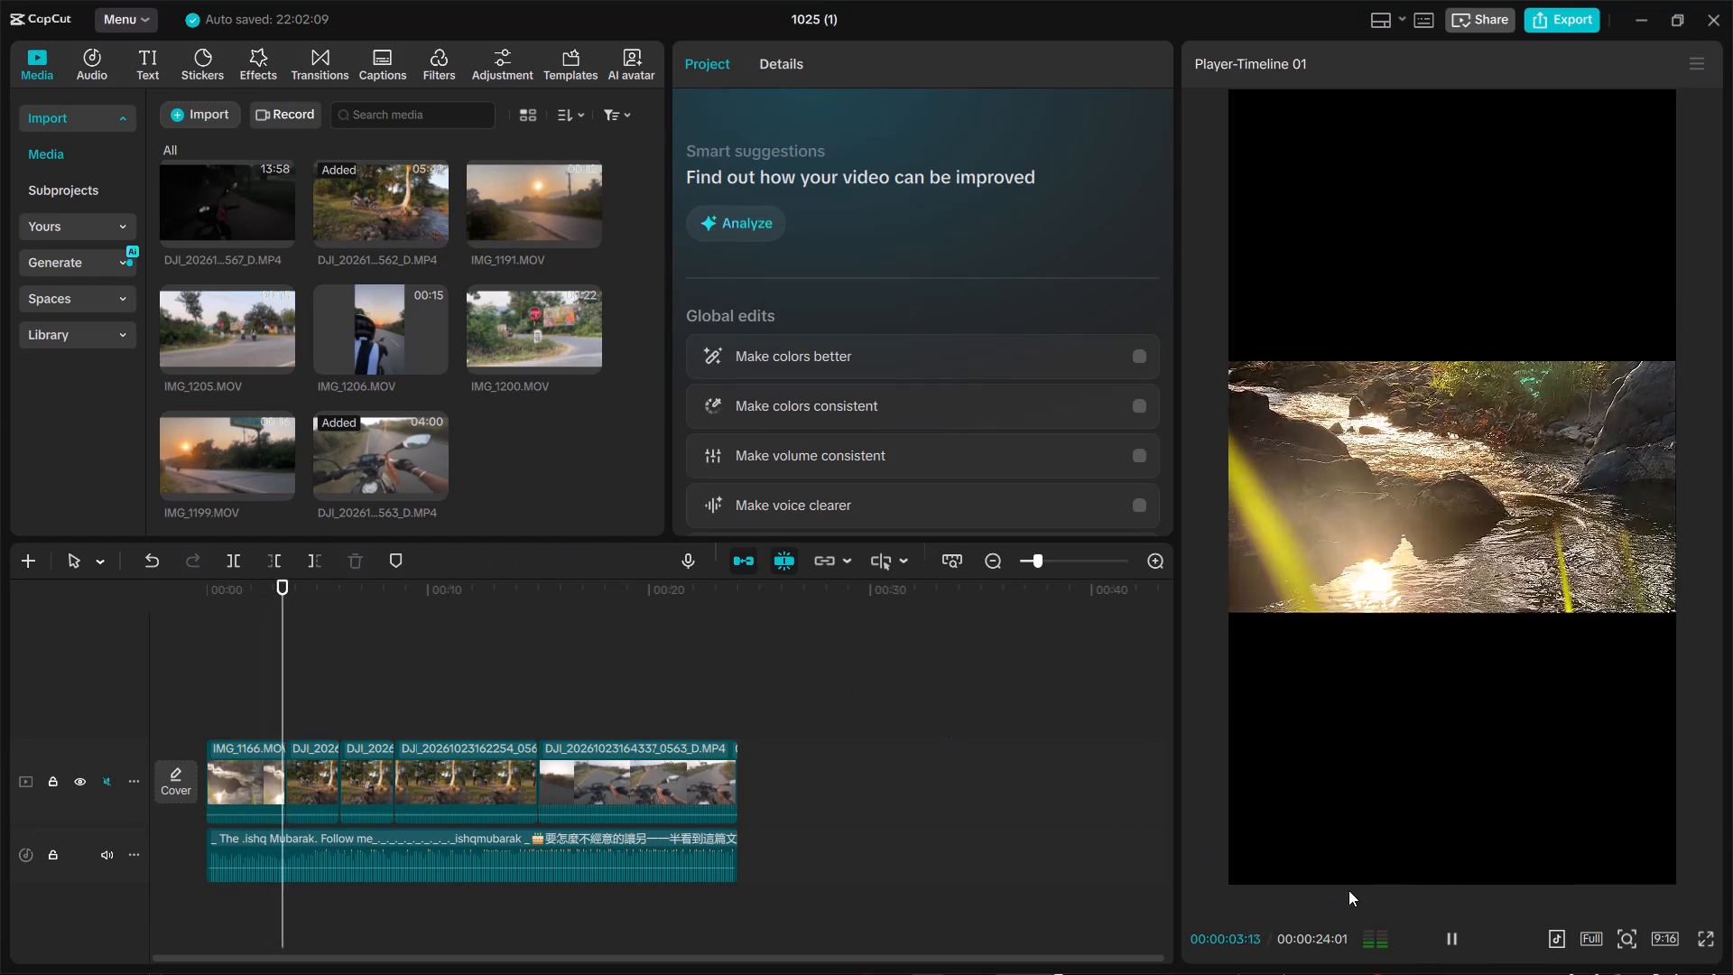
{"action": "left_click", "coordinate": [1703, 939]}
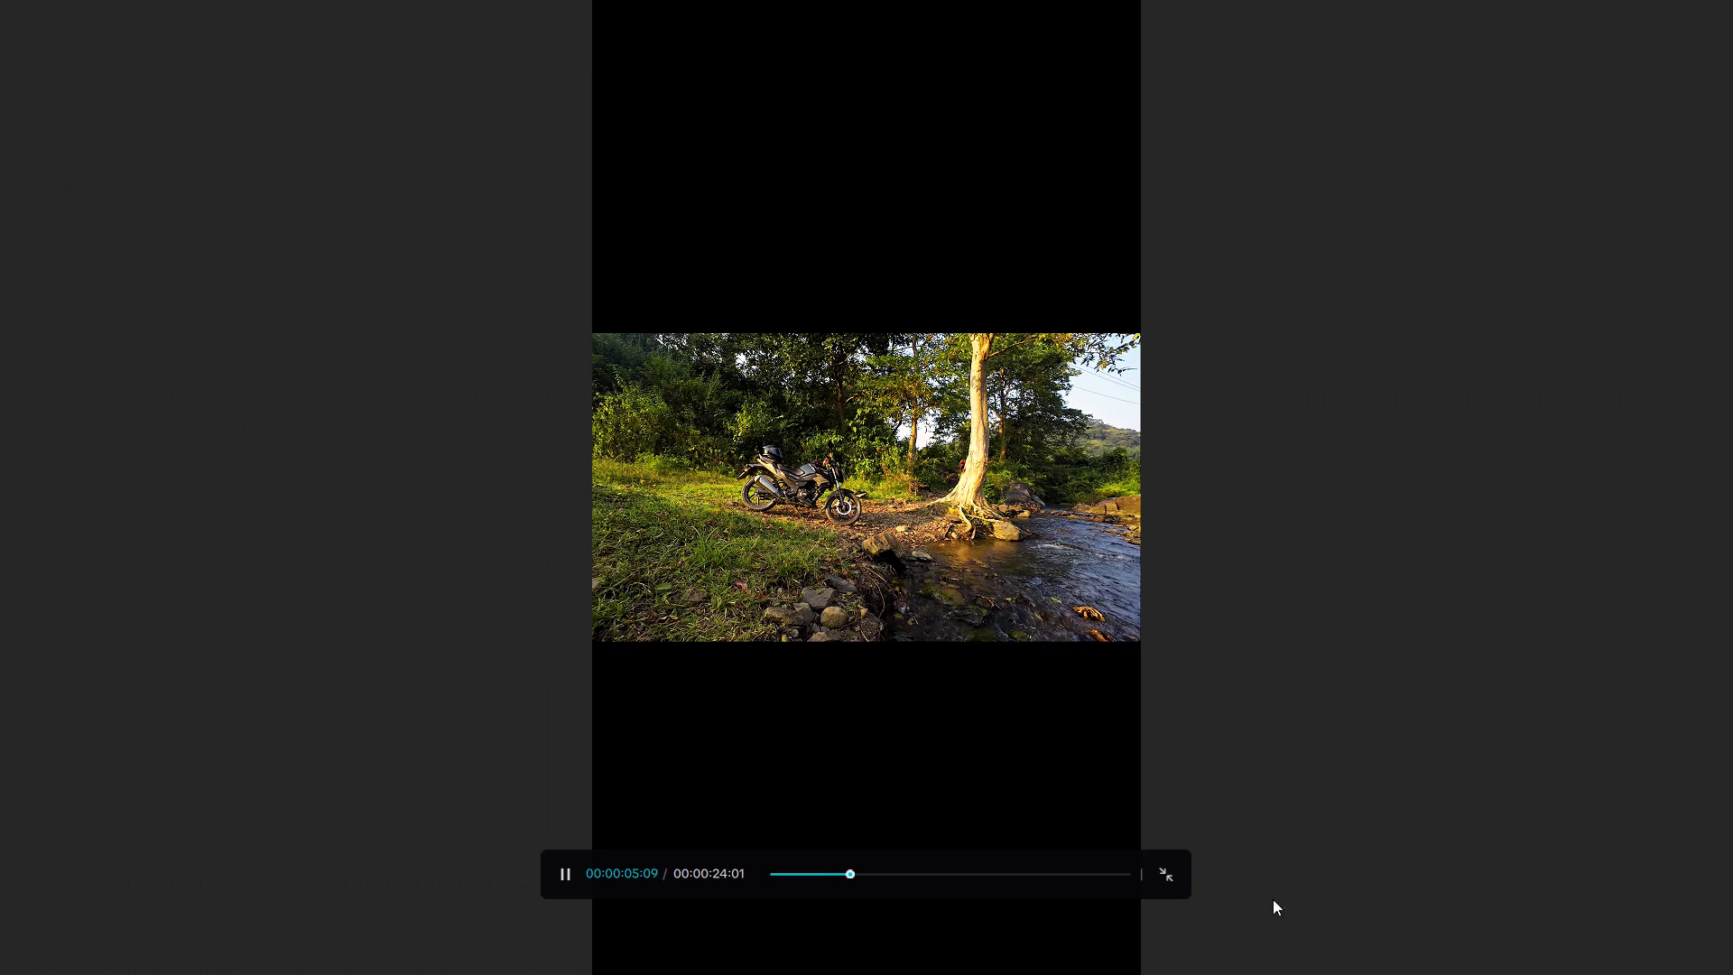
{"action": "left_click_drag", "start_coordinate": [848, 877], "coordinate": [661, 838]}
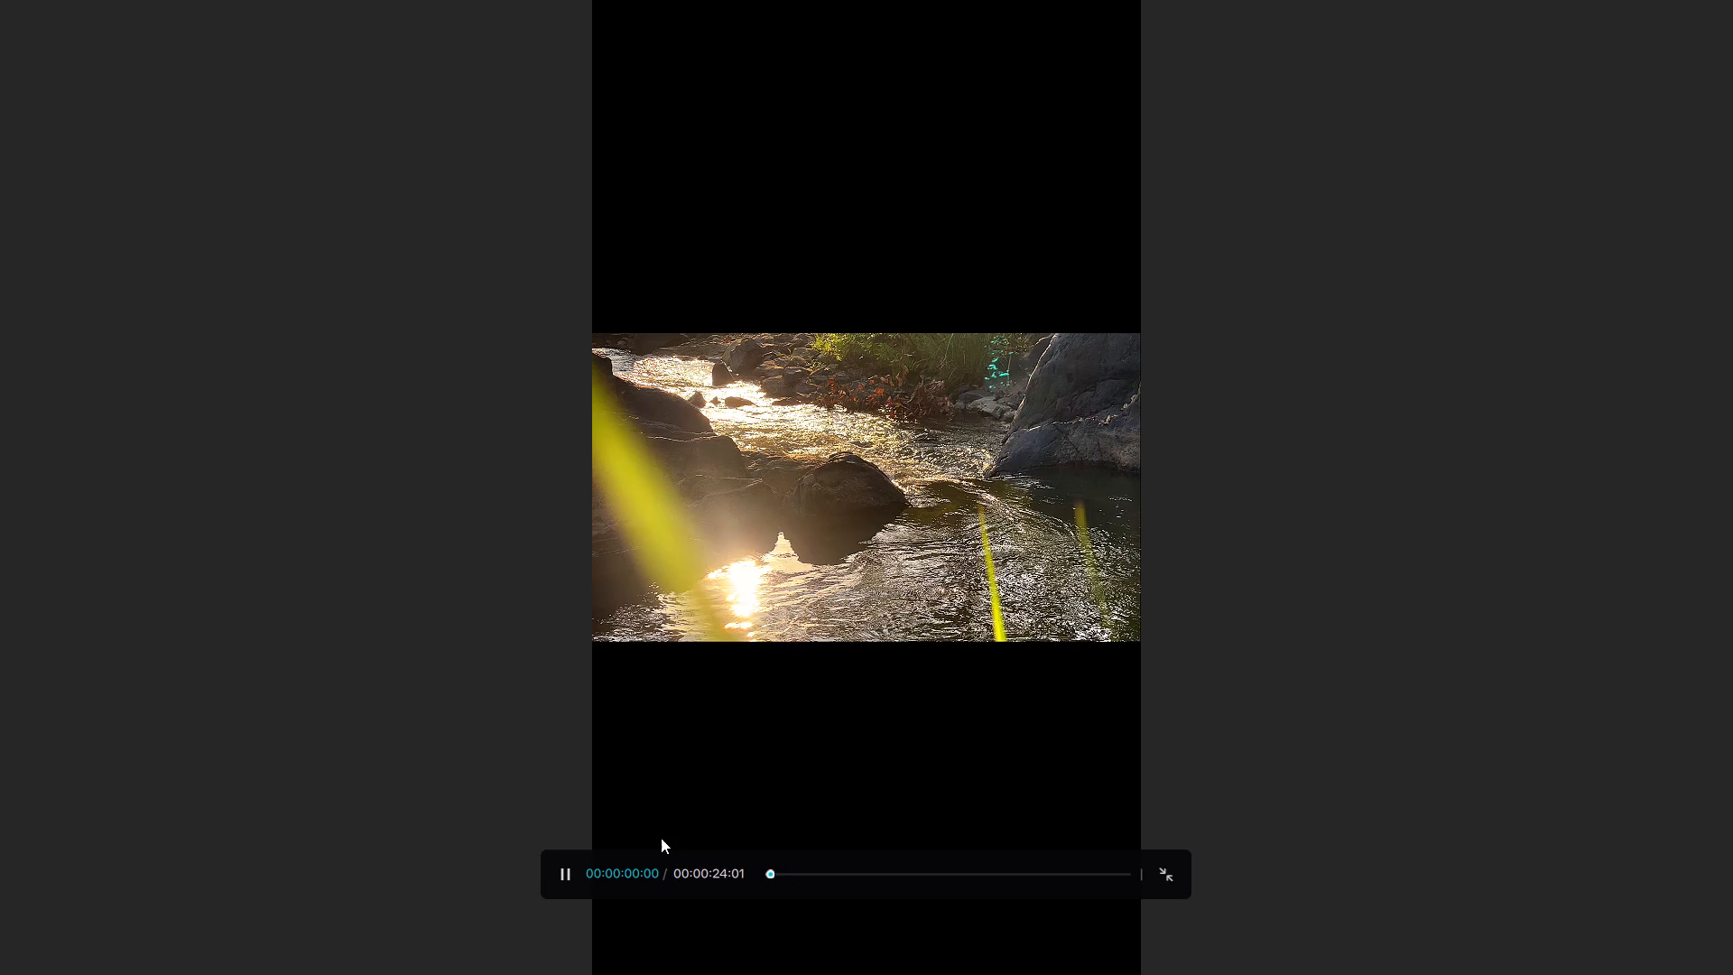
{"action": "left_click_drag", "start_coordinate": [661, 838], "coordinate": [655, 834]}
{"action": "key", "text": "space"}
{"action": "key", "text": "space"}
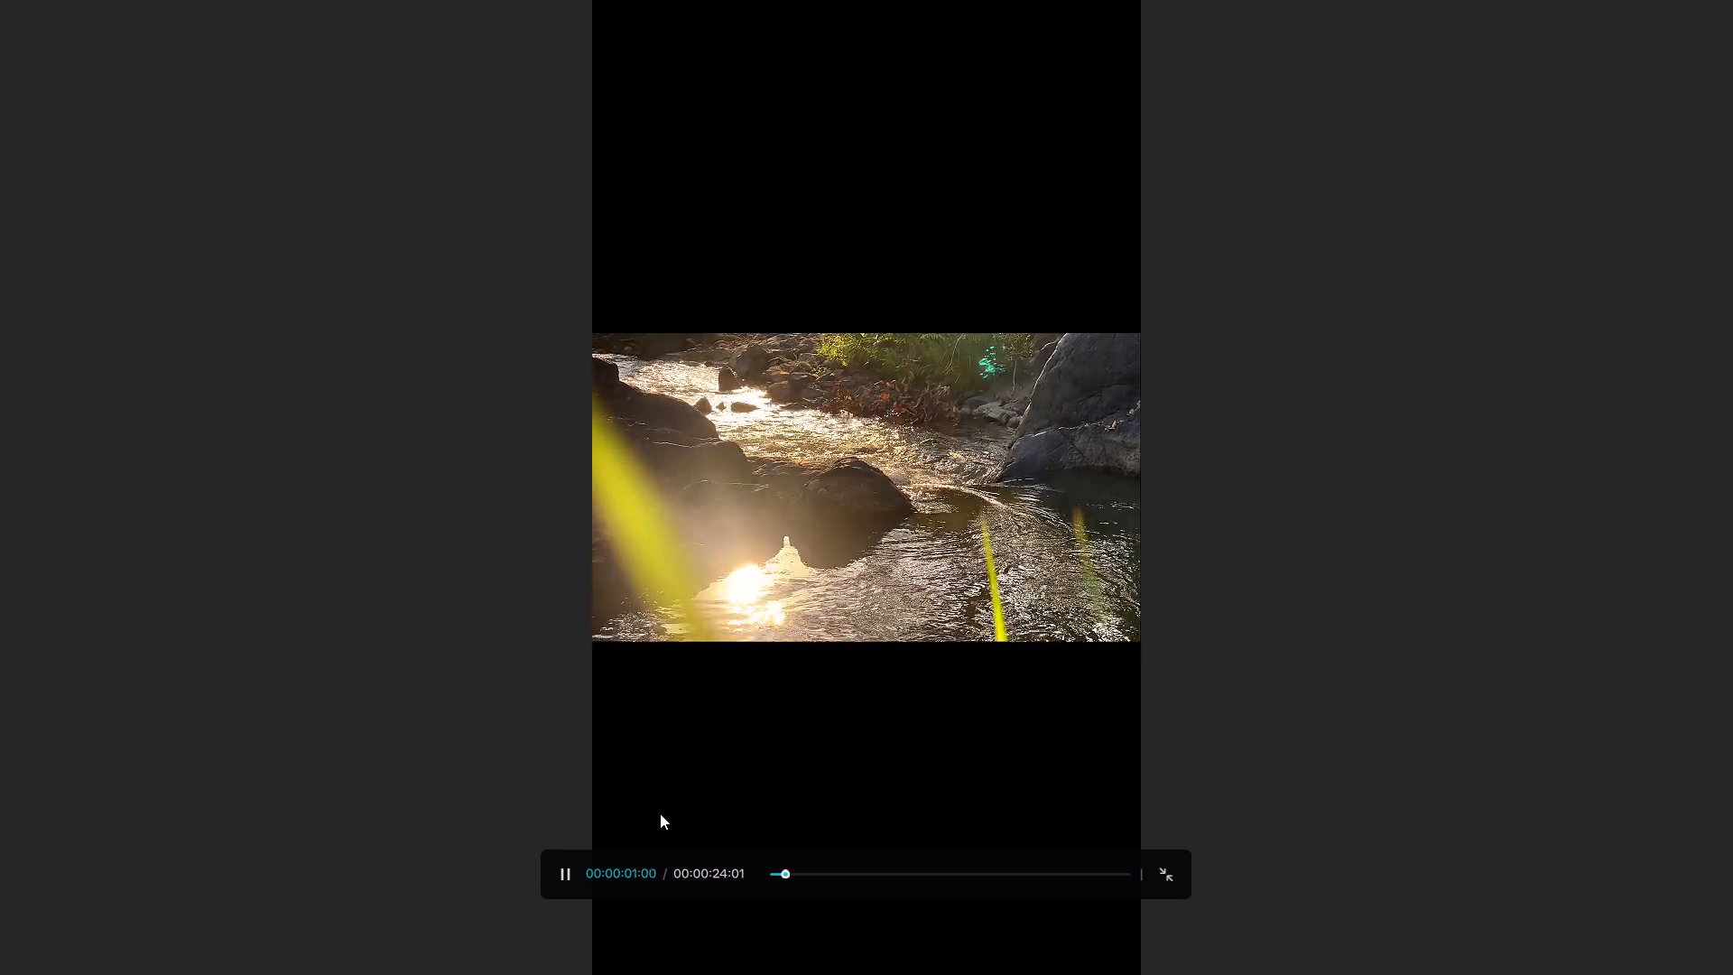
{"action": "left_click", "coordinate": [660, 813]}
{"action": "double_click", "coordinate": [660, 813]}
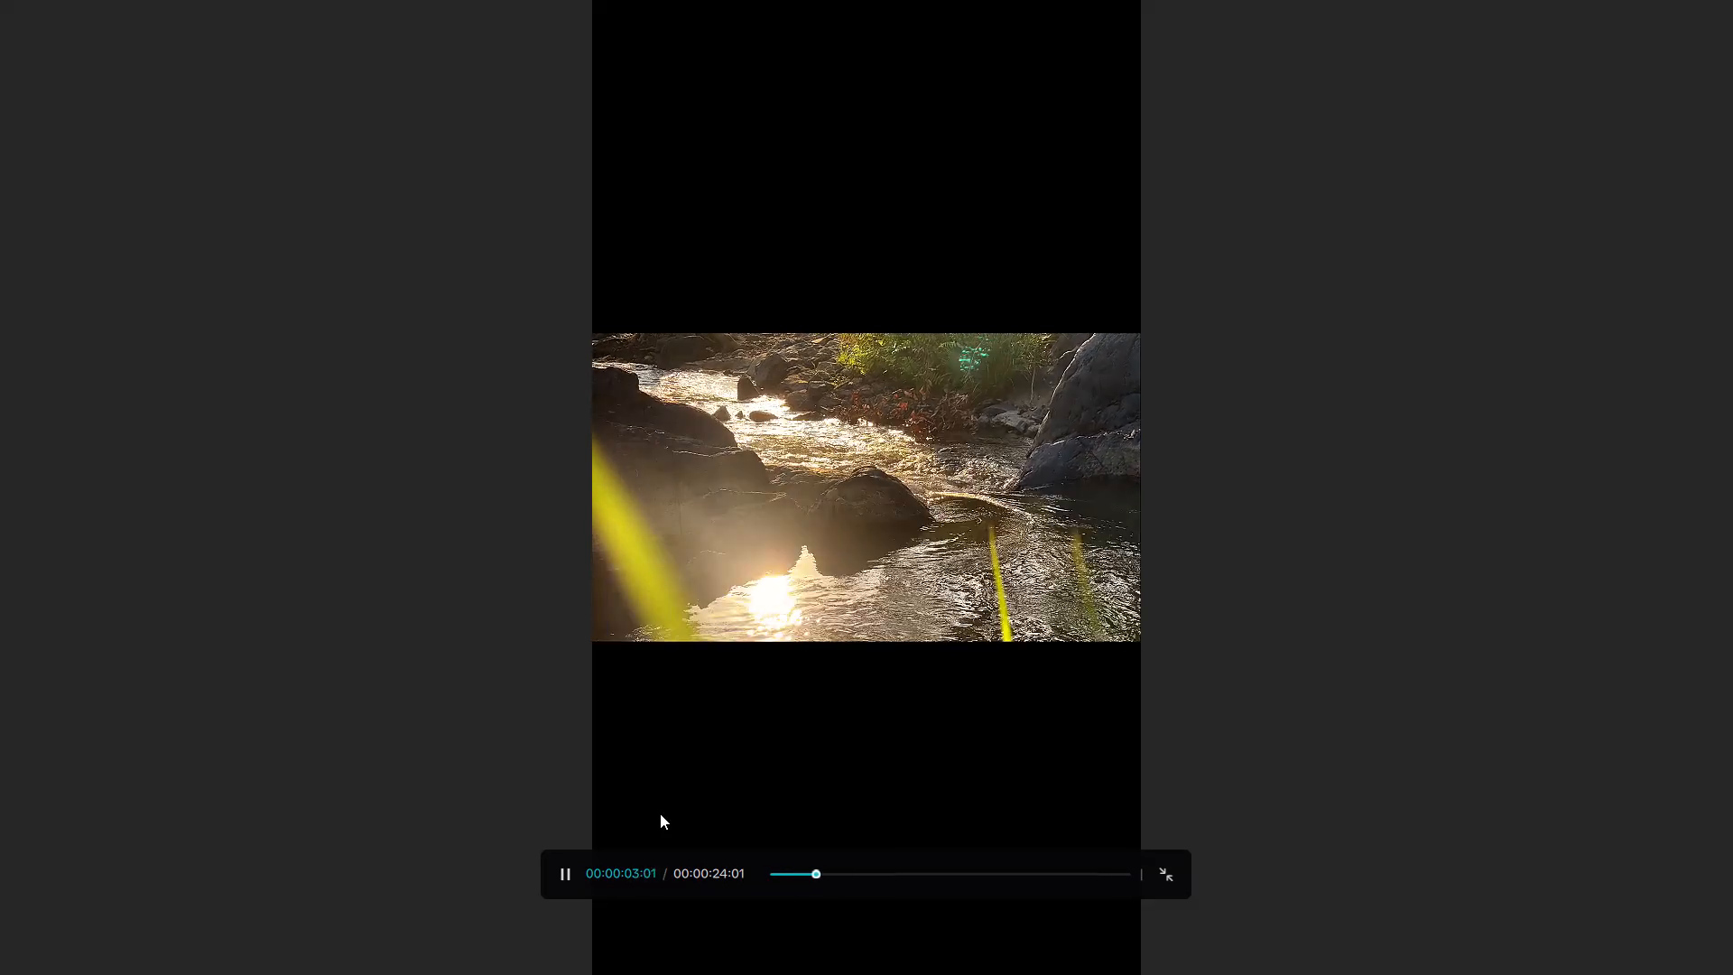
{"action": "double_click", "coordinate": [660, 813]}
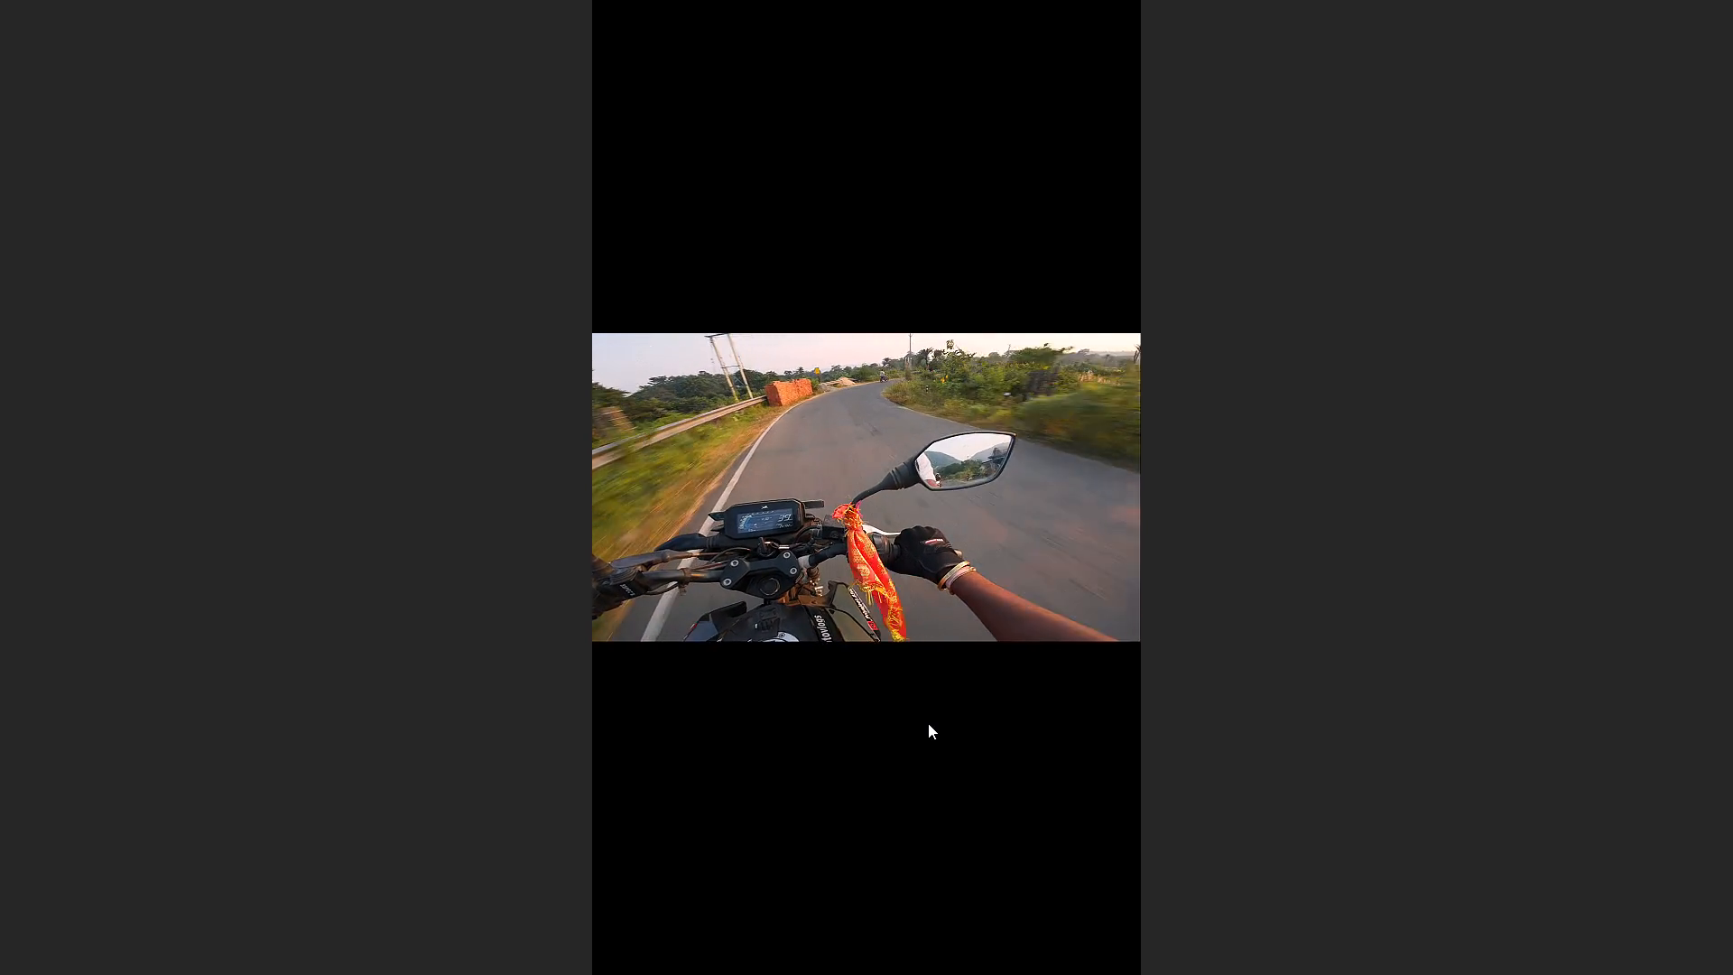
{"action": "left_click", "coordinate": [997, 739]}
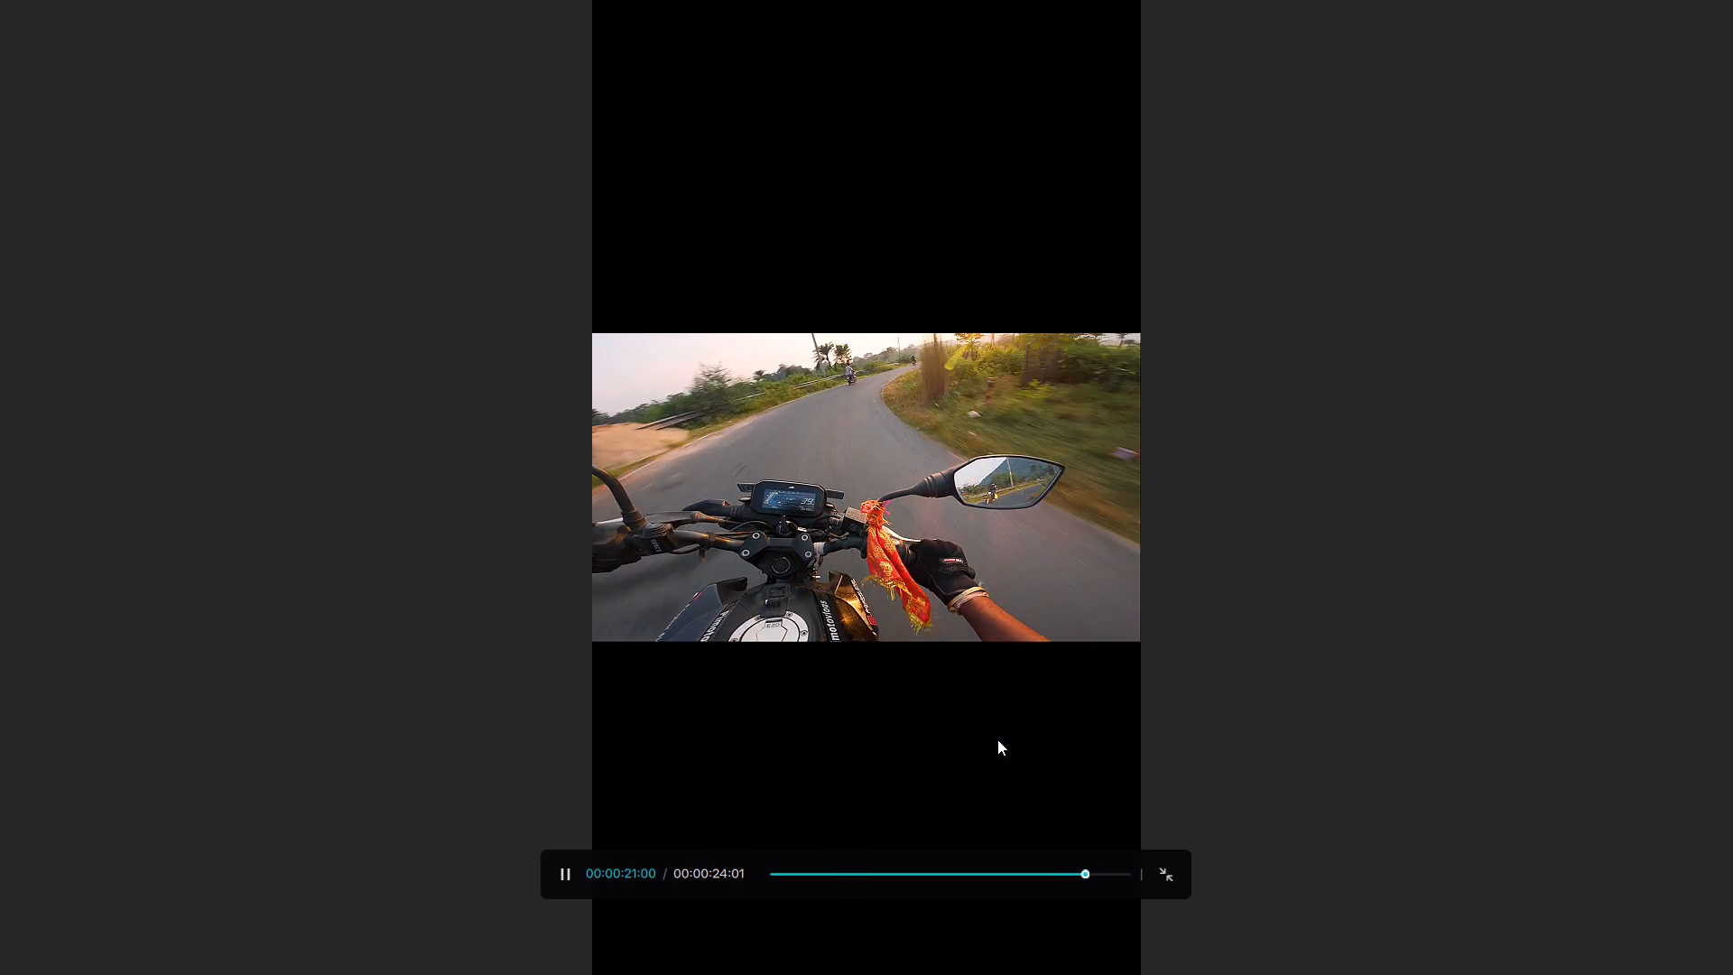
{"action": "left_click", "coordinate": [1166, 874]}
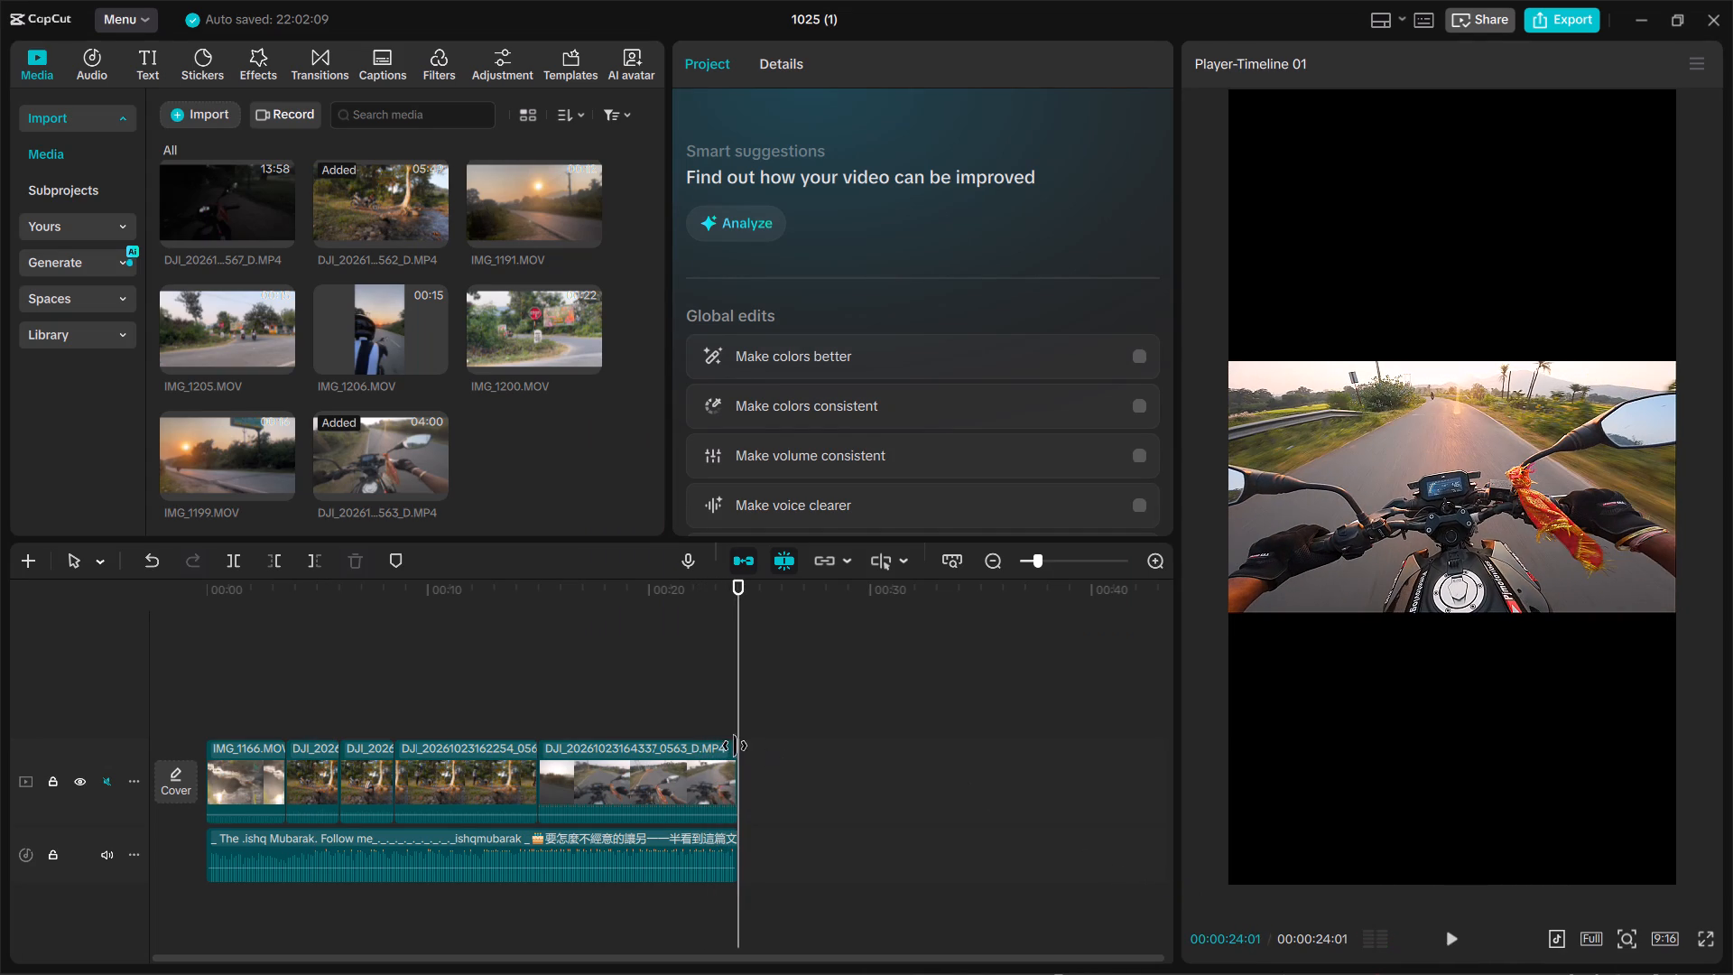
Change the project's aspect ratio to 16:9.
{"action": "left_click", "coordinate": [1661, 937]}
{"action": "left_click", "coordinate": [1583, 692]}
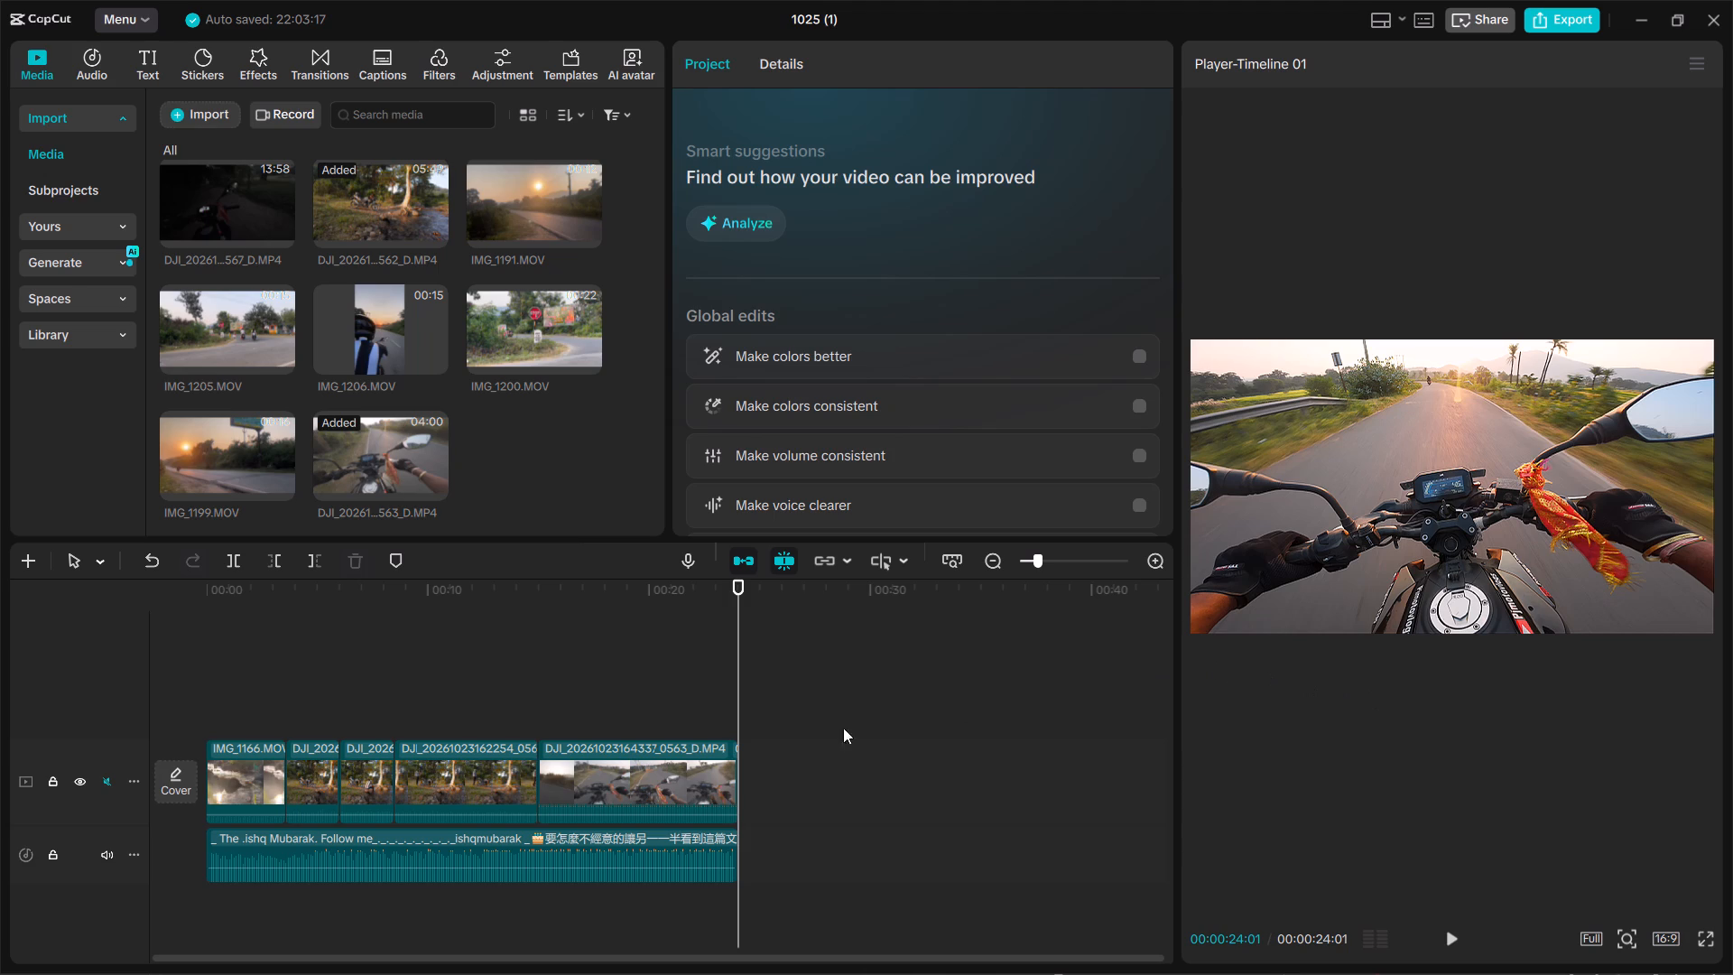
Set Sharpen to 10 on the long DJI stream-side motorcycle clip just before the handlebar-view clip.
{"action": "left_click", "coordinate": [470, 779]}
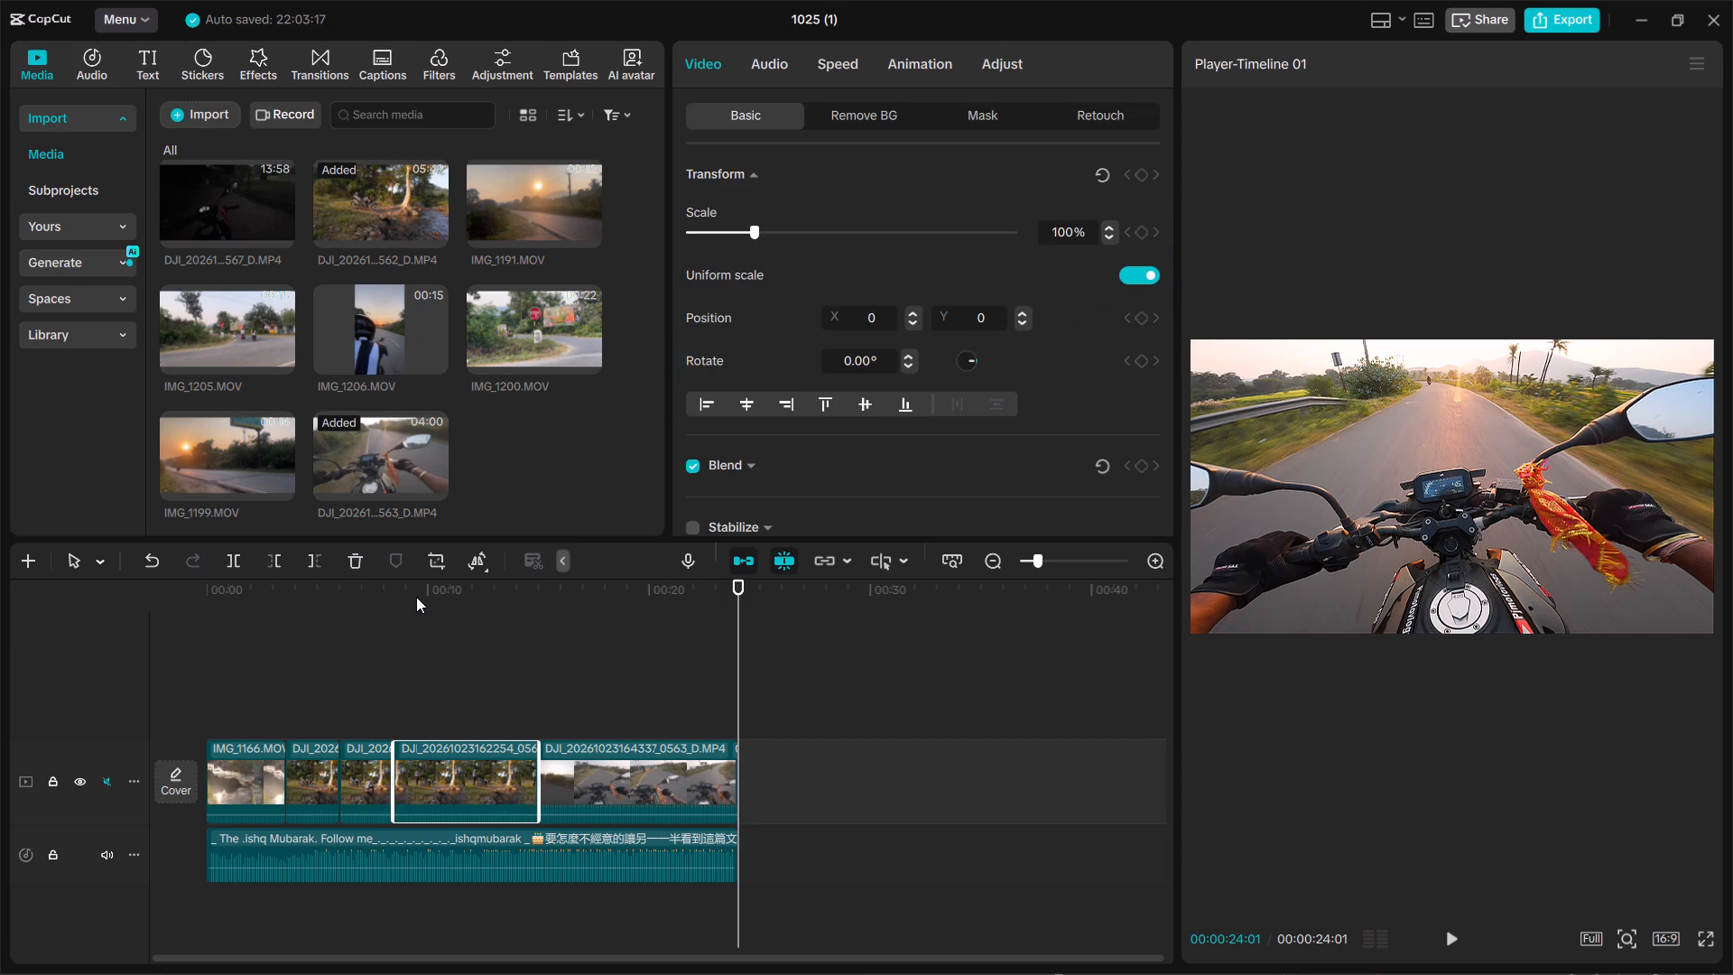
{"action": "left_click", "coordinate": [999, 57]}
{"action": "scroll", "coordinate": [920, 364], "scroll_direction": "down", "scroll_amount": 2}
{"action": "scroll", "coordinate": [920, 364], "scroll_direction": "up", "scroll_amount": 4}
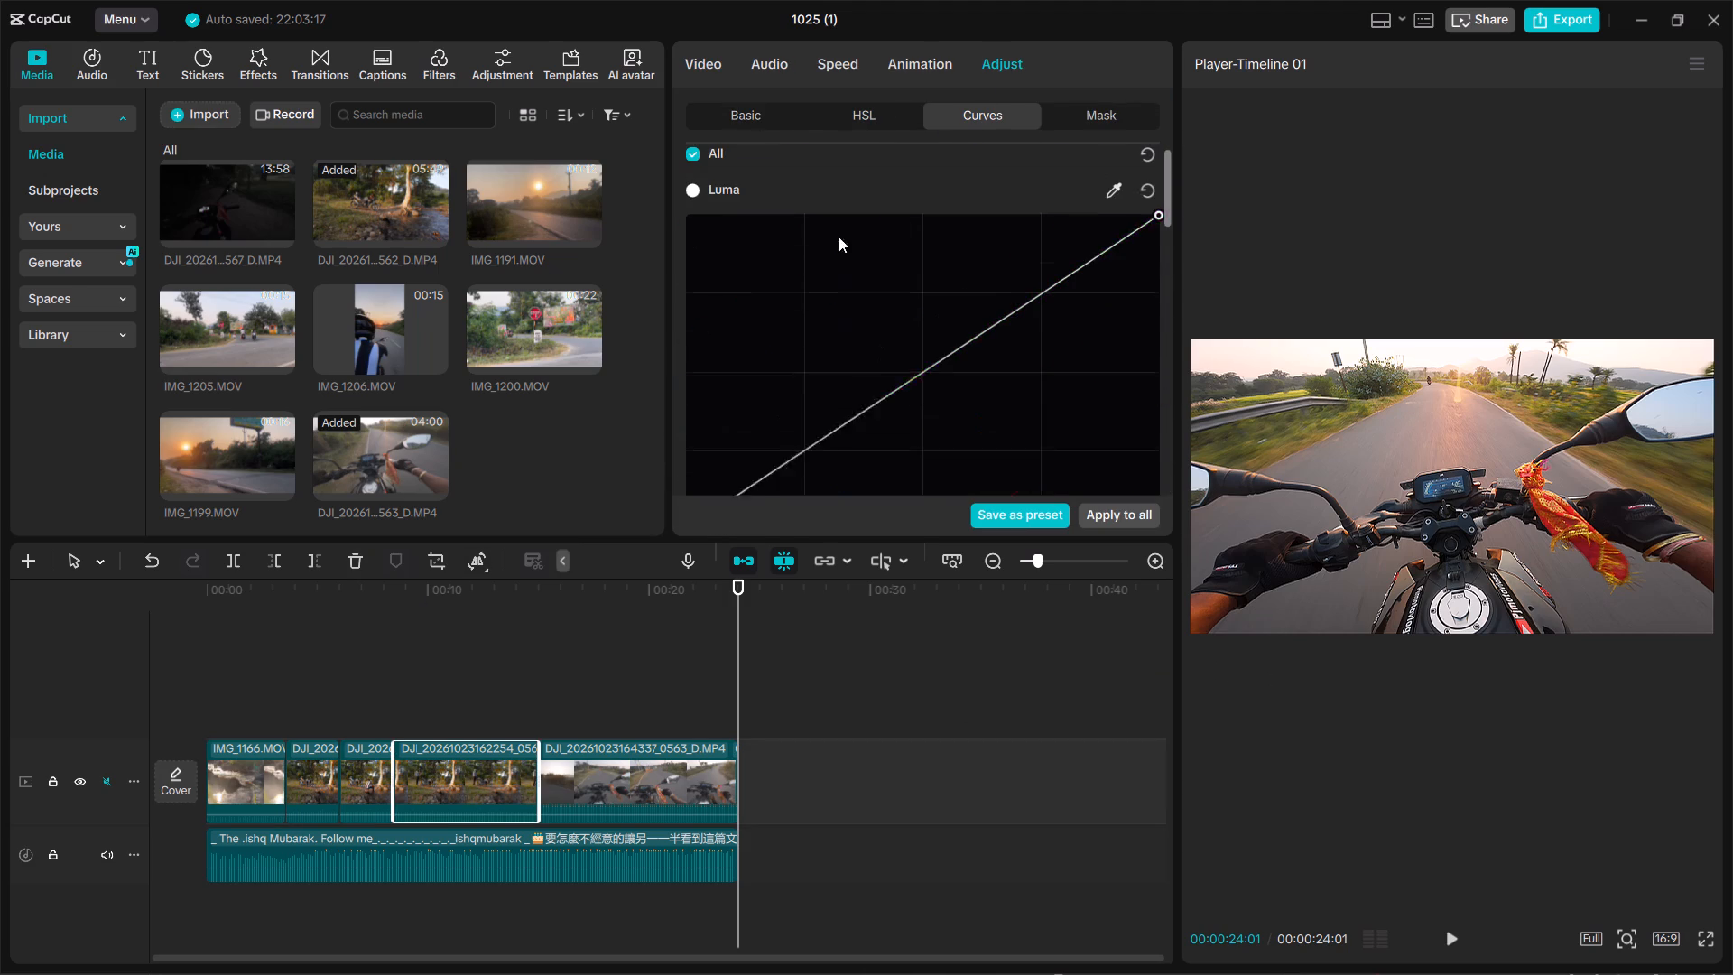
{"action": "left_click", "coordinate": [752, 115]}
{"action": "scroll", "coordinate": [822, 293], "scroll_direction": "down", "scroll_amount": 4}
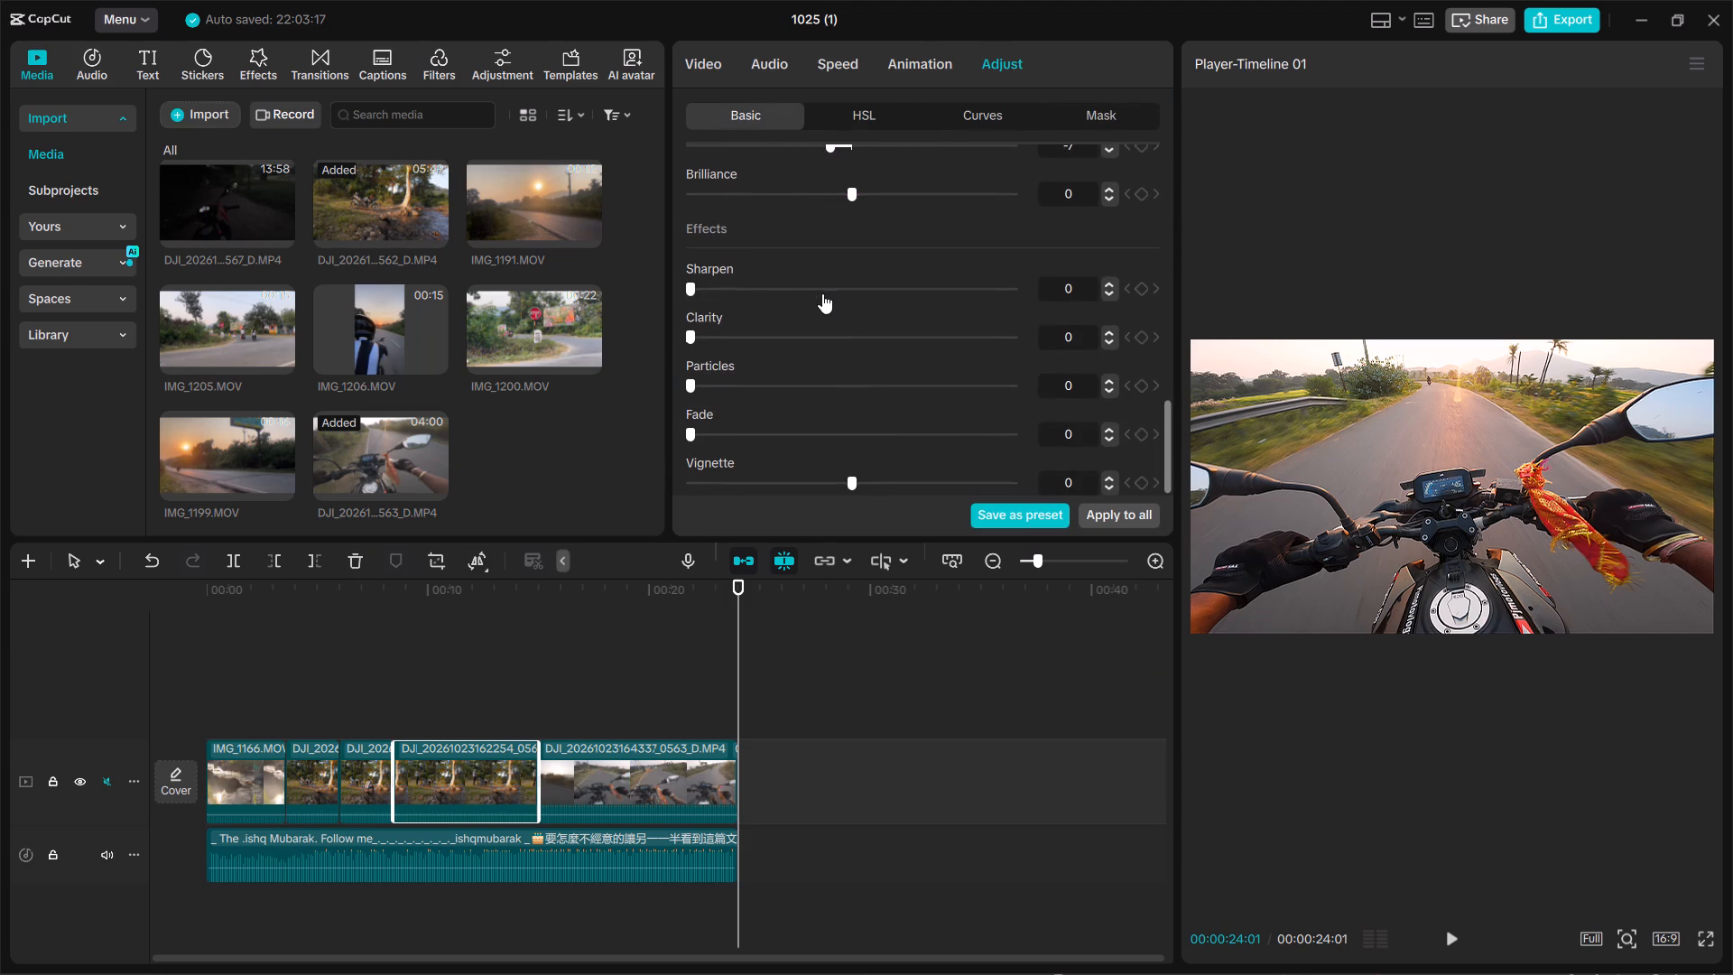
{"action": "left_click", "coordinate": [723, 292]}
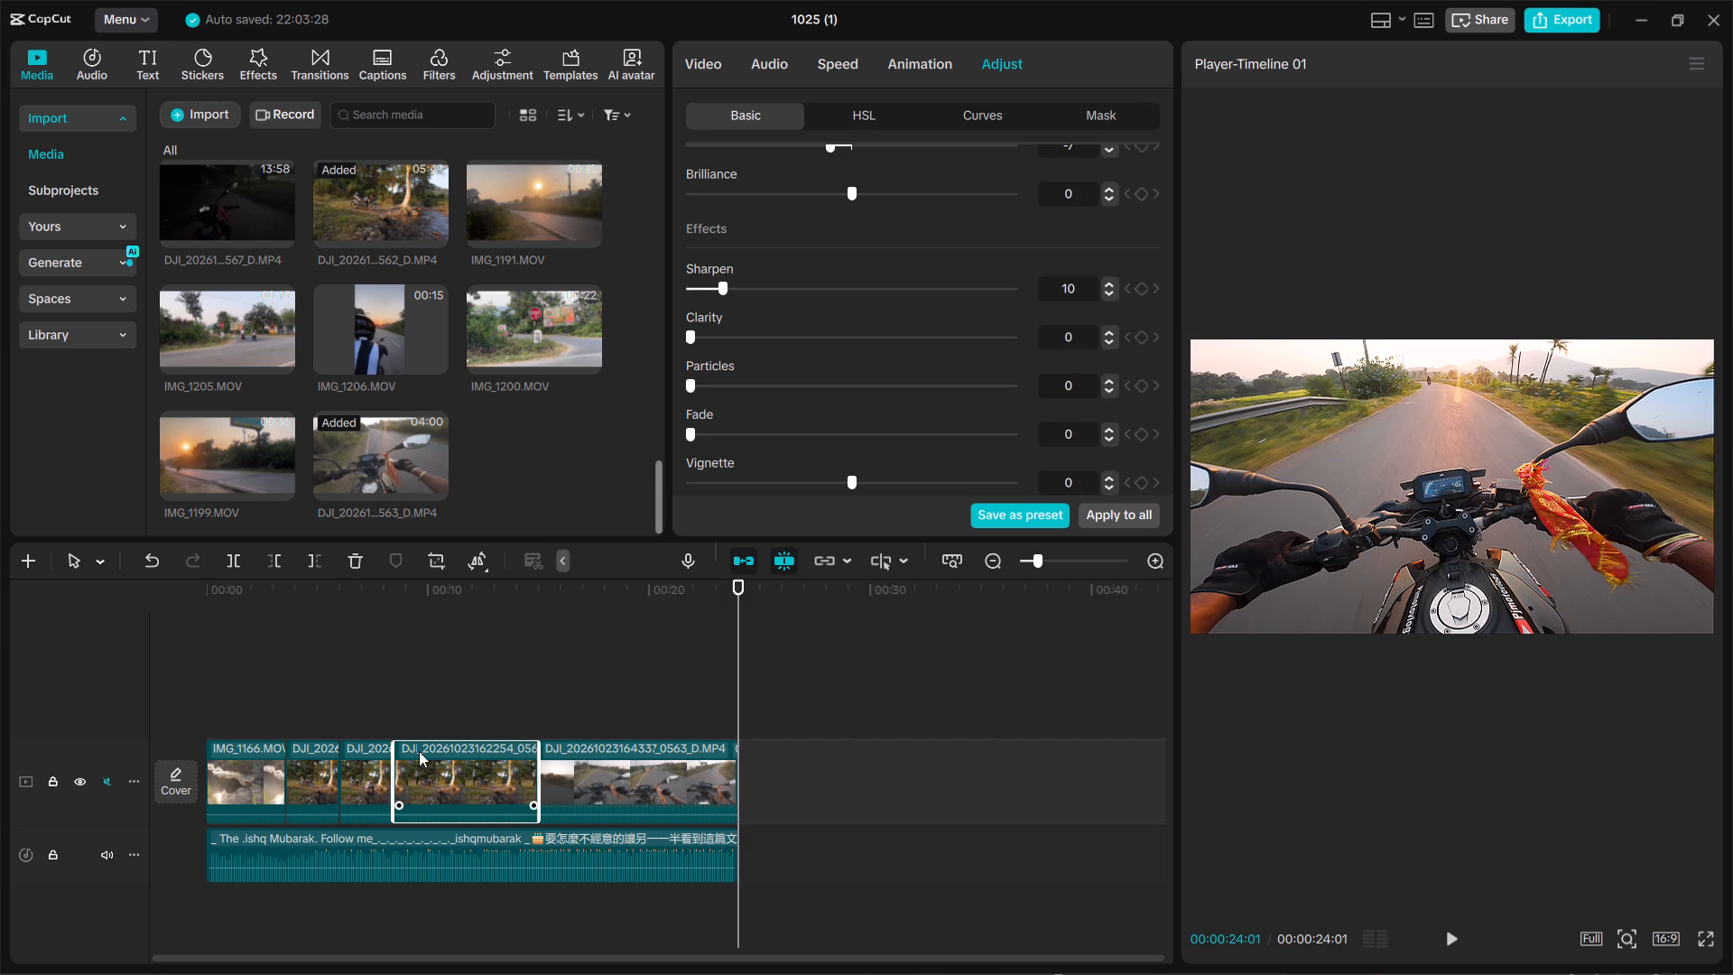
Set Sharpen to 10 on each of the two short DJI clips that follow the opening IMG_1166 clip.
{"action": "left_click", "coordinate": [367, 768]}
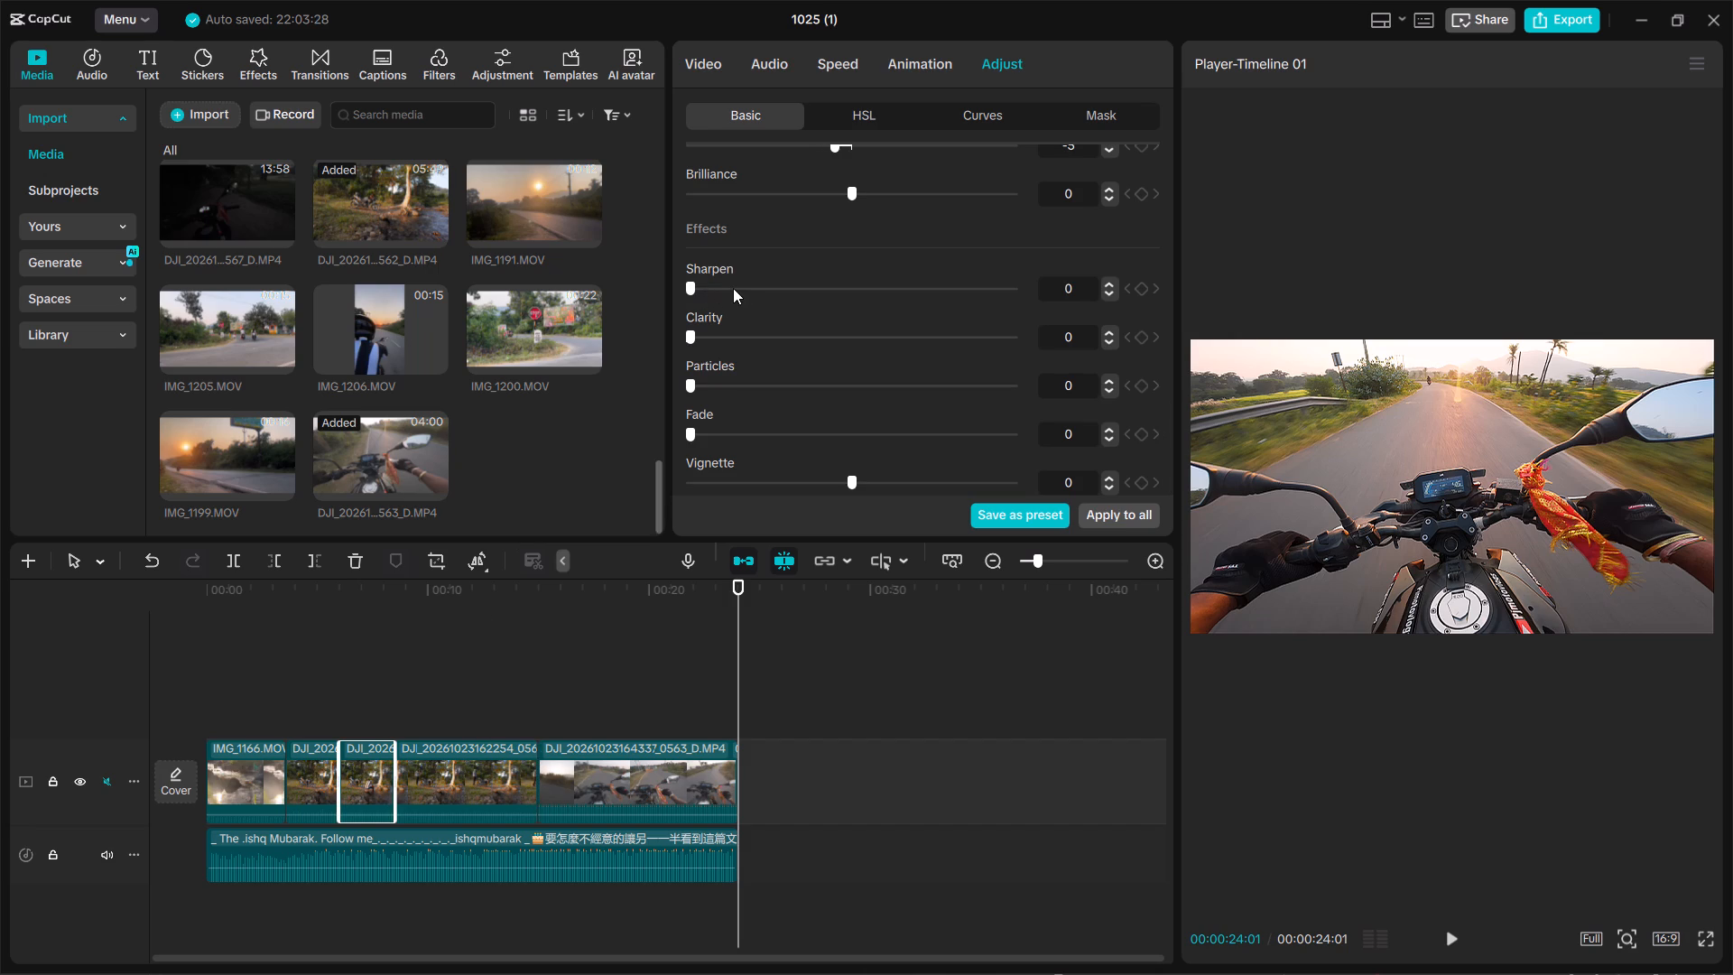
{"action": "left_click", "coordinate": [722, 289]}
{"action": "left_click", "coordinate": [321, 777]}
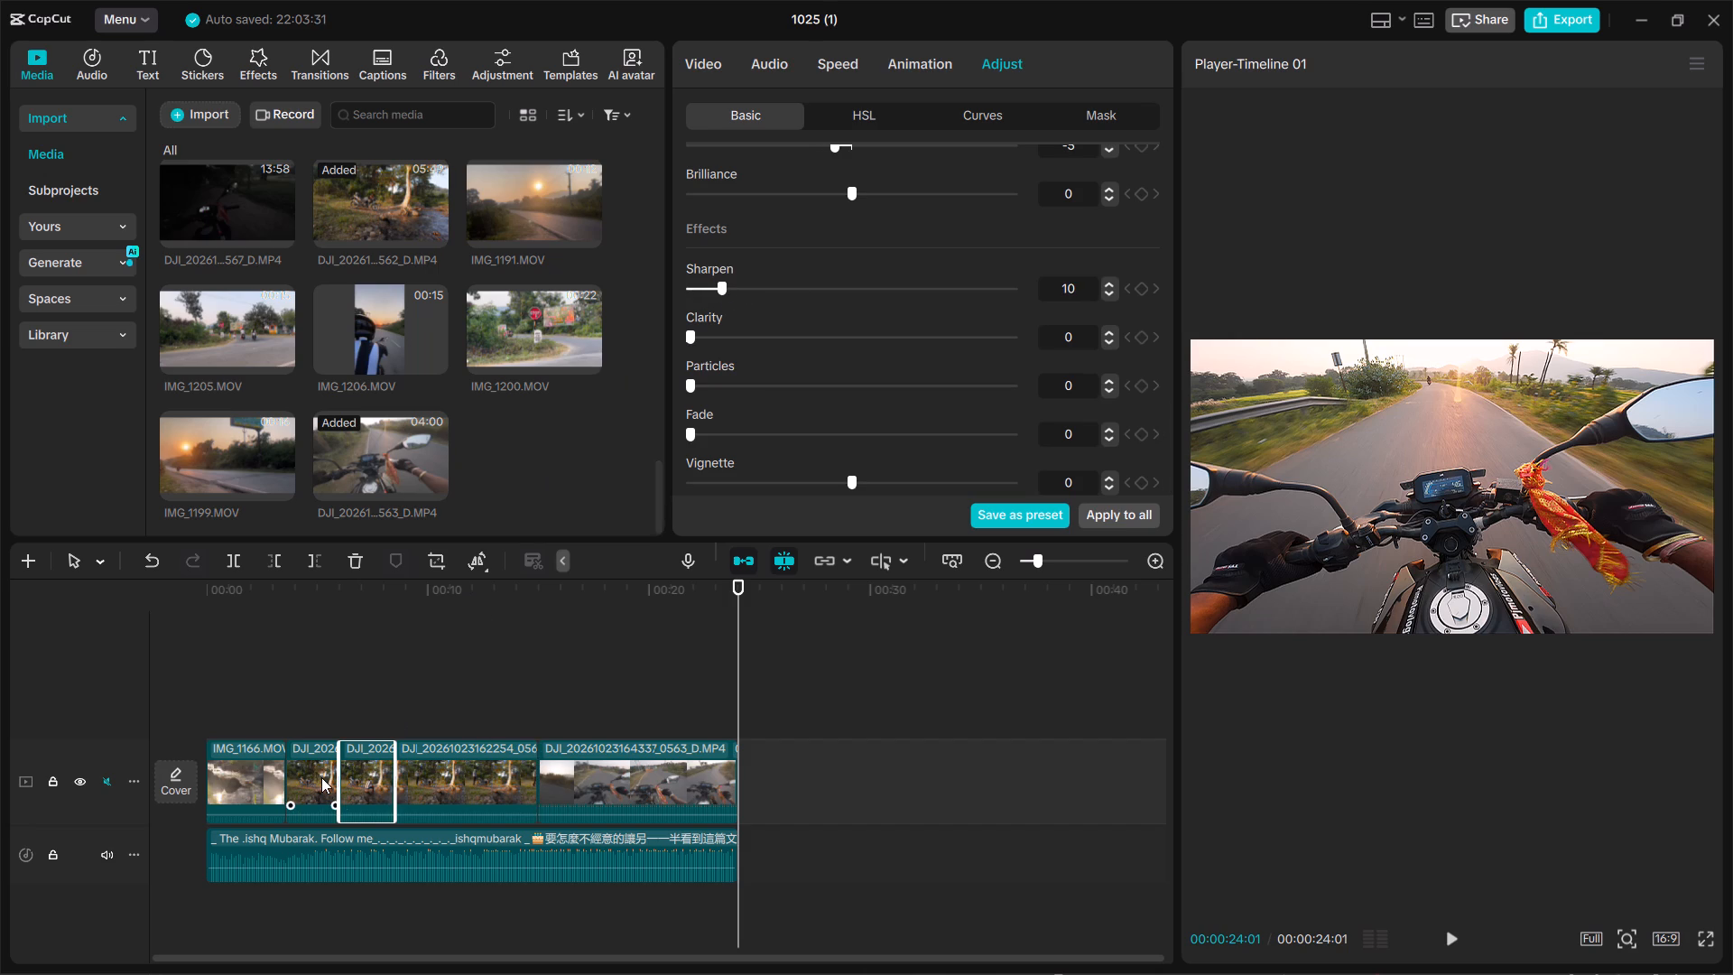
{"action": "left_click", "coordinate": [732, 285]}
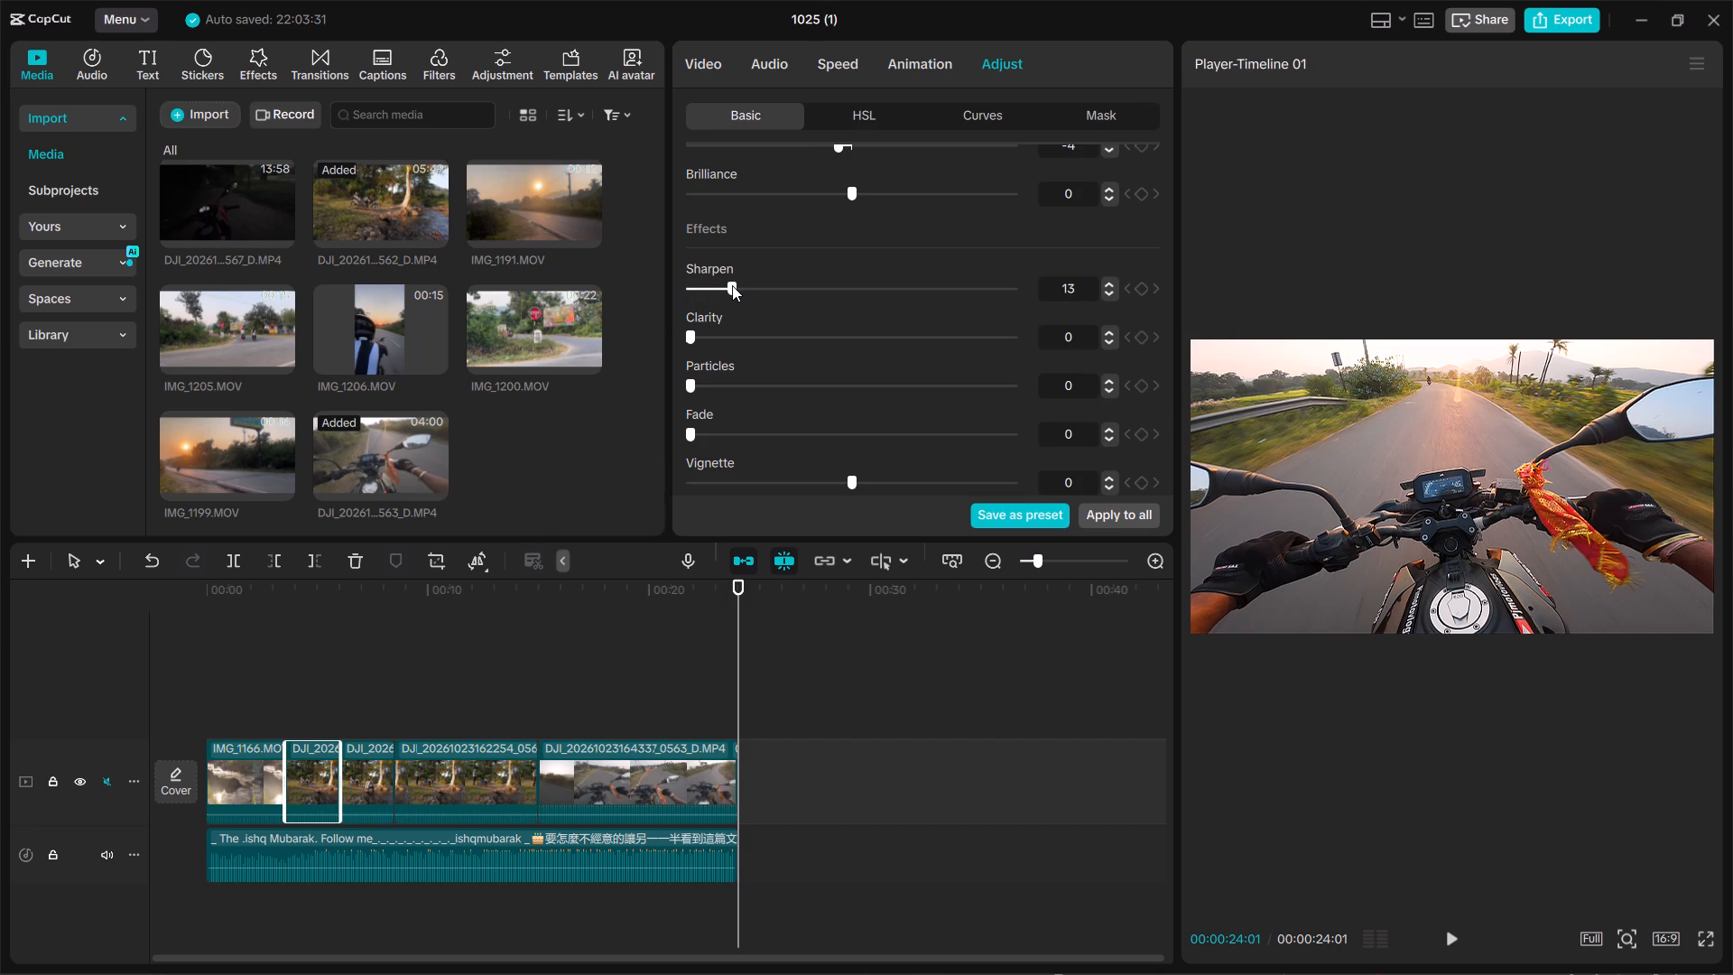
{"action": "left_click", "coordinate": [732, 285]}
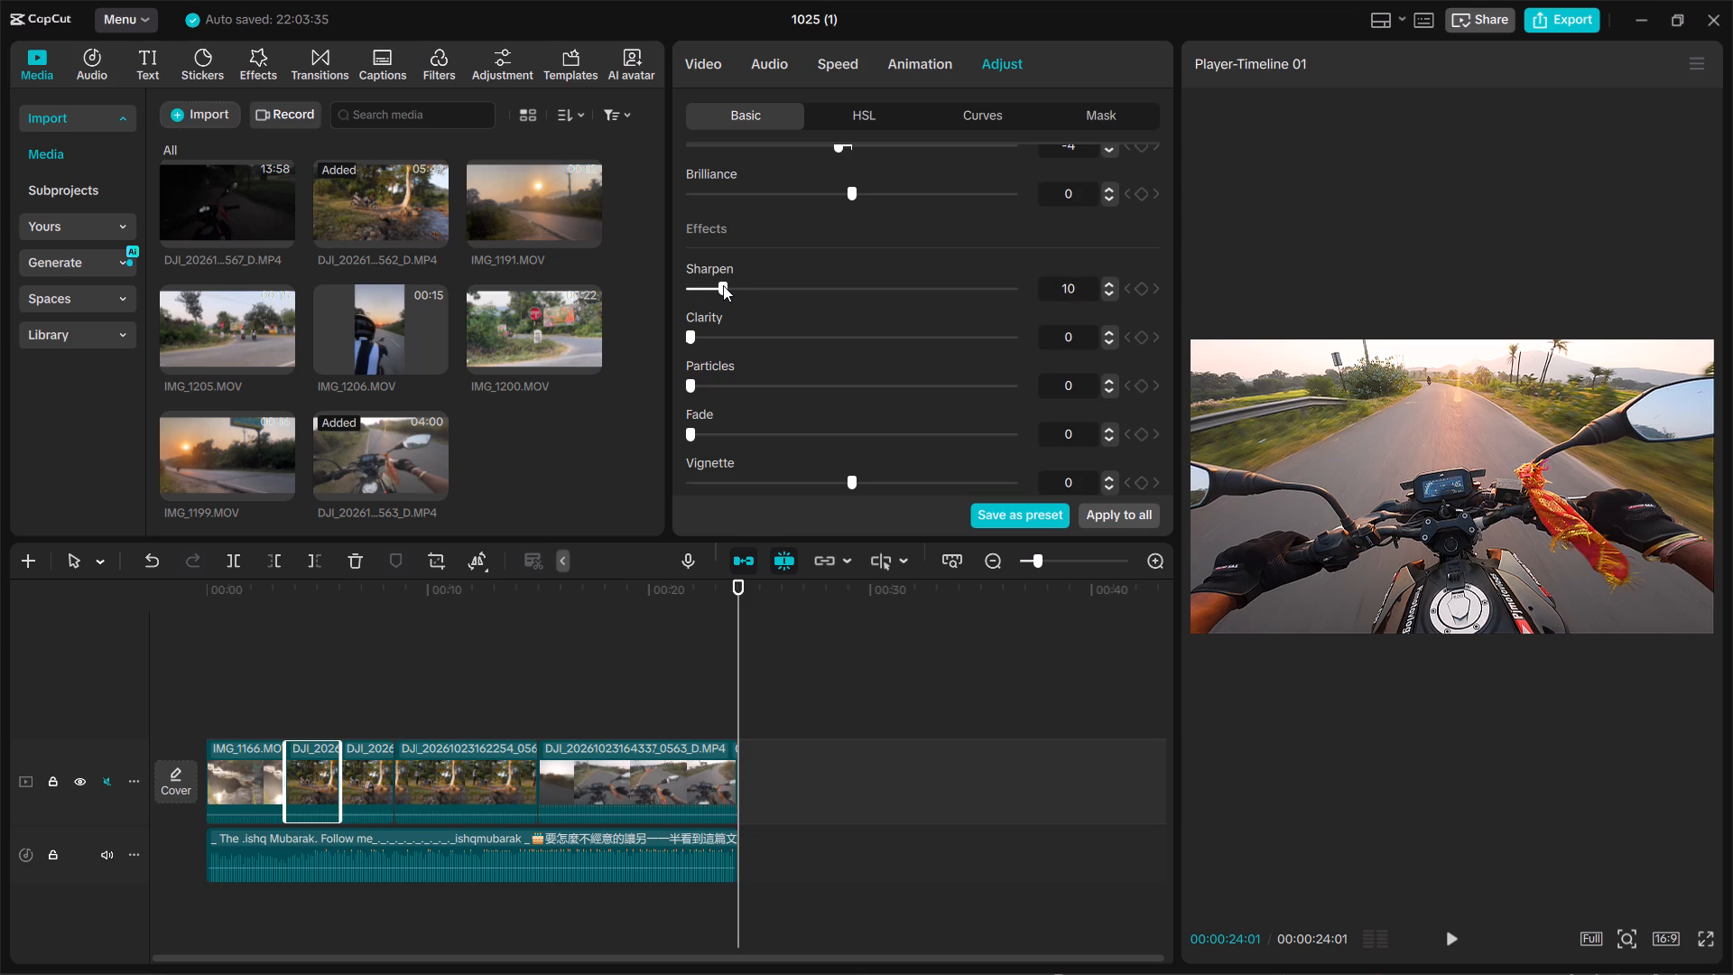
{"action": "left_click", "coordinate": [725, 285]}
Export the video as 1025 (1) to D:/video project at 1080P, Higher bit rate, H.264, mp4 and 30fps, and close the export dialog.
{"action": "left_click", "coordinate": [1558, 19]}
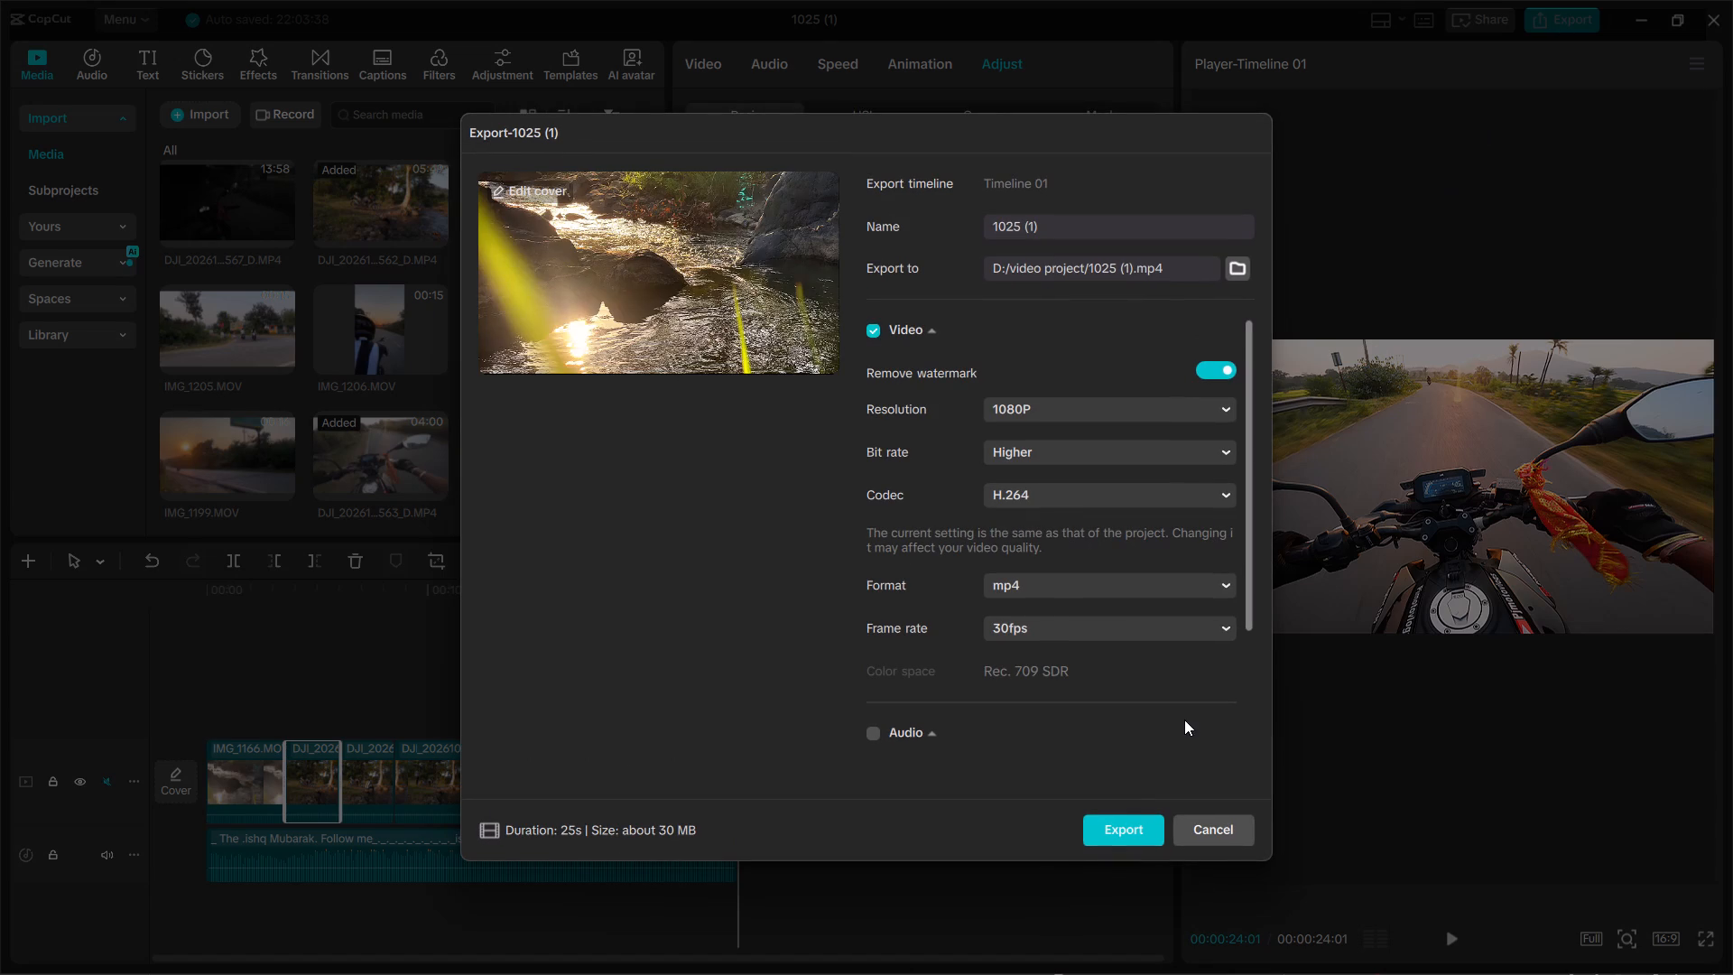
{"action": "left_click", "coordinate": [1156, 415]}
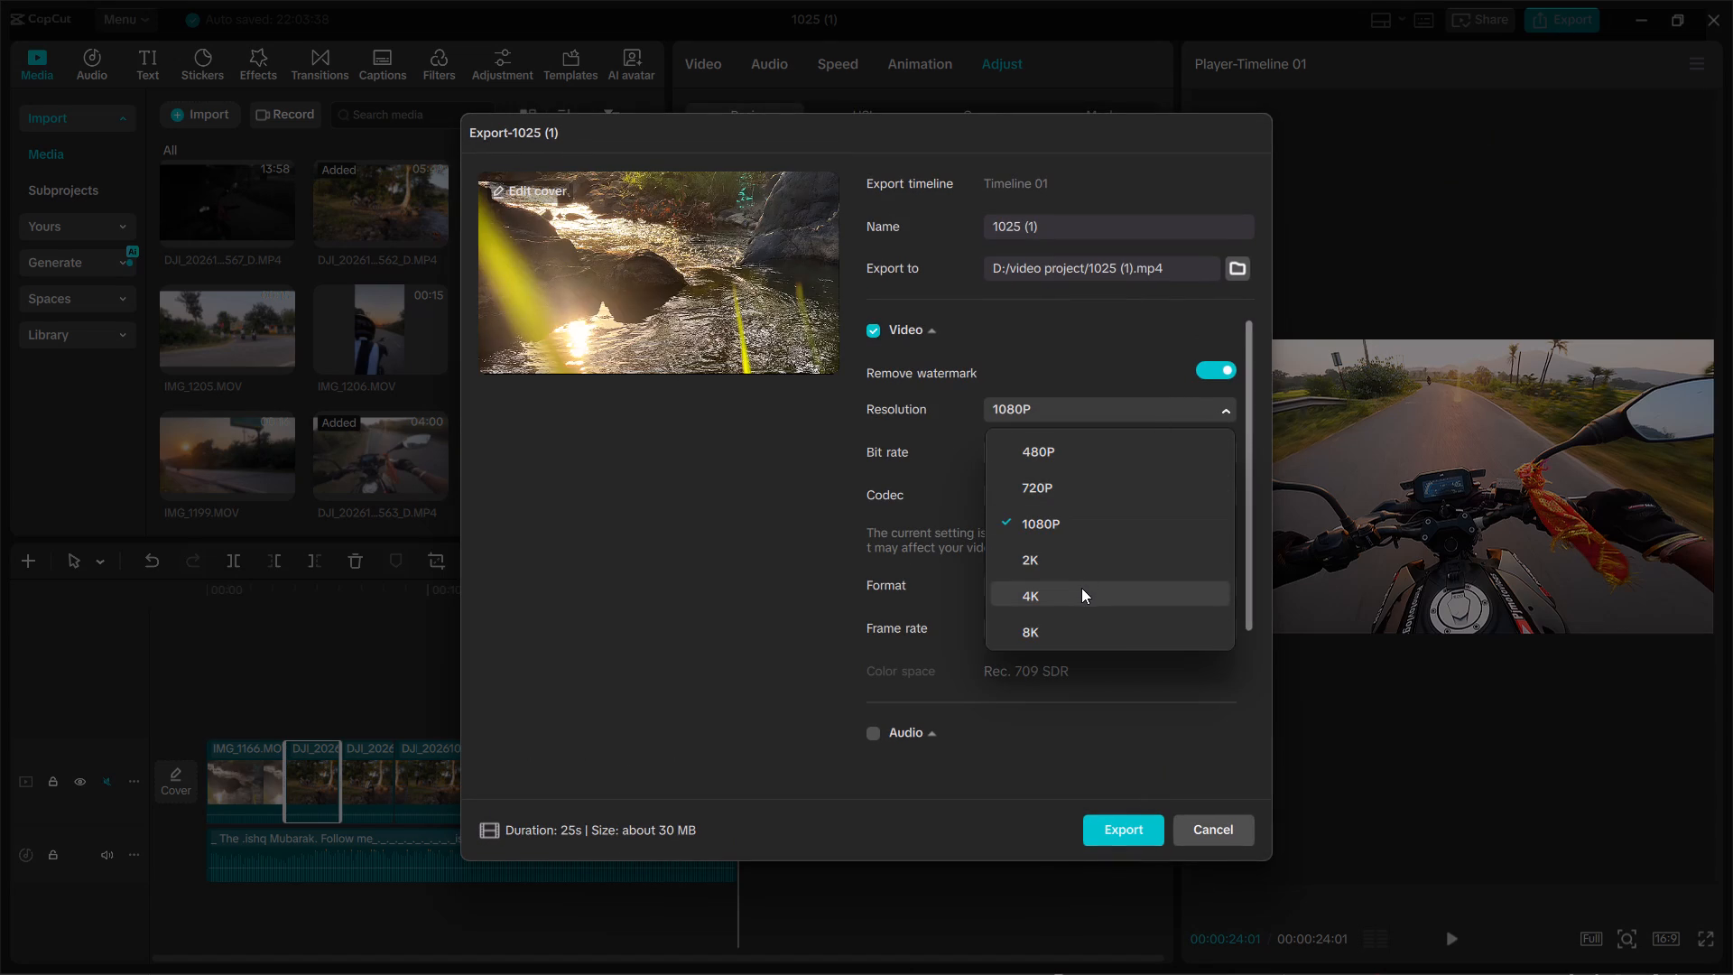
{"action": "left_click", "coordinate": [1101, 757]}
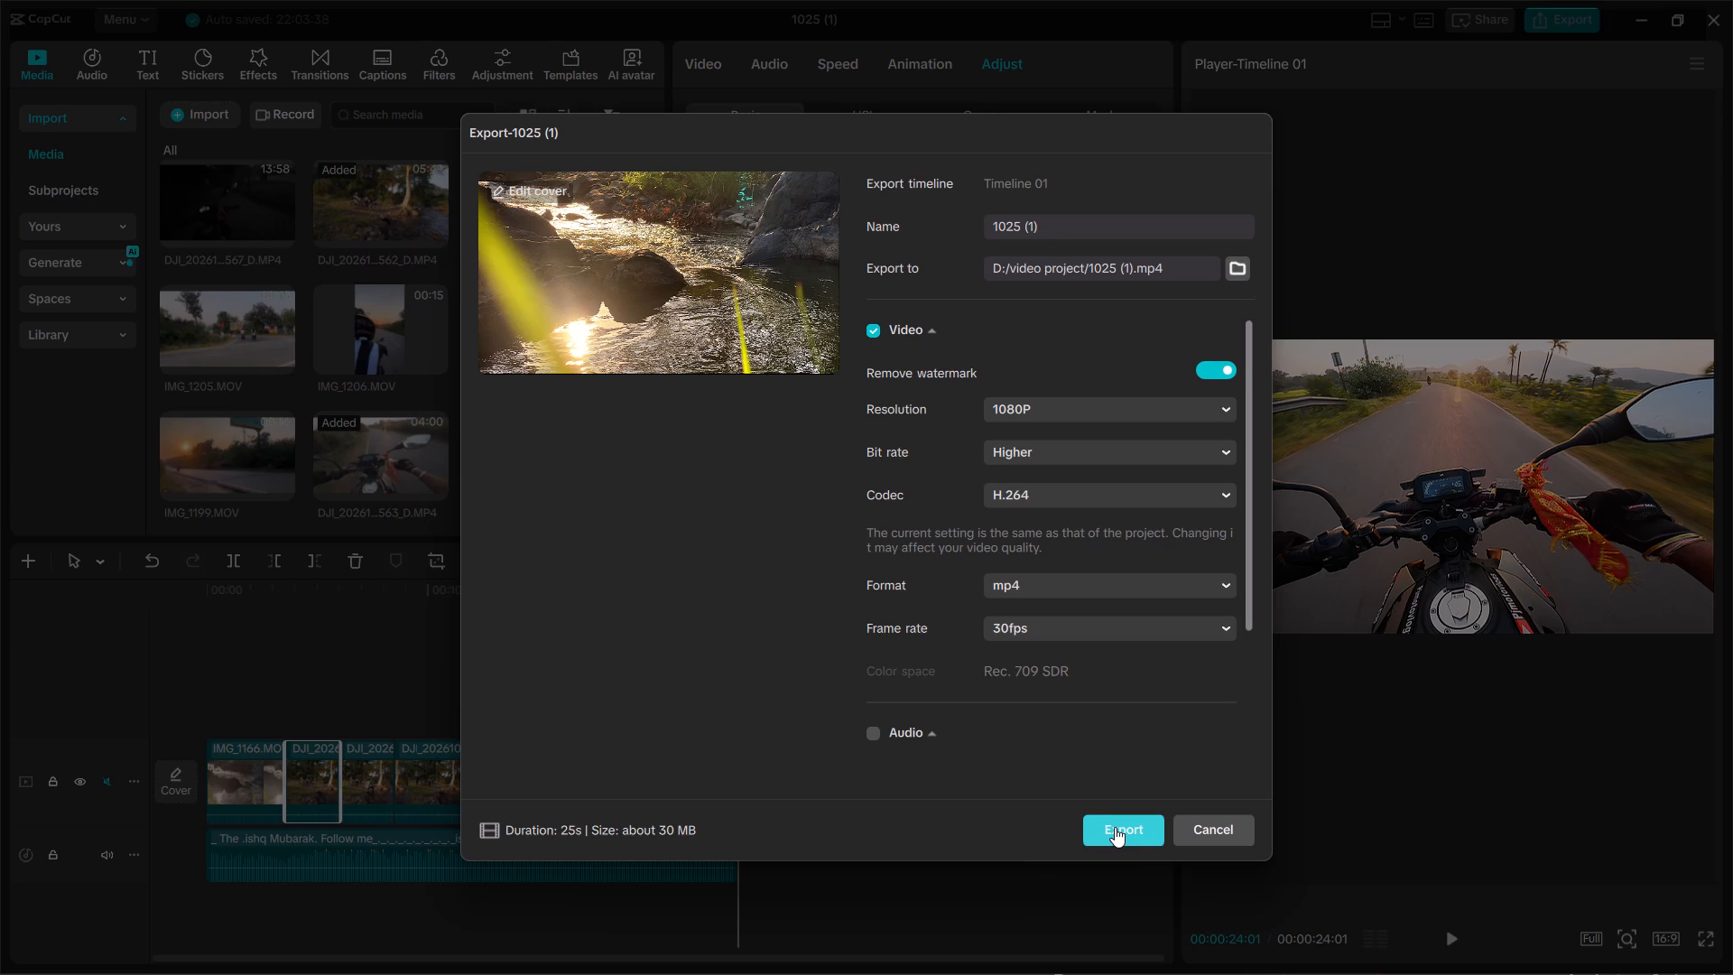
{"action": "left_click", "coordinate": [1115, 827]}
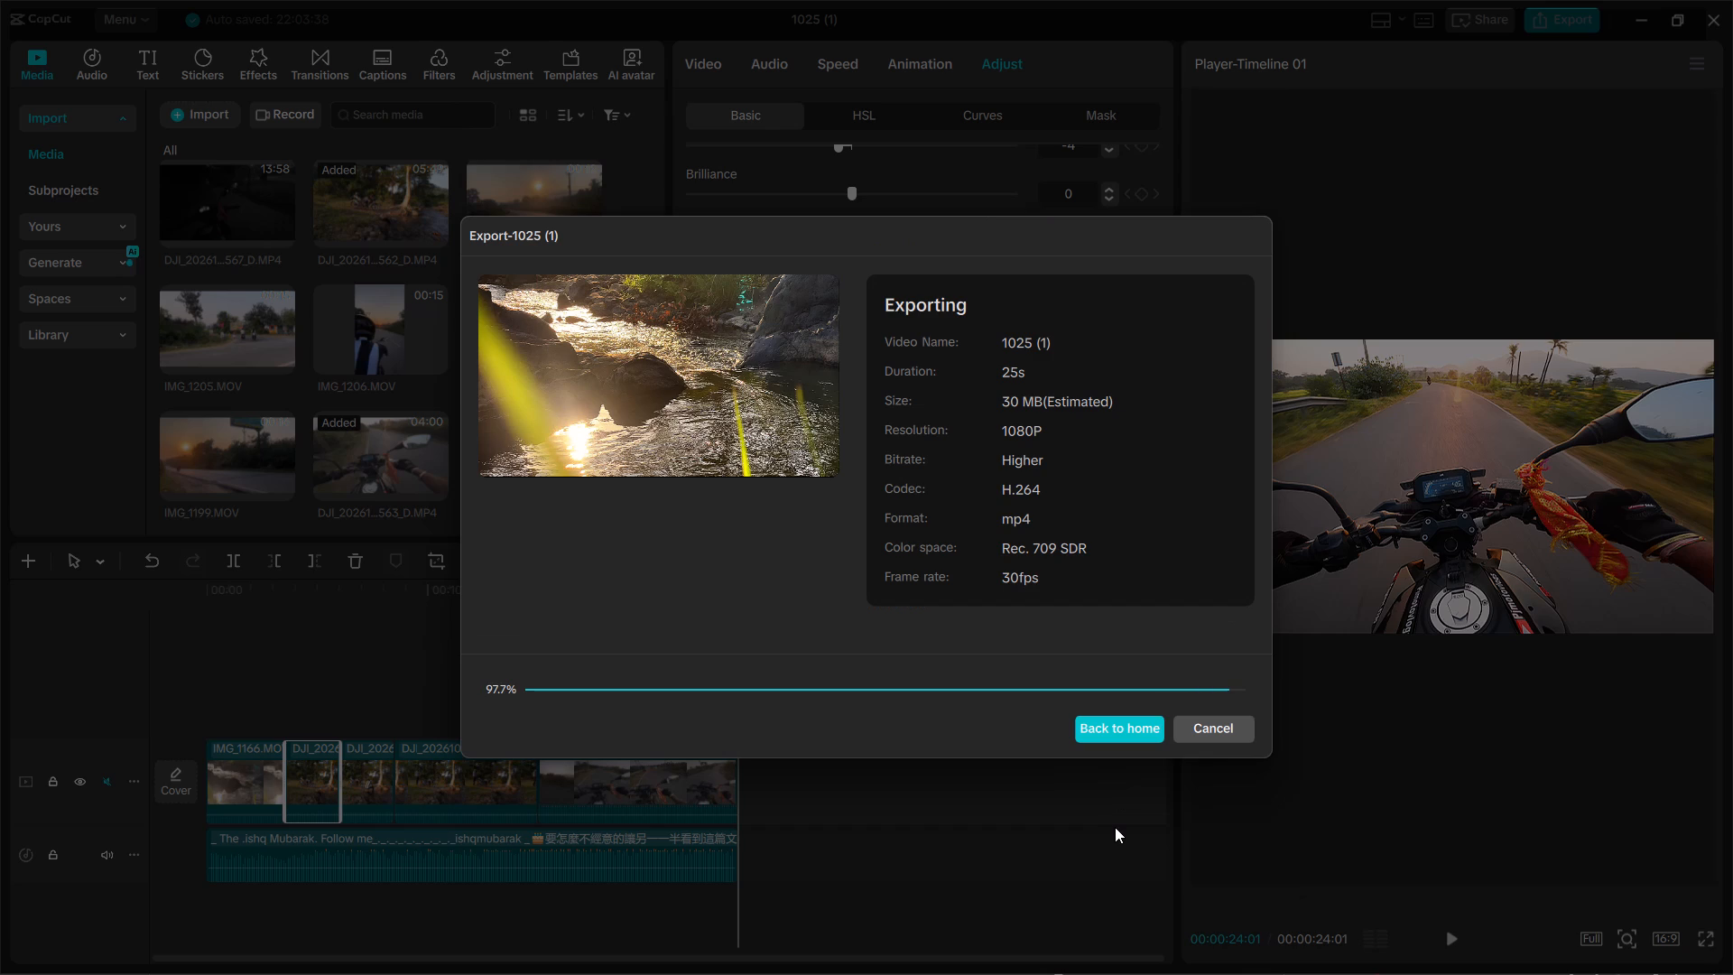
{"action": "left_click", "coordinate": [1202, 817]}
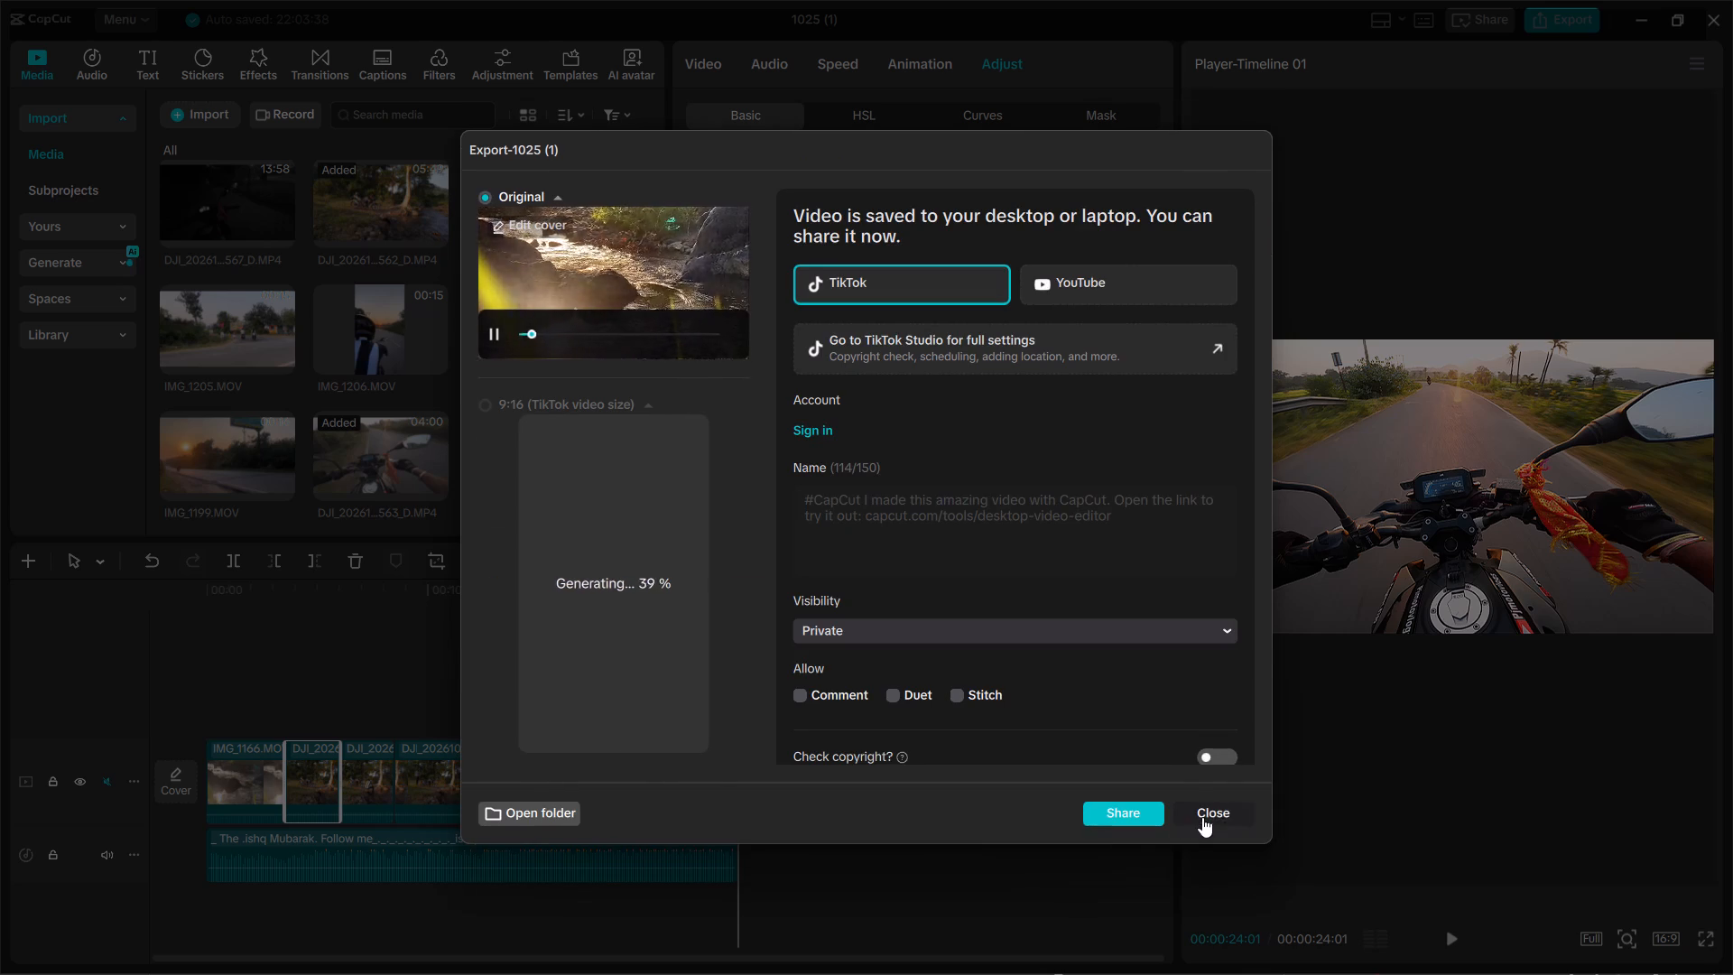
Close the 1025 (1) project editor.
{"action": "left_click", "coordinate": [1724, 23]}
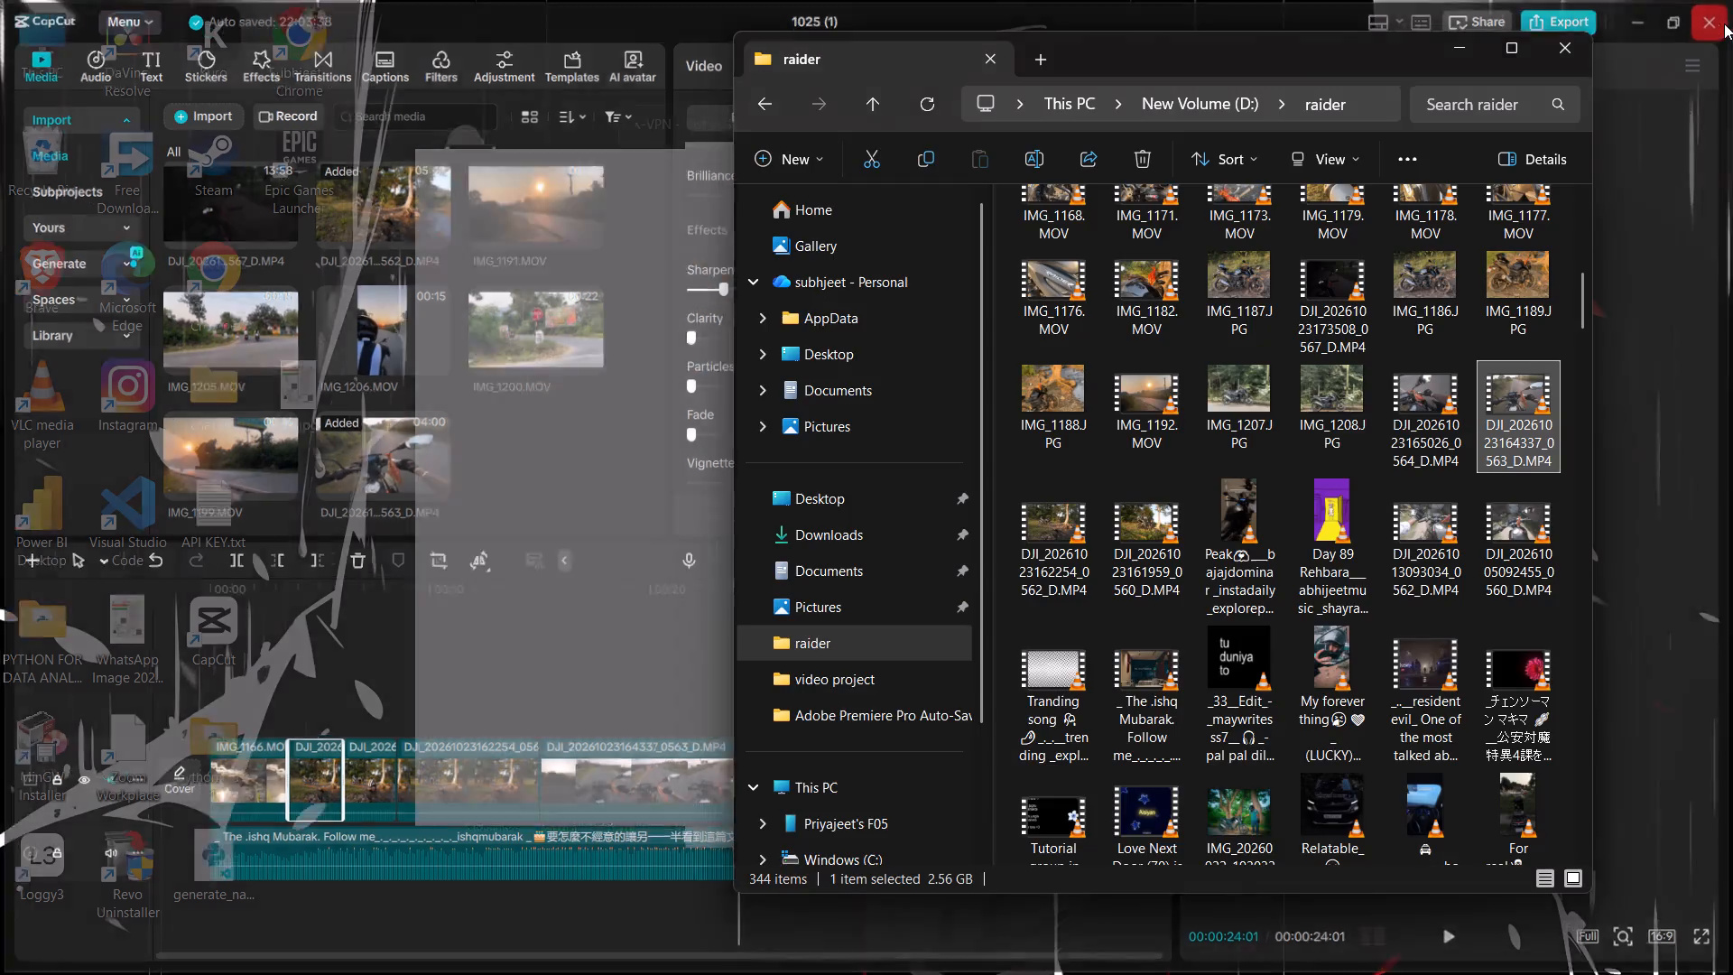
Turn off the computer's Wi-Fi in the Windows quick settings.
{"action": "left_click", "coordinate": [1529, 950]}
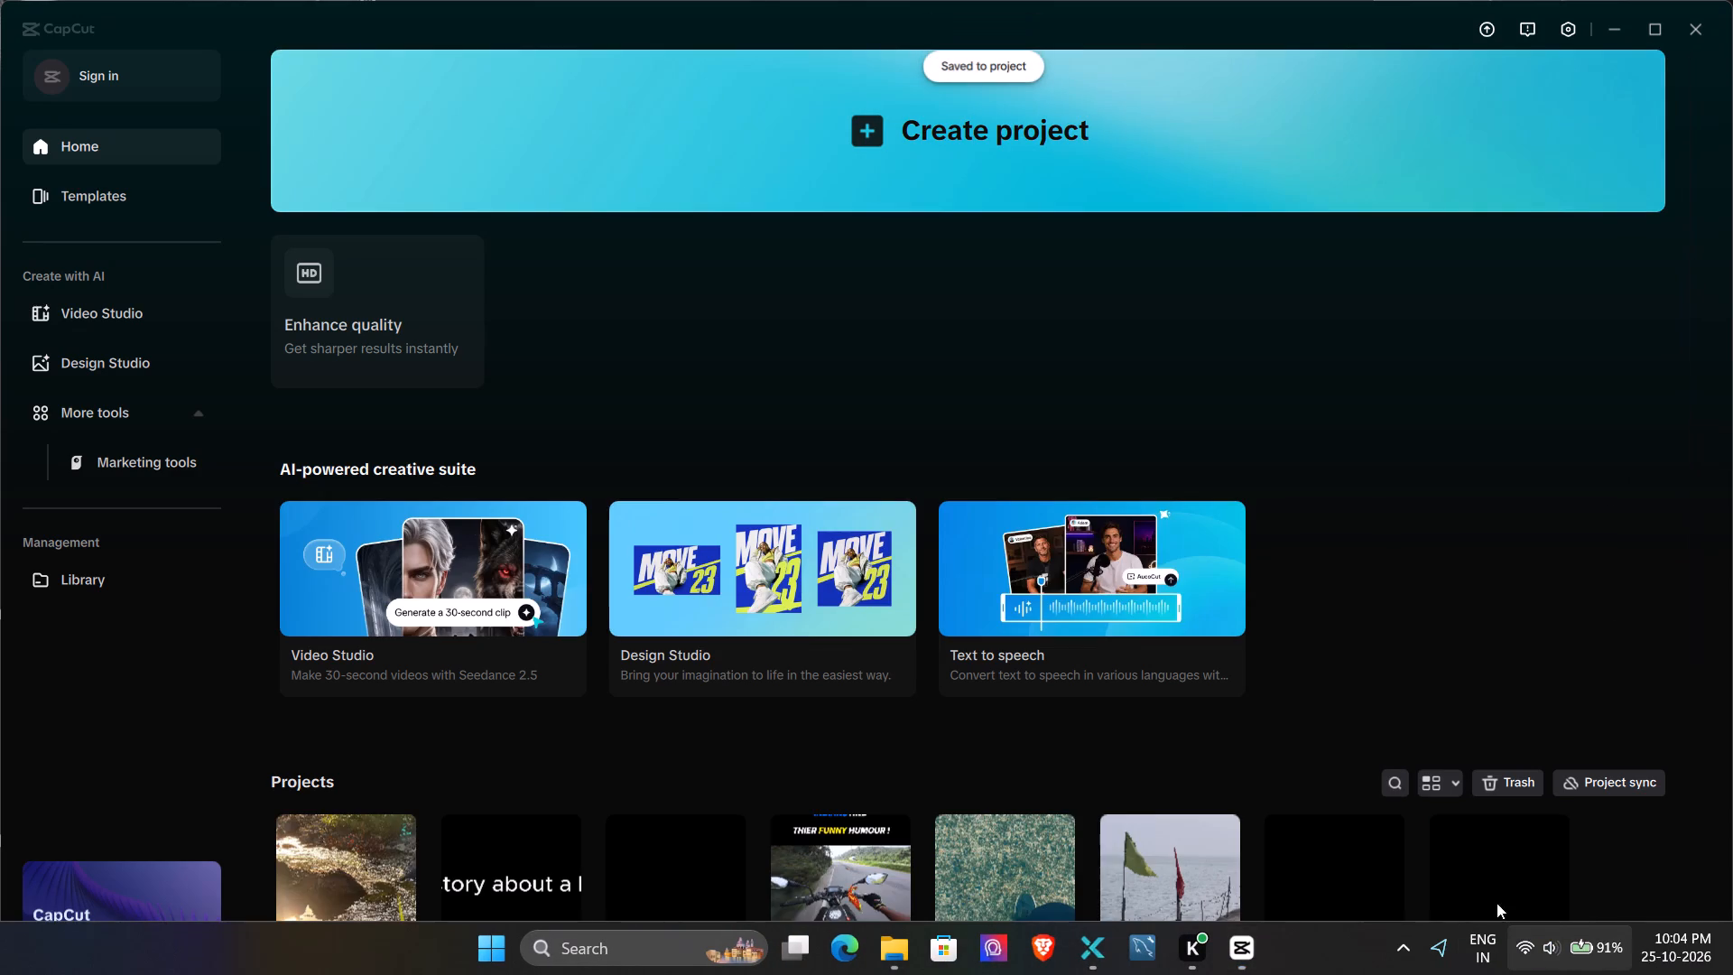
{"action": "left_click", "coordinate": [1376, 533]}
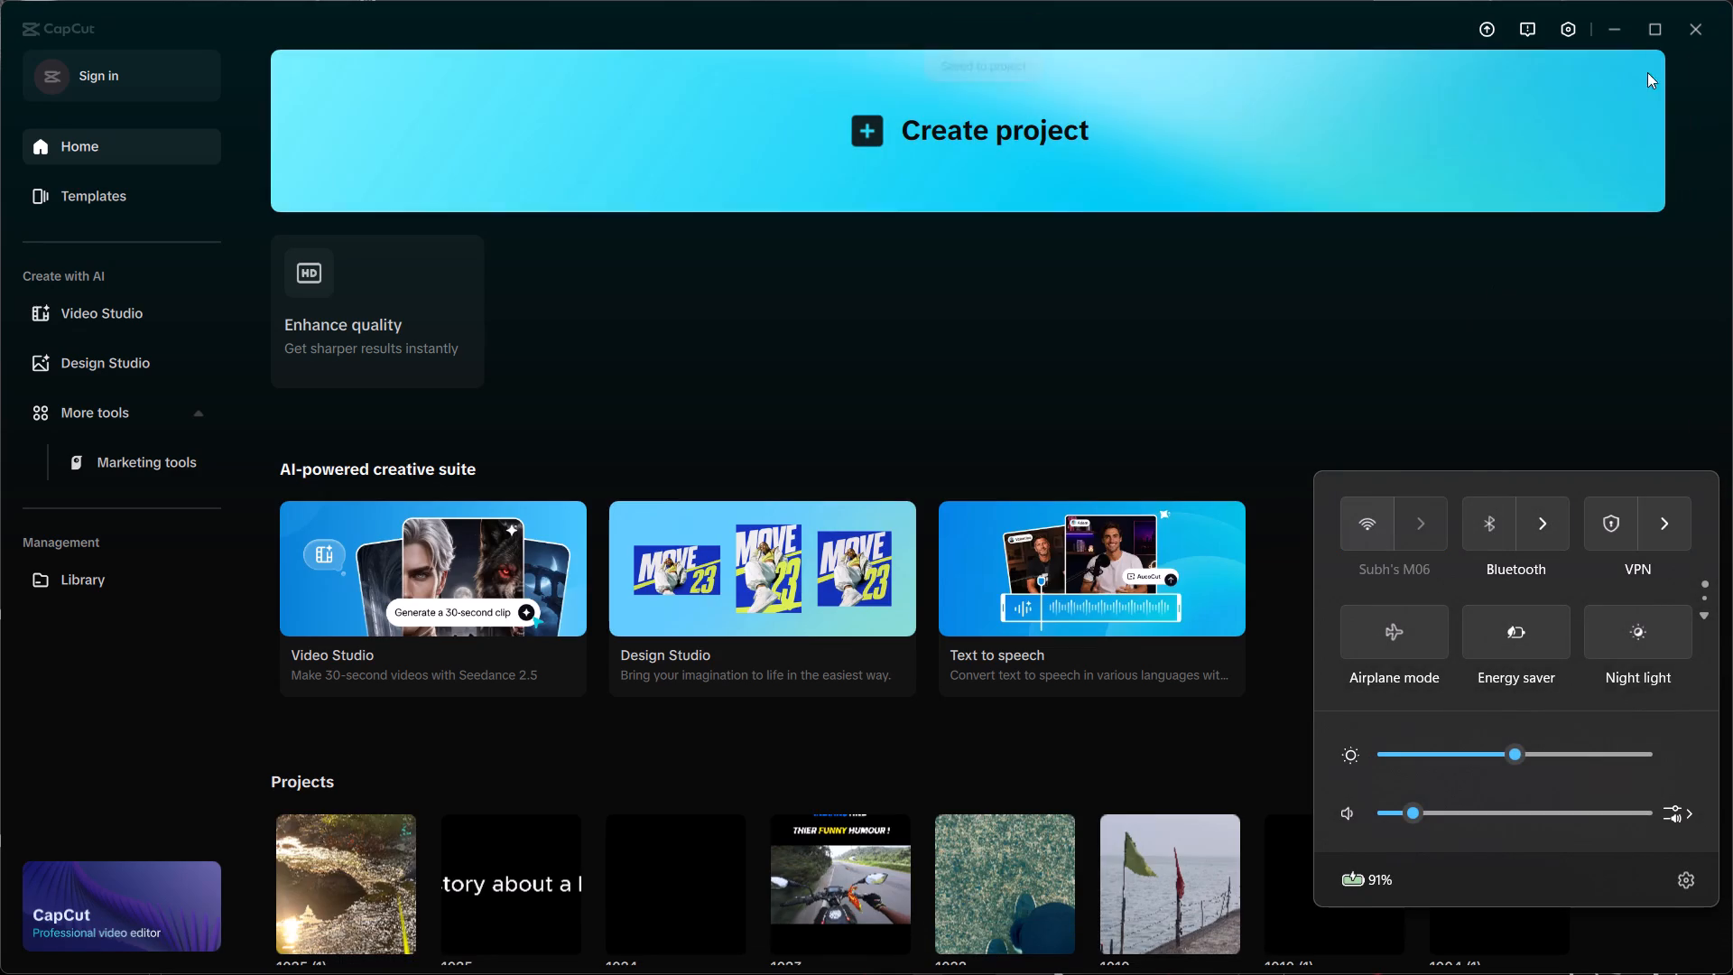
Close the CapCut home window.
{"action": "left_click", "coordinate": [1693, 30]}
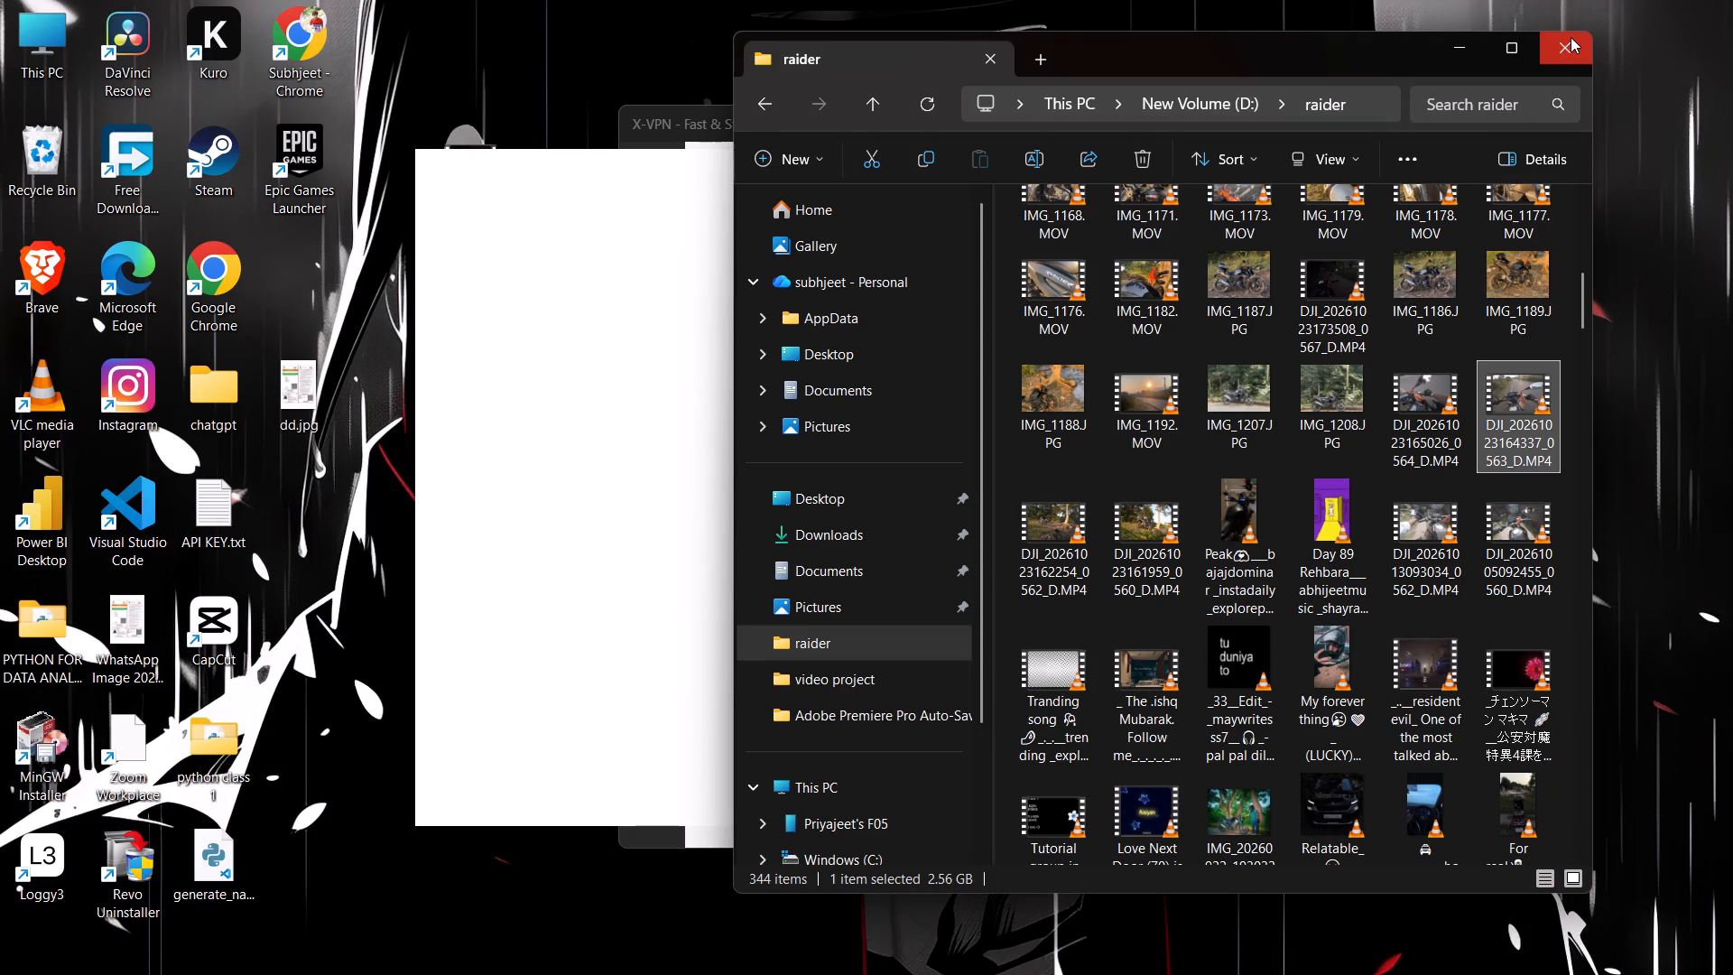